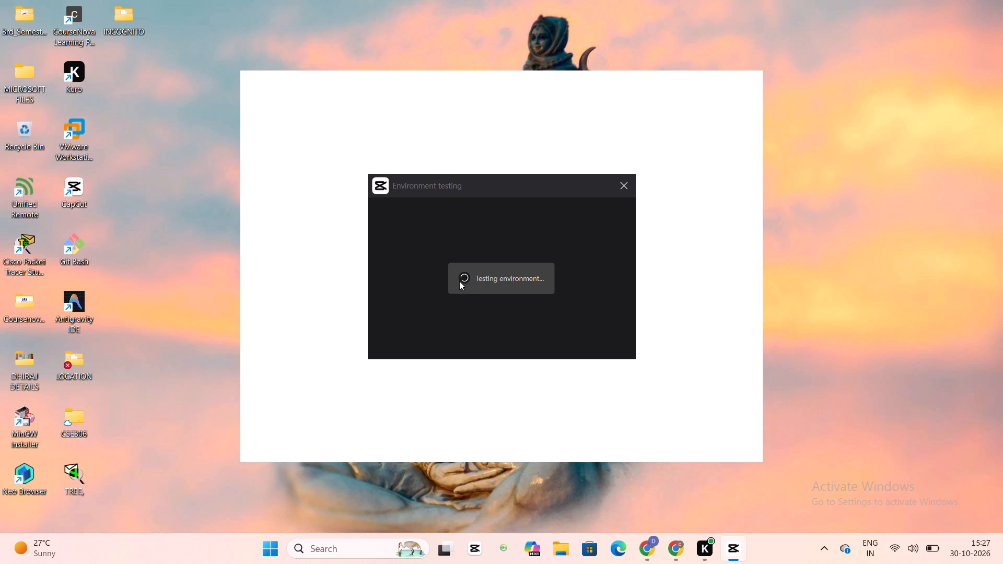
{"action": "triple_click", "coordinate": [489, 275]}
{"action": "left_click", "coordinate": [650, 557]}
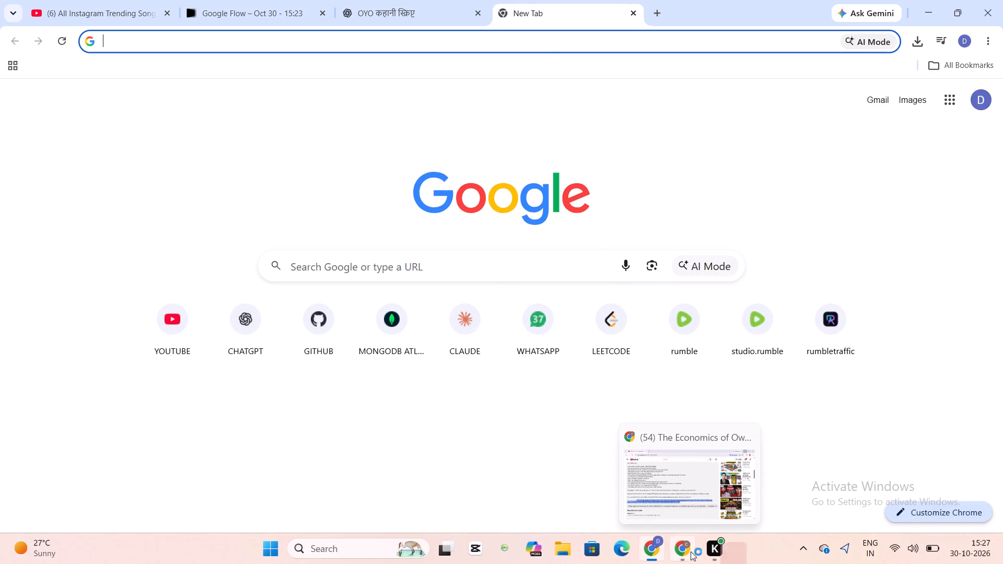
Switch to CapCut and create a new video project.
{"action": "left_click", "coordinate": [739, 551]}
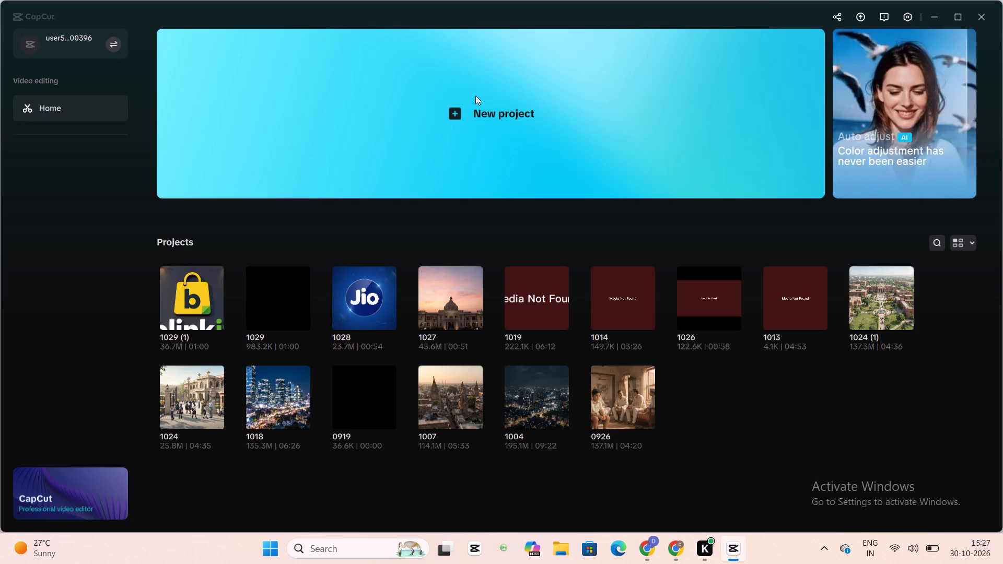
{"action": "left_click", "coordinate": [459, 109]}
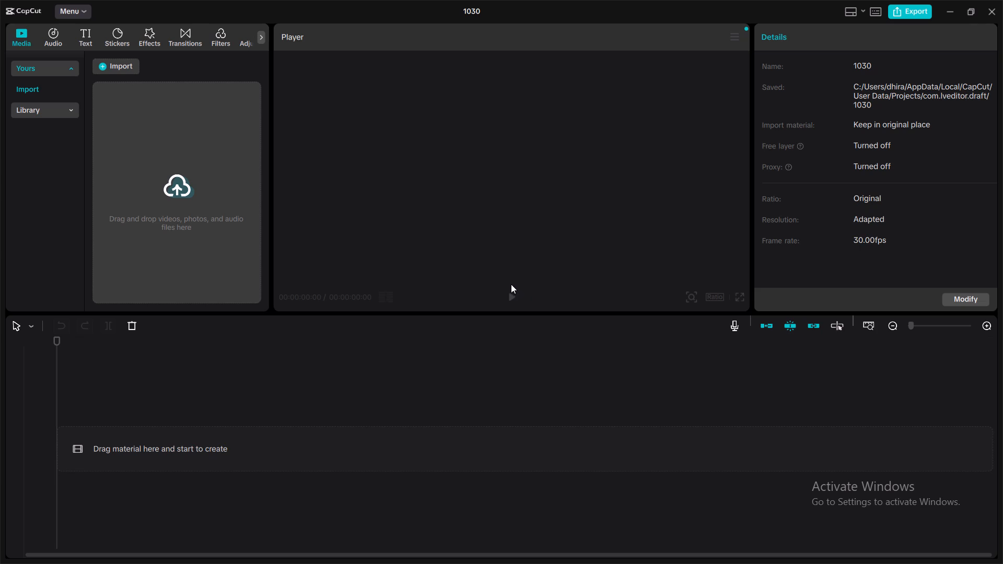
Import today's first four Downloads files, from "At 17, he dropped out of college" through "Ky Ha Ye Sab", into the project media.
{"action": "left_click", "coordinate": [200, 178]}
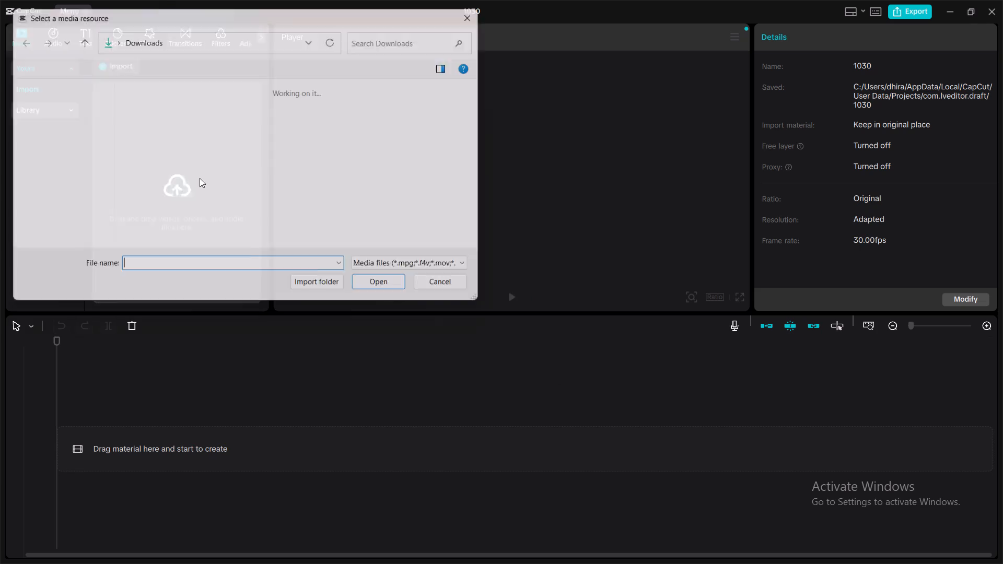
{"action": "left_click_drag", "start_coordinate": [130, 100], "coordinate": [144, 129]}
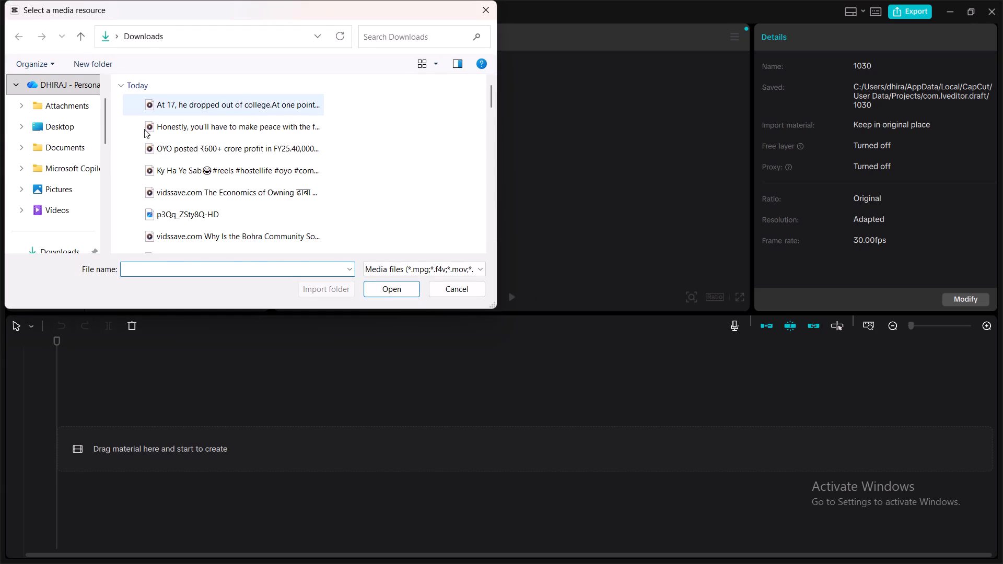
{"action": "left_click_drag", "start_coordinate": [144, 129], "coordinate": [187, 152]}
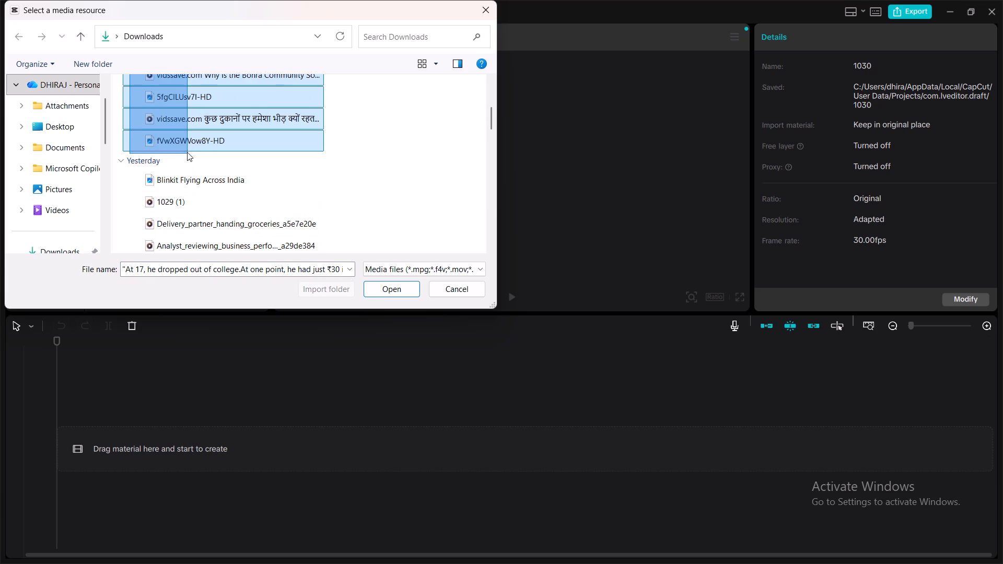
{"action": "left_click_drag", "start_coordinate": [187, 152], "coordinate": [187, 148]}
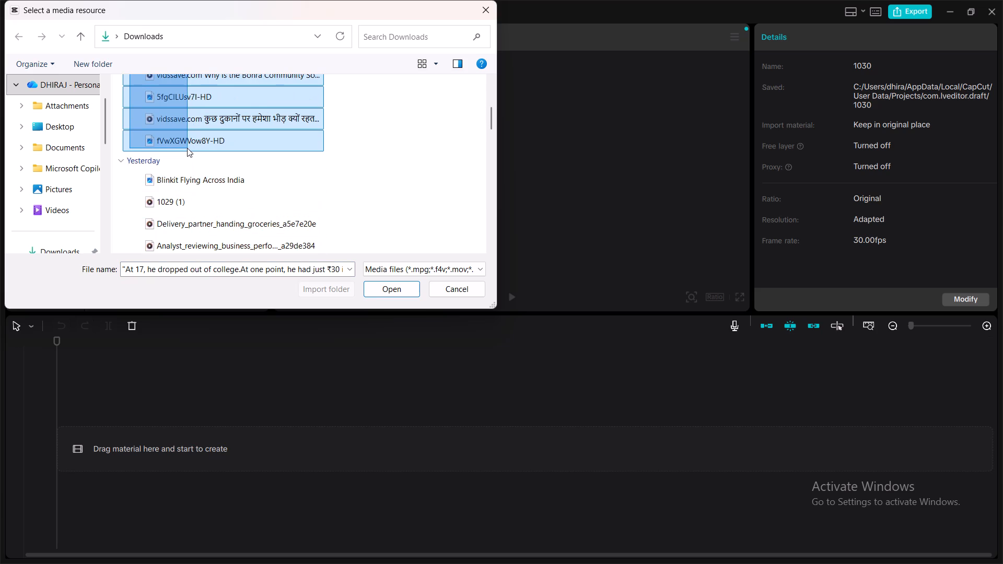
{"action": "left_click_drag", "start_coordinate": [187, 148], "coordinate": [192, 132]}
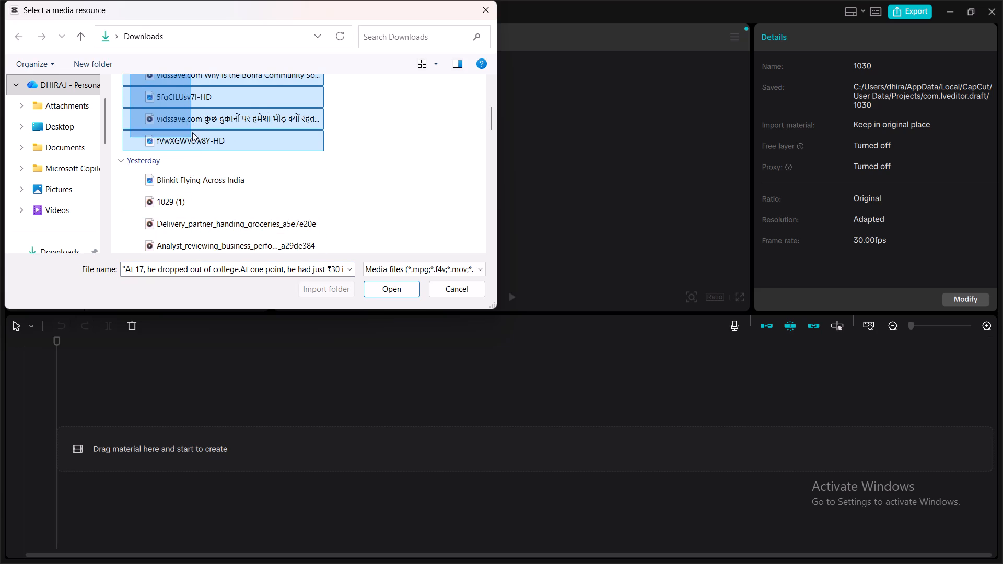
{"action": "left_click_drag", "start_coordinate": [192, 132], "coordinate": [207, 88]}
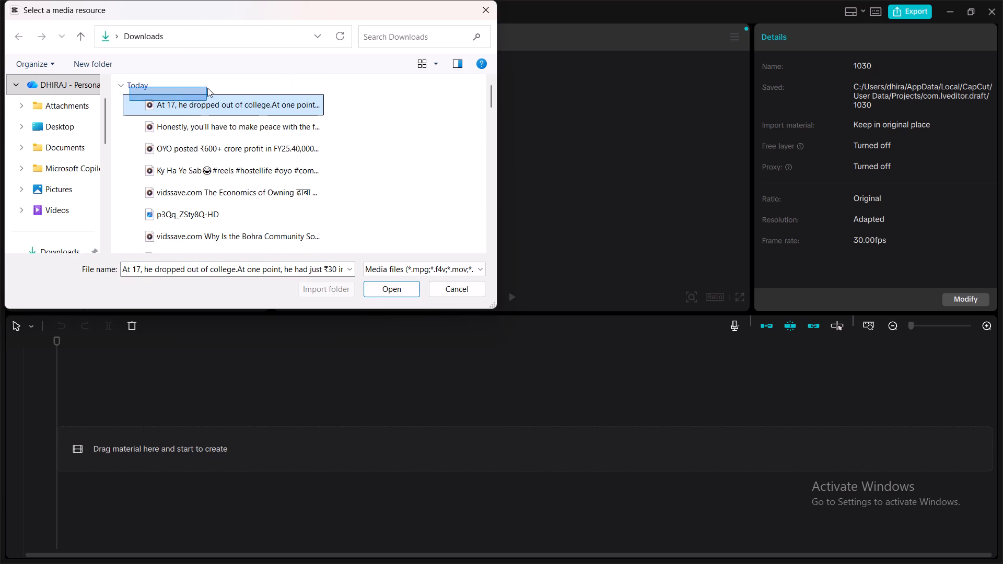
{"action": "left_click_drag", "start_coordinate": [207, 88], "coordinate": [220, 145]}
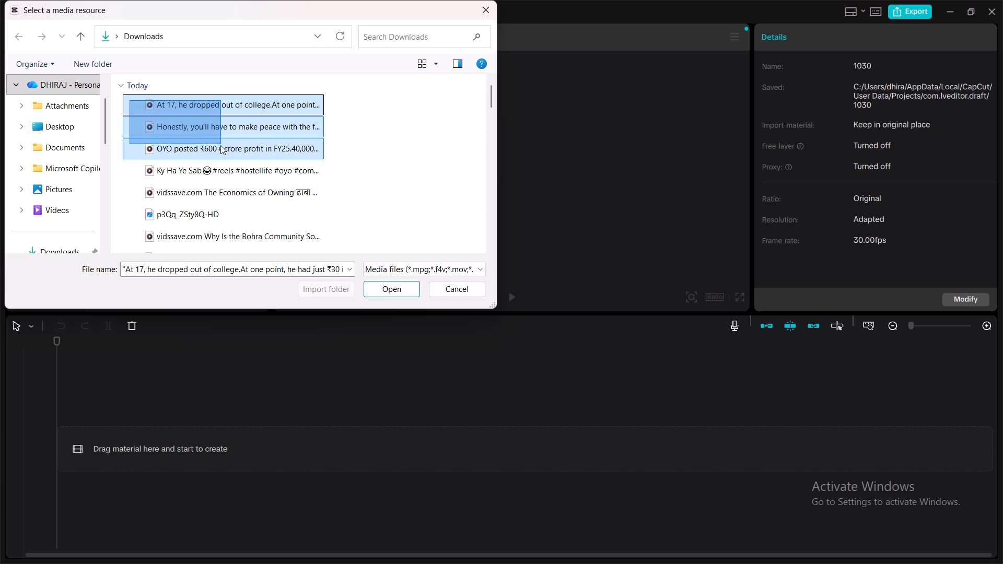
{"action": "left_click_drag", "start_coordinate": [220, 145], "coordinate": [220, 148]}
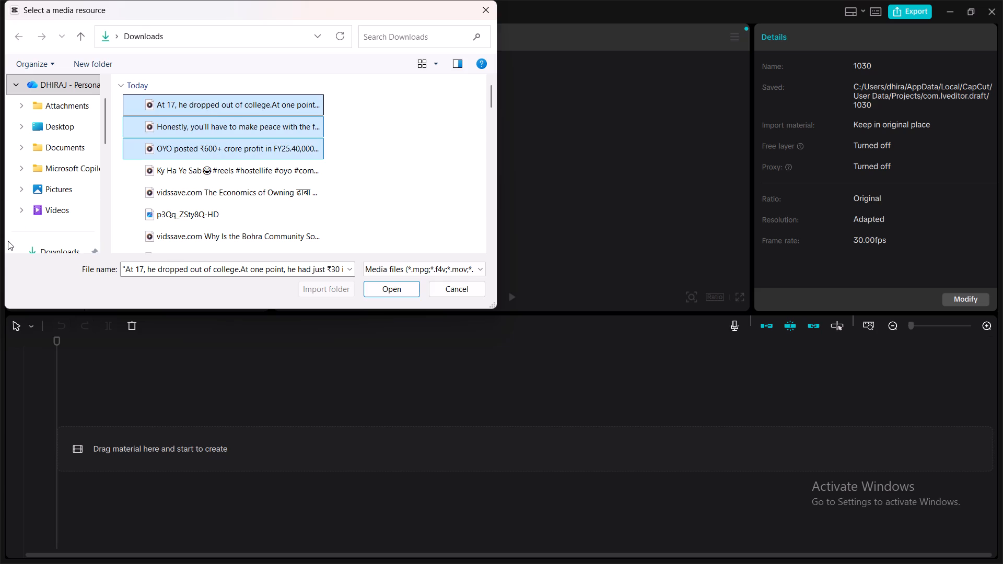
{"action": "left_click", "coordinate": [29, 241]}
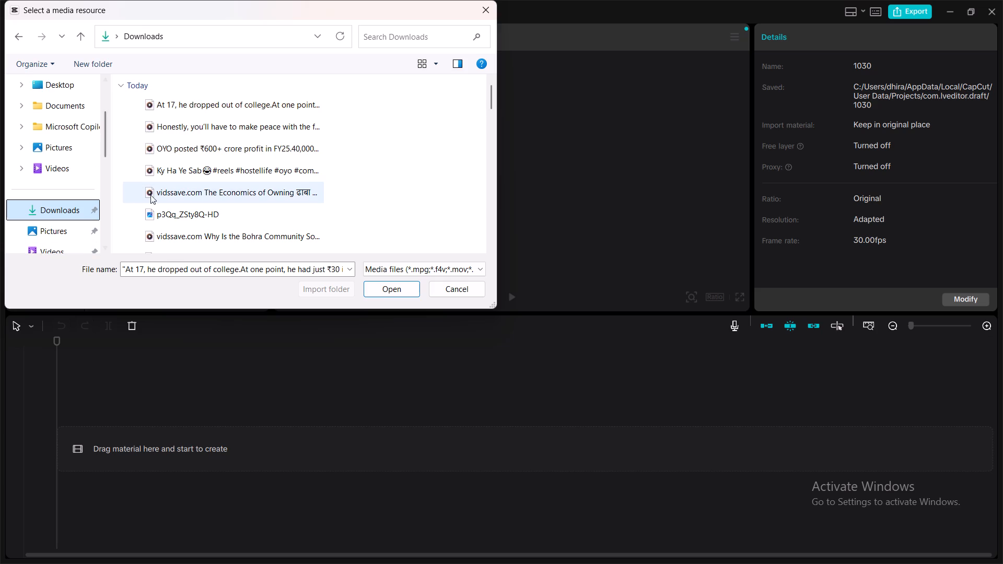
{"action": "scroll", "coordinate": [159, 191], "scroll_direction": "down", "scroll_amount": 1}
{"action": "scroll", "coordinate": [159, 191], "scroll_direction": "up", "scroll_amount": 1}
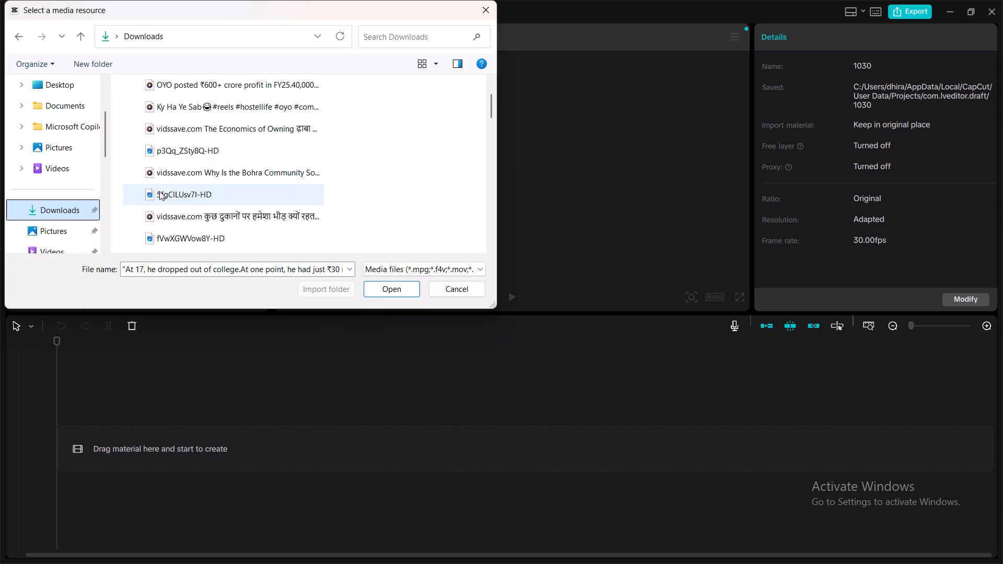
{"action": "scroll", "coordinate": [159, 191], "scroll_direction": "up", "scroll_amount": 1}
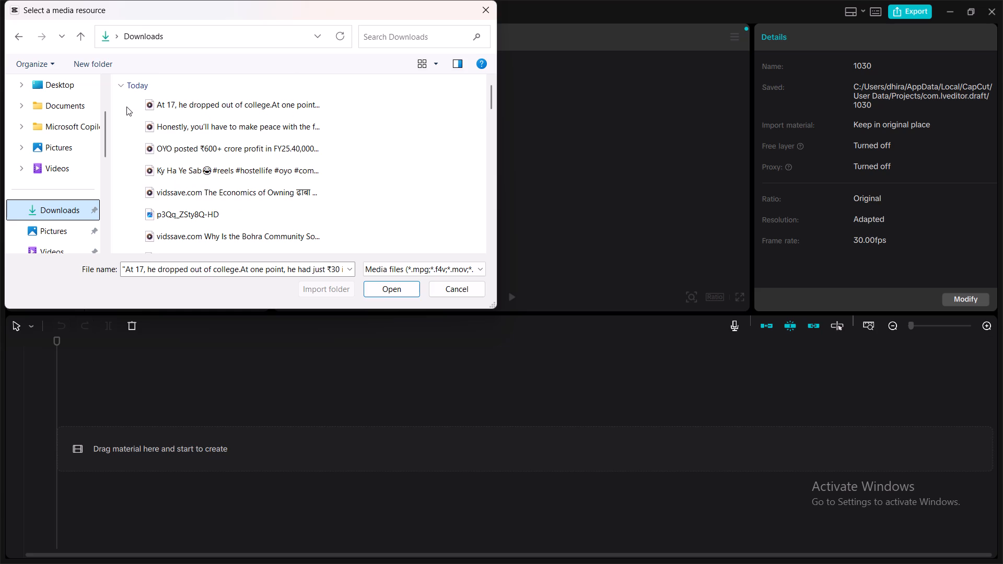
{"action": "left_click_drag", "start_coordinate": [126, 107], "coordinate": [206, 151]}
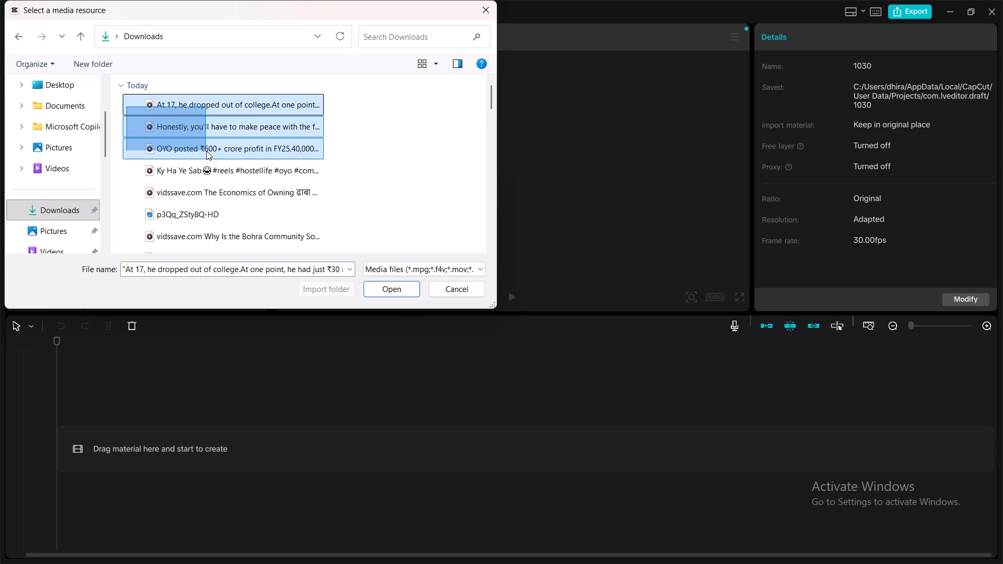
{"action": "left_click_drag", "start_coordinate": [206, 151], "coordinate": [211, 163]}
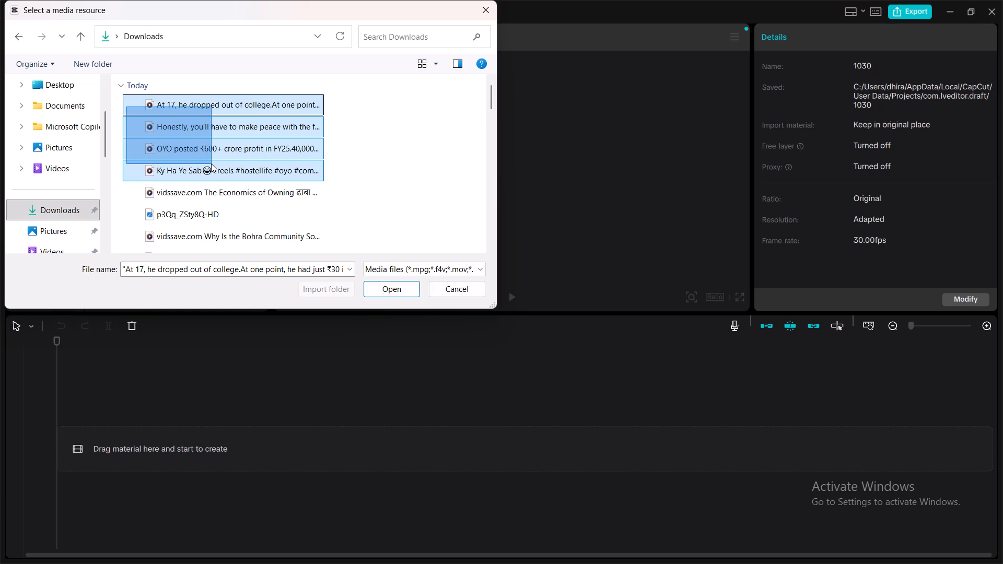
{"action": "left_click_drag", "start_coordinate": [211, 163], "coordinate": [212, 165]}
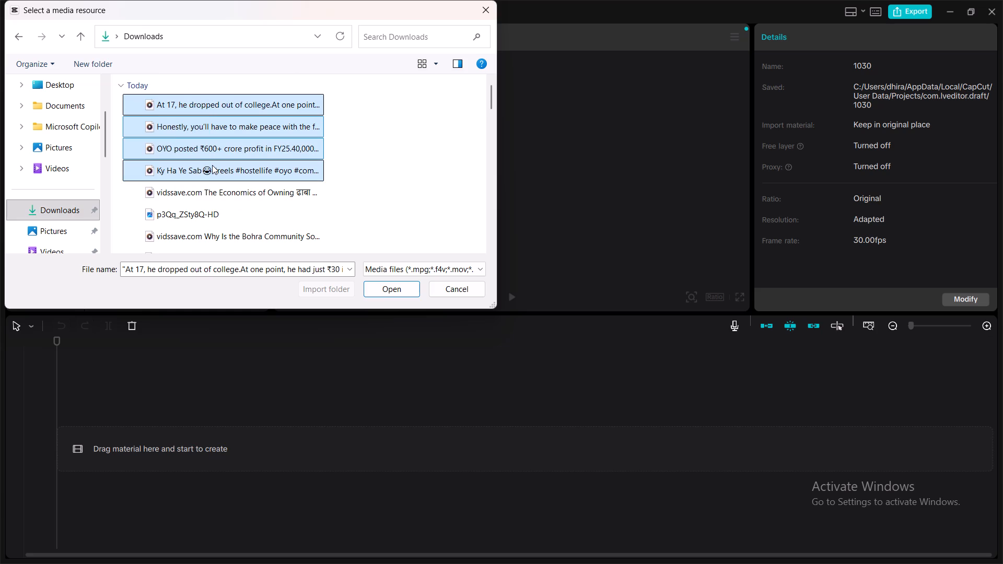
Import the four selected Downloads video files into the project media.
{"action": "left_click", "coordinate": [388, 292]}
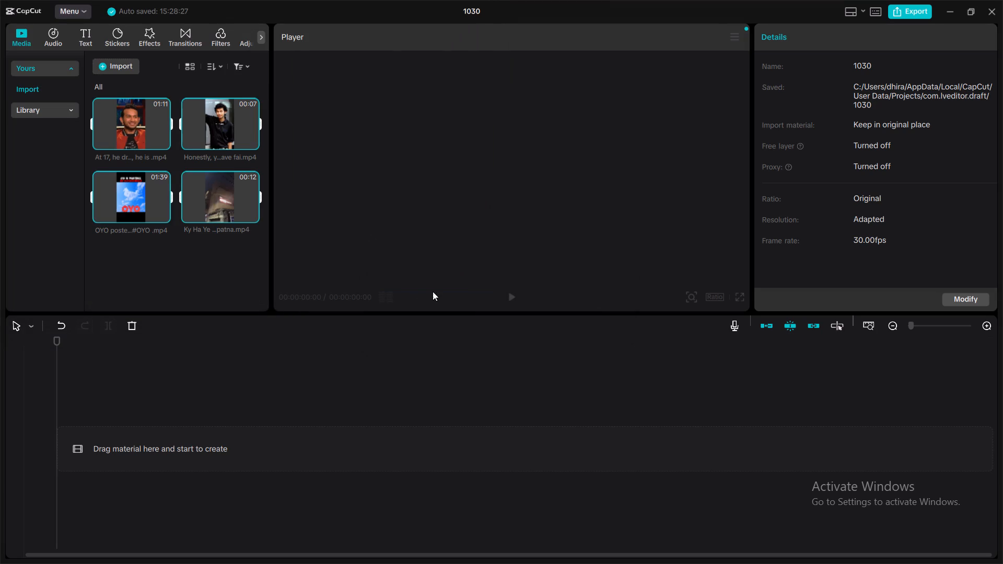
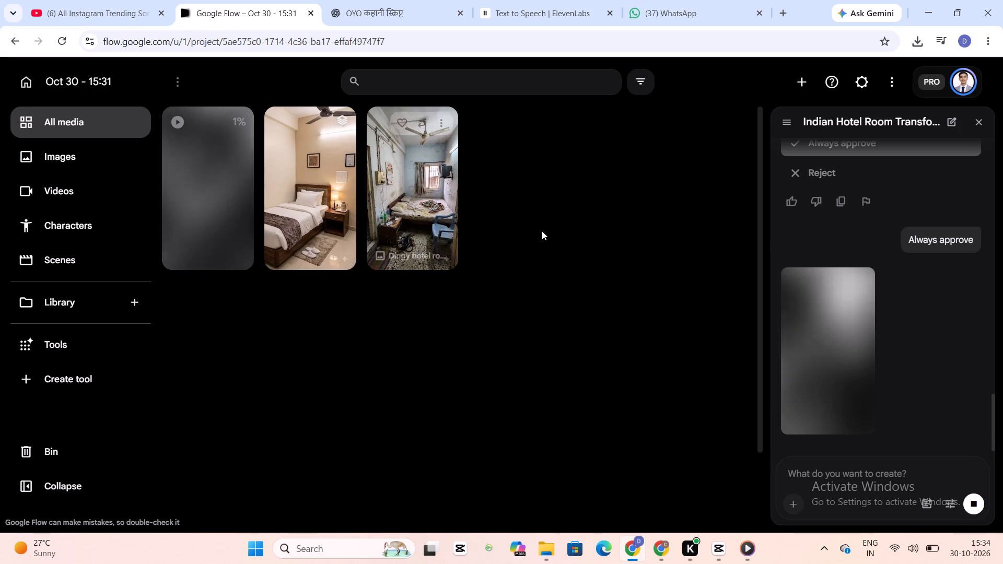
Switch to CapCut and add the imported ElevenLabs voiceover to the start of the empty timeline.
{"action": "left_click", "coordinate": [721, 548]}
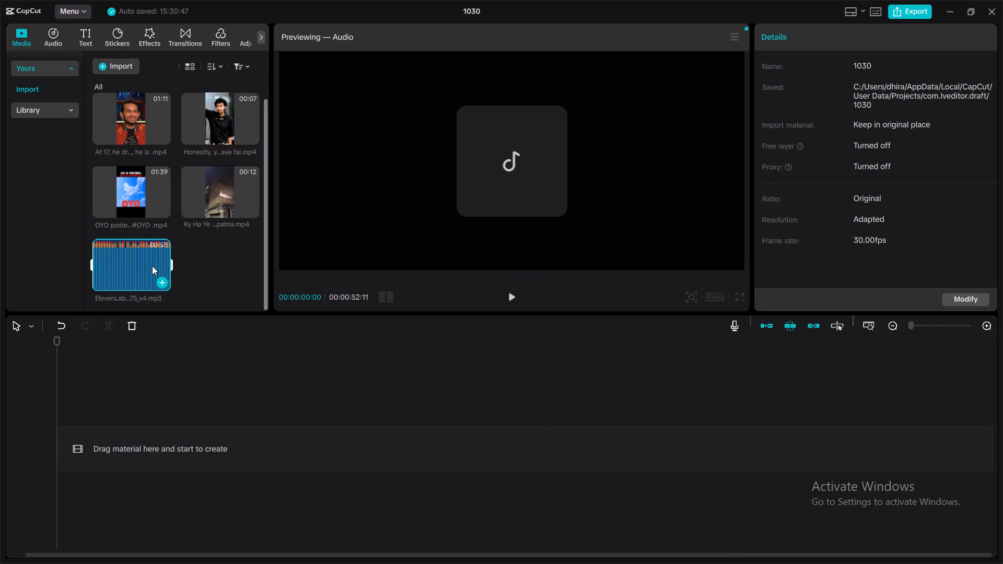
{"action": "left_click_drag", "start_coordinate": [129, 260], "coordinate": [226, 475]}
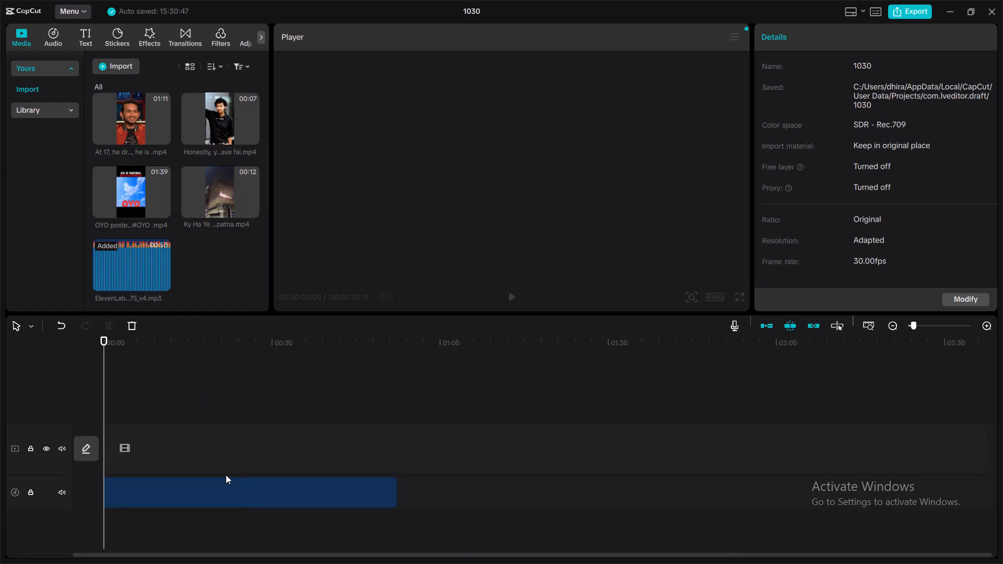
Listen to the opening seconds of the voiceover and return the playhead to the start of the timeline.
{"action": "left_click", "coordinate": [513, 295]}
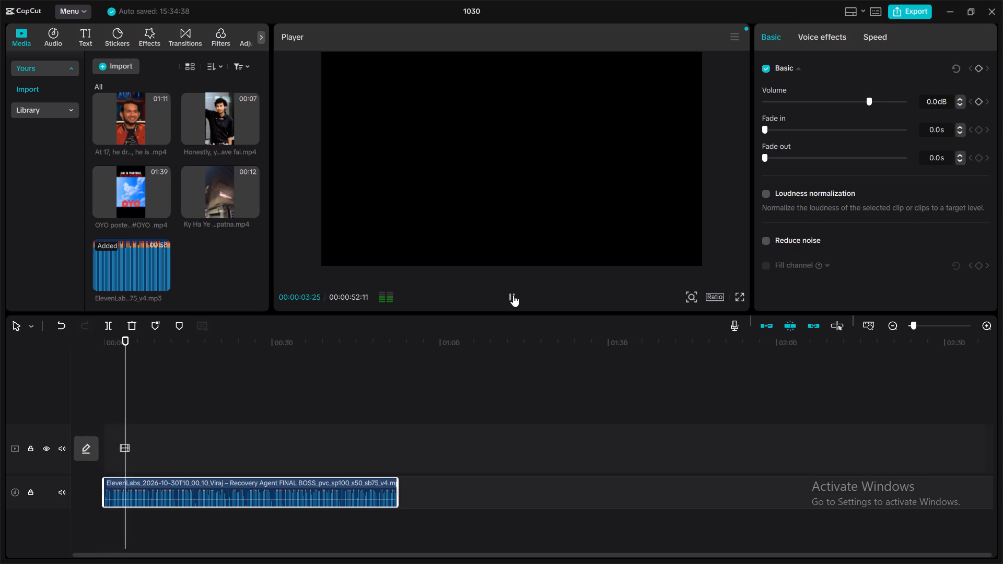
{"action": "left_click", "coordinate": [513, 295]}
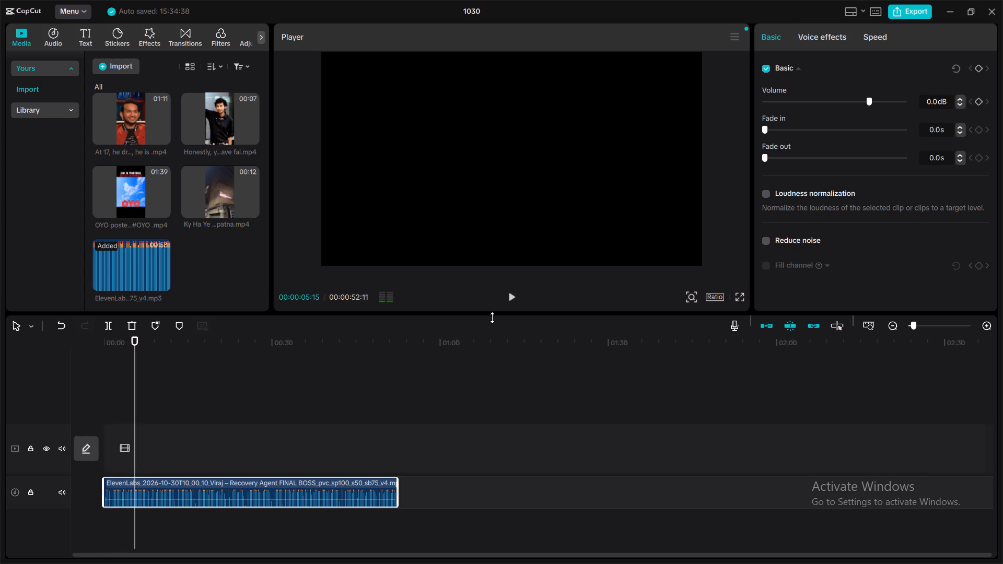
{"action": "left_click_drag", "start_coordinate": [134, 342], "coordinate": [86, 344]}
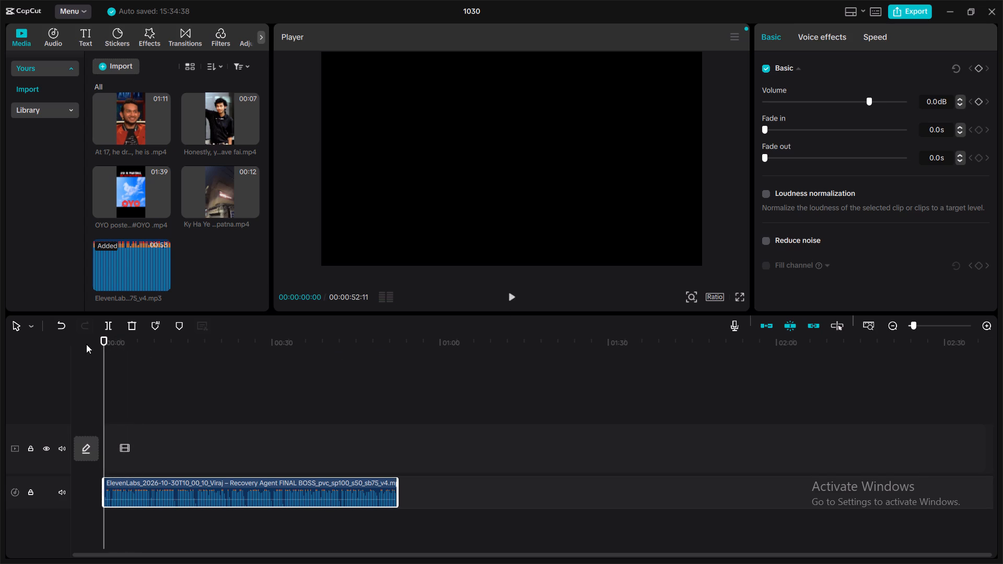
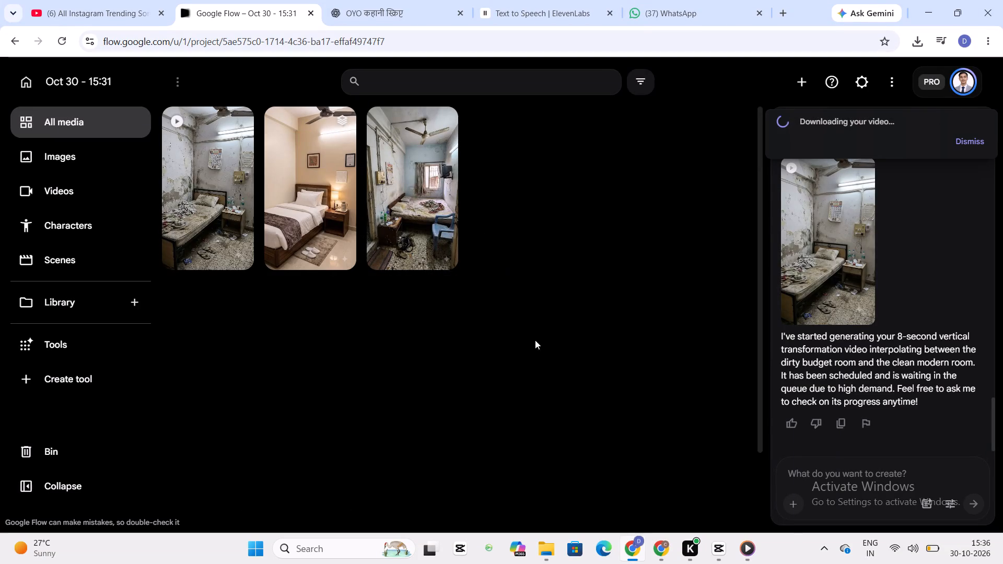
Search Google for "instagram video download" in a new browser tab and open the FastDl Instagram Downloader site.
{"action": "left_click", "coordinate": [780, 10]}
{"action": "left_click", "coordinate": [495, 267]}
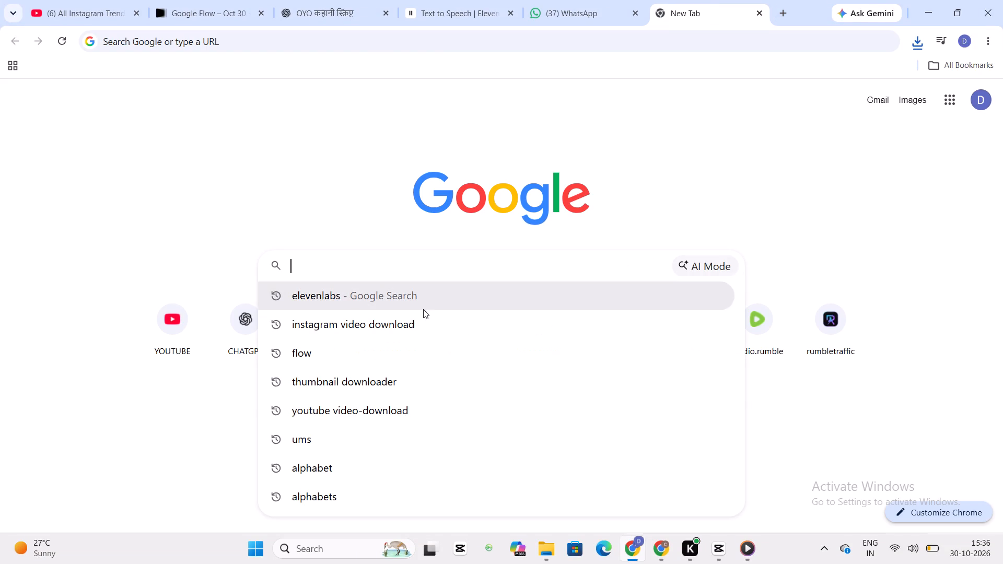
{"action": "left_click", "coordinate": [413, 319]}
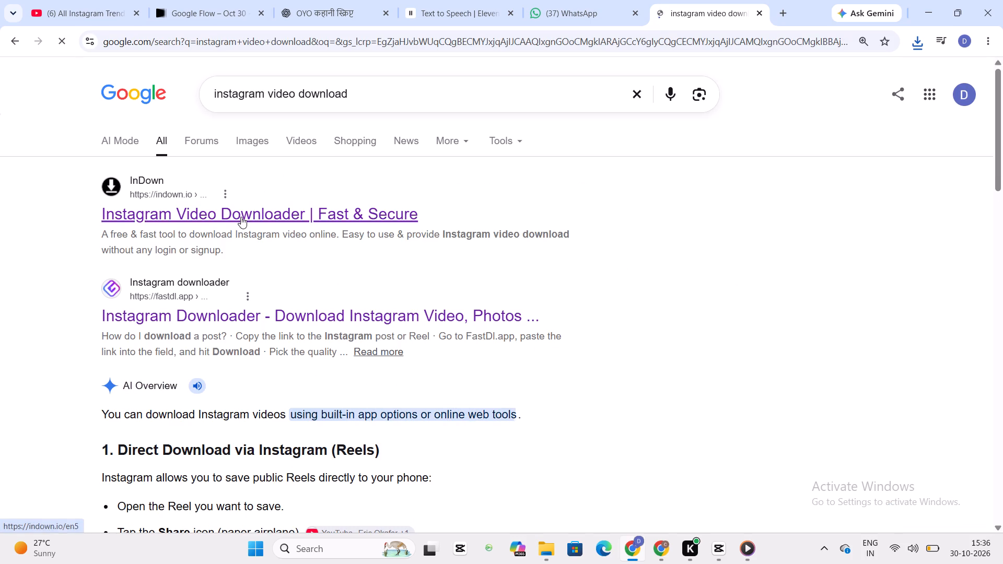
{"action": "left_click", "coordinate": [187, 317]}
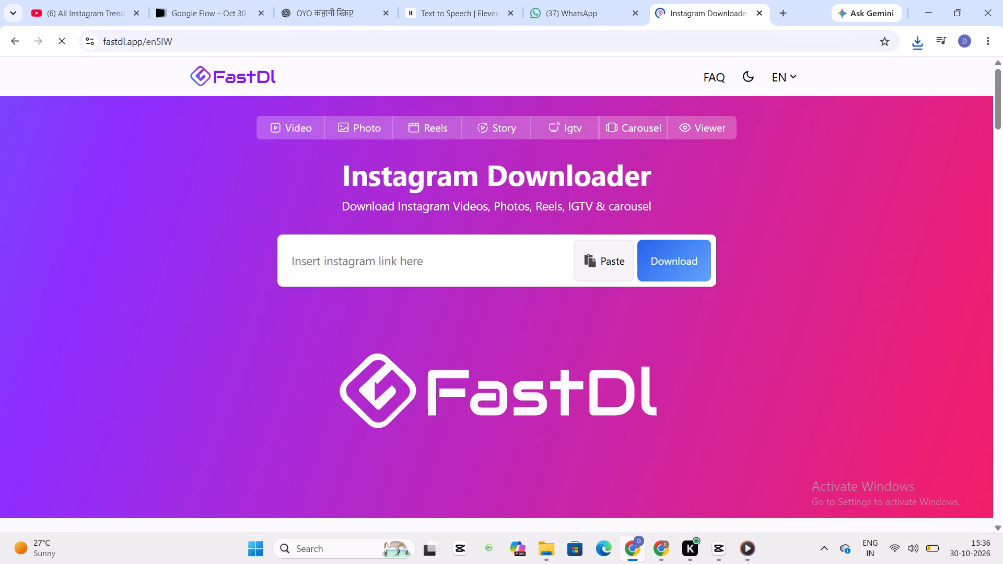
Submit the copied Instagram reel link to FastDl and download the green-screen question mark video.
{"action": "left_click", "coordinate": [396, 264]}
{"action": "key", "text": "ctrl+v"}
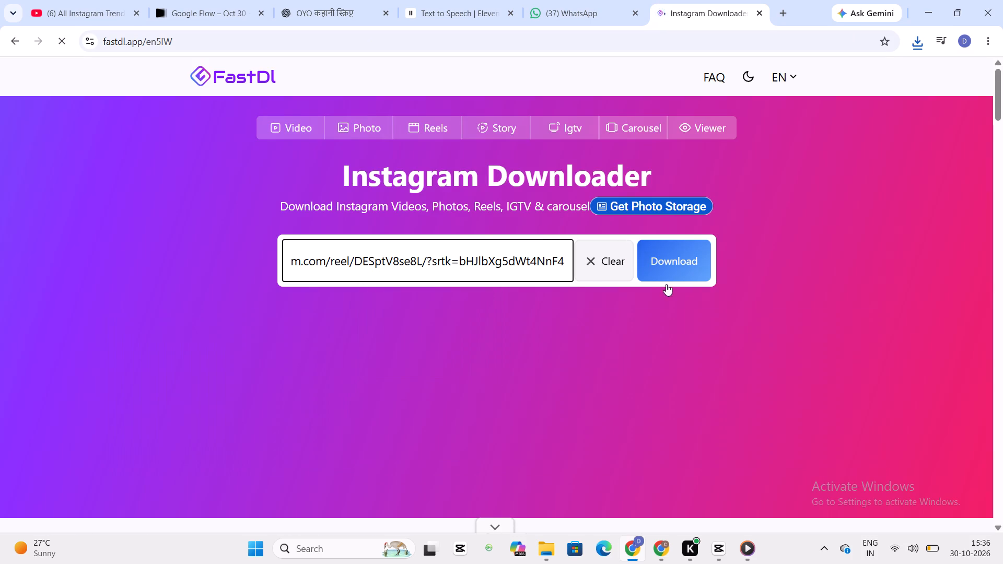
{"action": "left_click", "coordinate": [480, 380]}
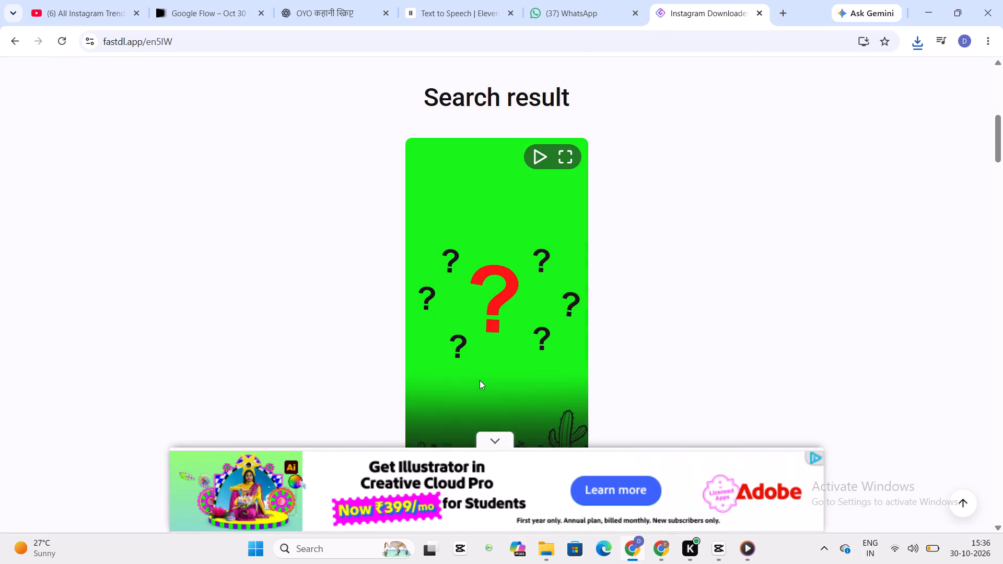
{"action": "scroll", "coordinate": [480, 380], "scroll_direction": "down", "scroll_amount": 2}
{"action": "left_click", "coordinate": [507, 375]}
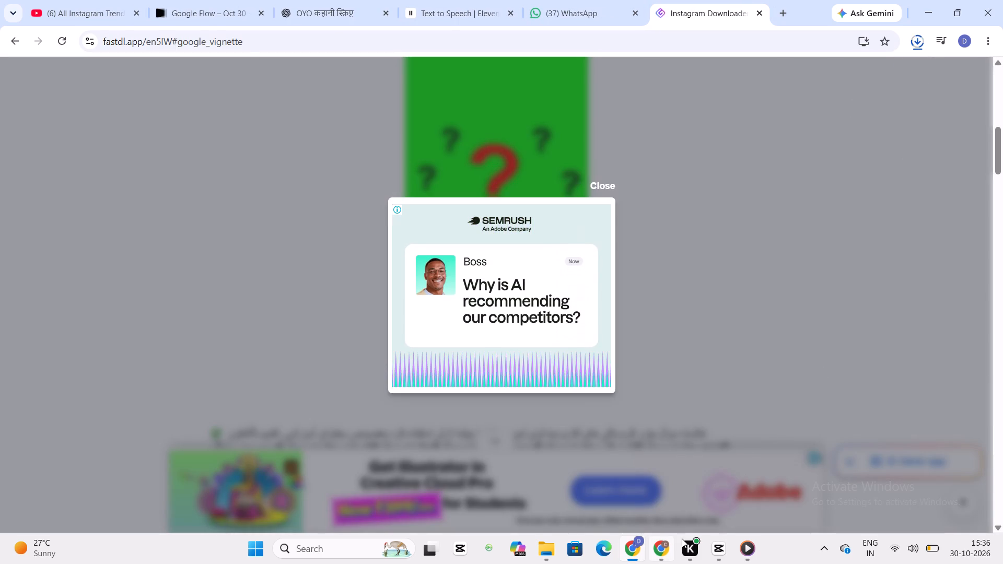
Switch to CapCut and import the downloaded question mark video and the Hotel_room_transforms_into_modern clip from the Downloads folder.
{"action": "left_click", "coordinate": [722, 553]}
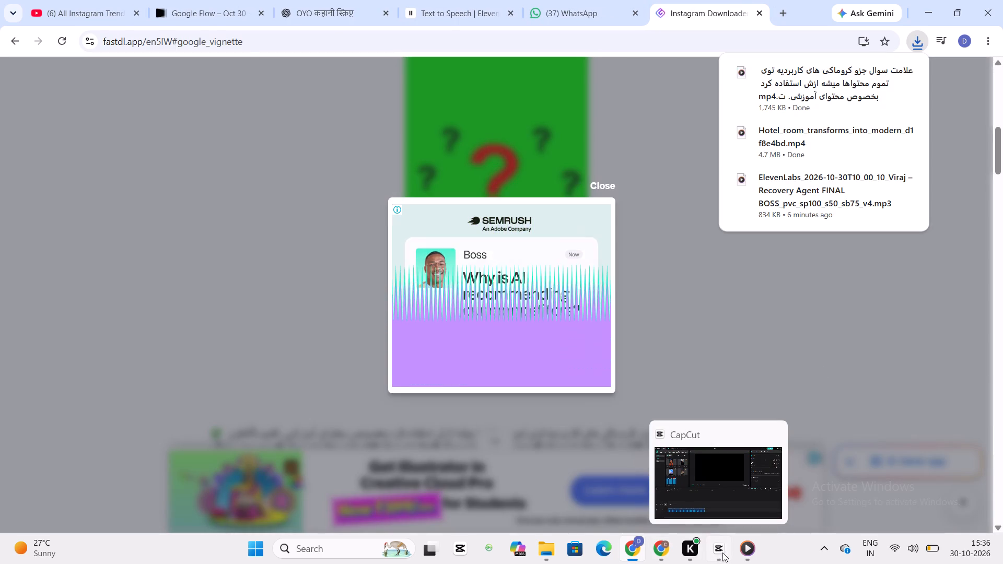
{"action": "left_click", "coordinate": [106, 58]}
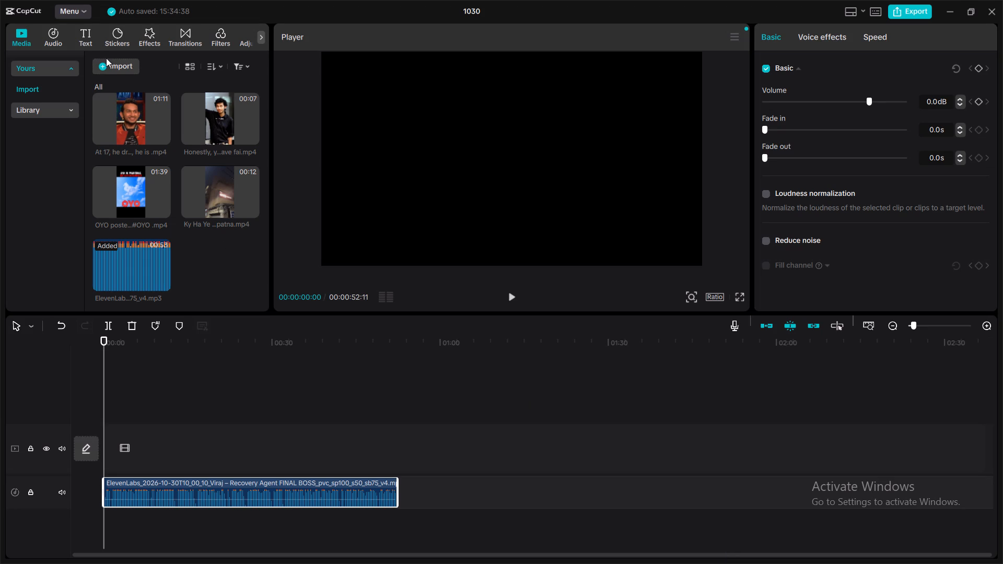
{"action": "left_click", "coordinate": [103, 63]}
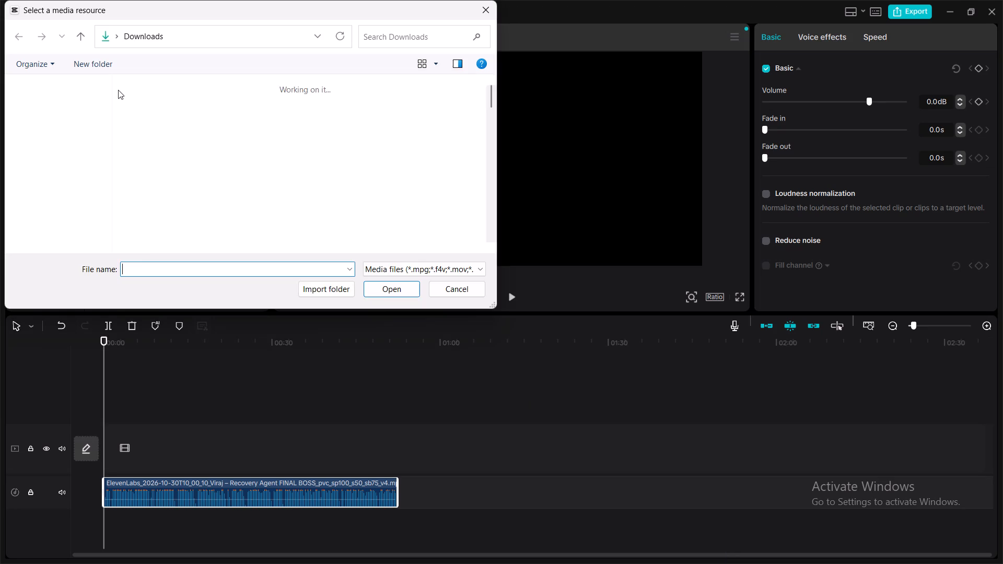
{"action": "left_click_drag", "start_coordinate": [126, 103], "coordinate": [158, 127]}
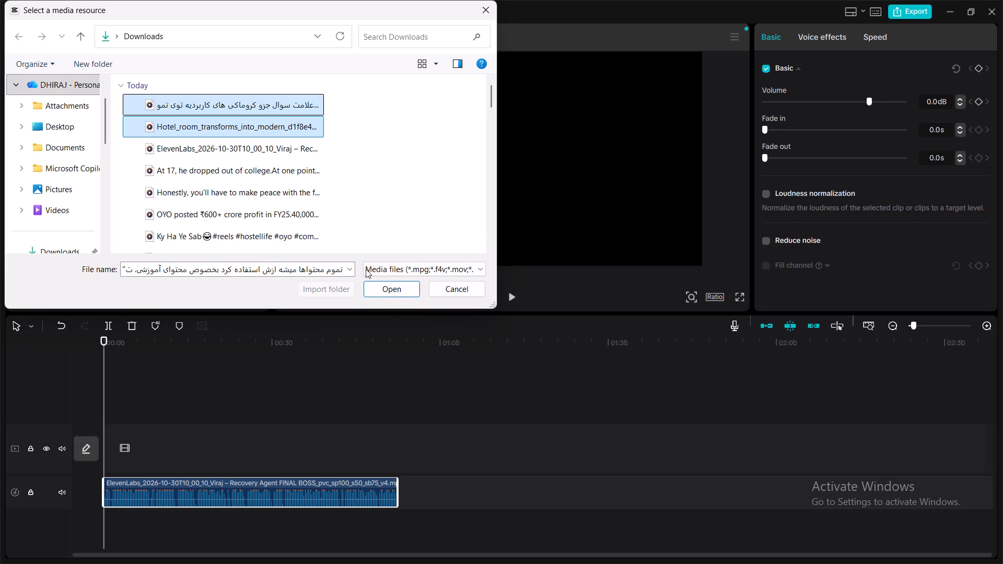
{"action": "left_click", "coordinate": [401, 287]}
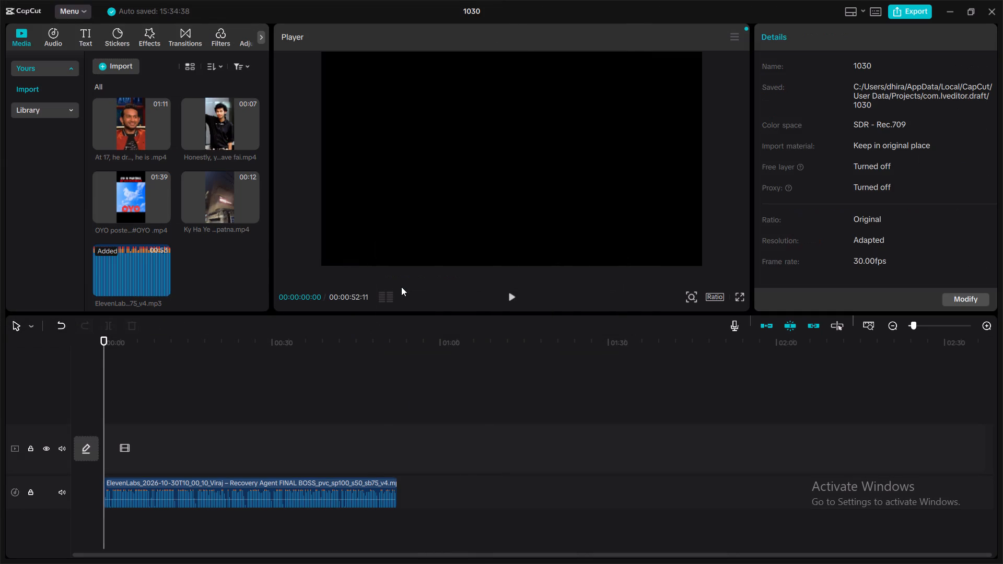
Add the 31-second green-screen question-mark video and the 8-second hotel room video above the voiceover, and preview them.
{"action": "left_click_drag", "start_coordinate": [221, 183], "coordinate": [208, 443]}
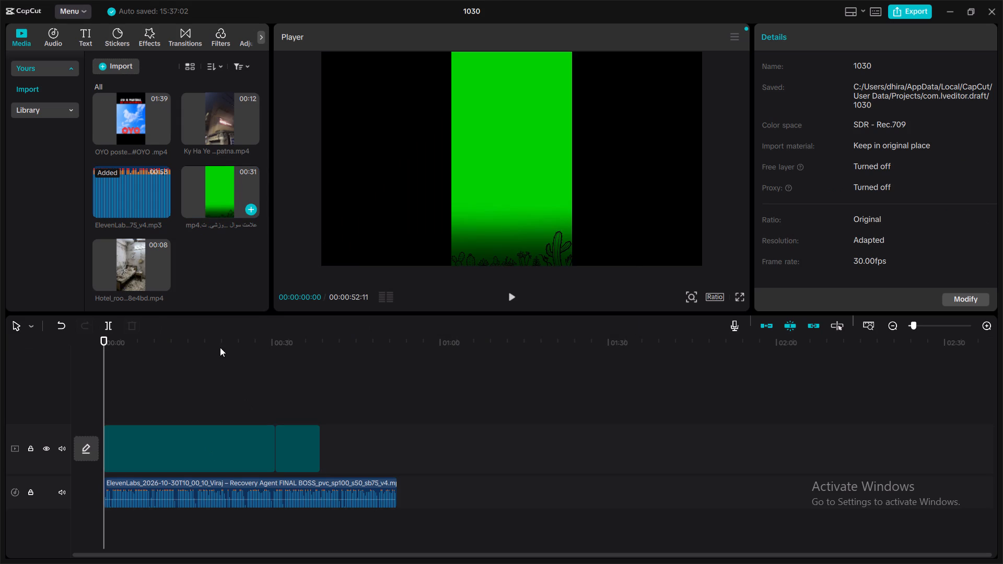
{"action": "left_click", "coordinate": [247, 380]}
{"action": "left_click", "coordinate": [511, 292]}
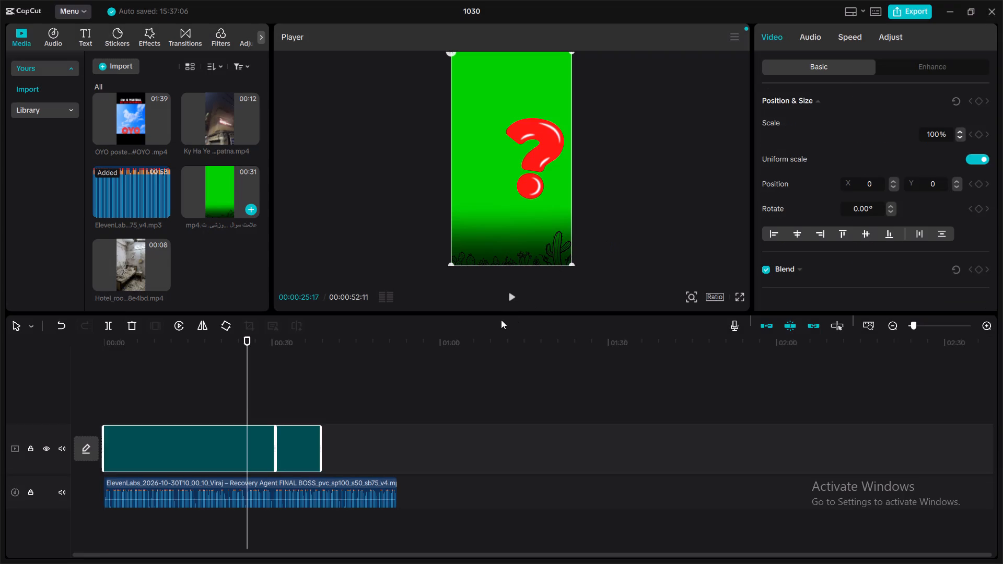
{"action": "left_click", "coordinate": [509, 293]}
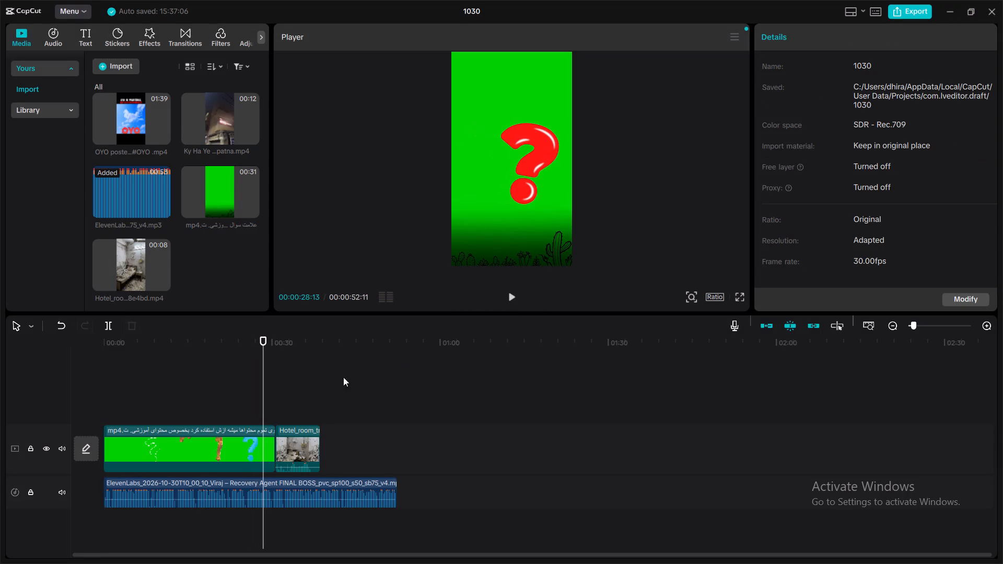
Delete the hotel room clip that follows the green-screen clip on the timeline.
{"action": "left_click", "coordinate": [296, 426]}
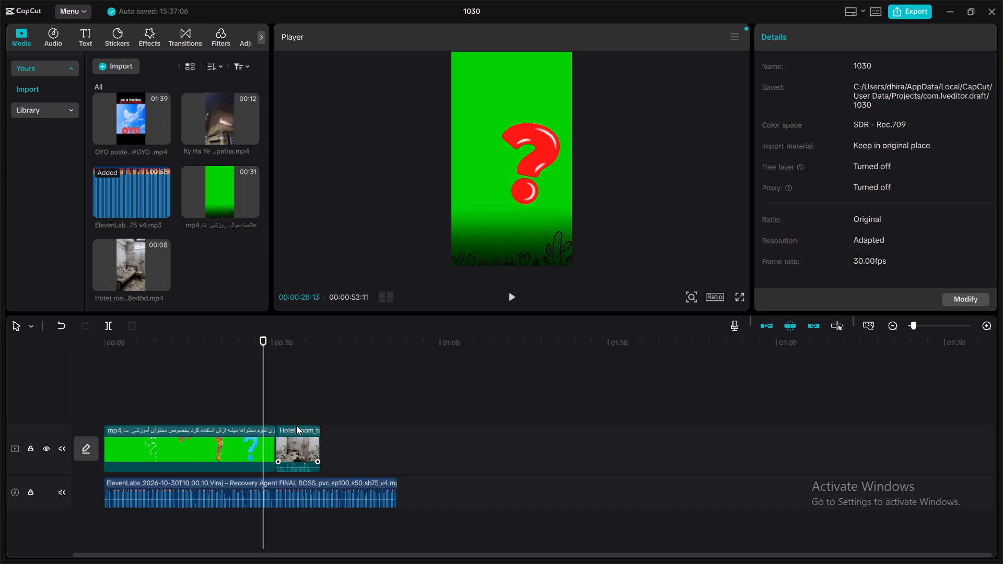
{"action": "key", "text": "BackSpace"}
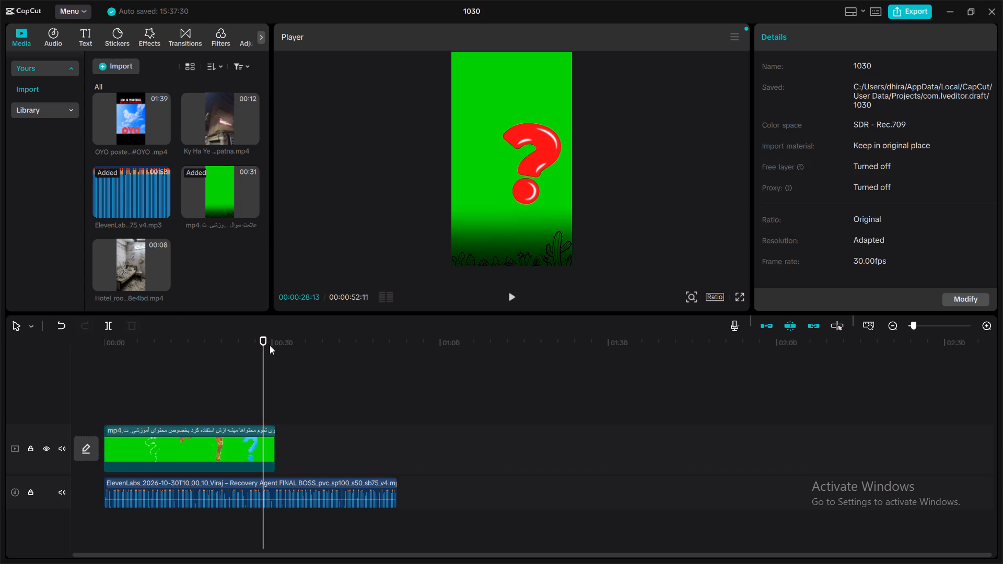
Examine the question-mark animations throughout the green-screen clip from the start of the timeline and return the playhead to the start.
{"action": "left_click_drag", "start_coordinate": [262, 336], "coordinate": [57, 376]}
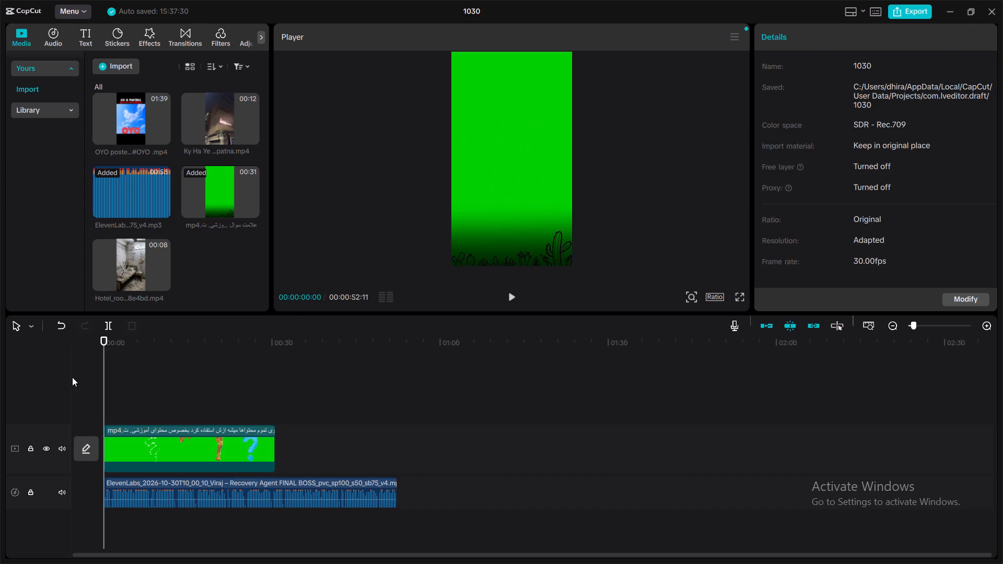
{"action": "left_click", "coordinate": [513, 300]}
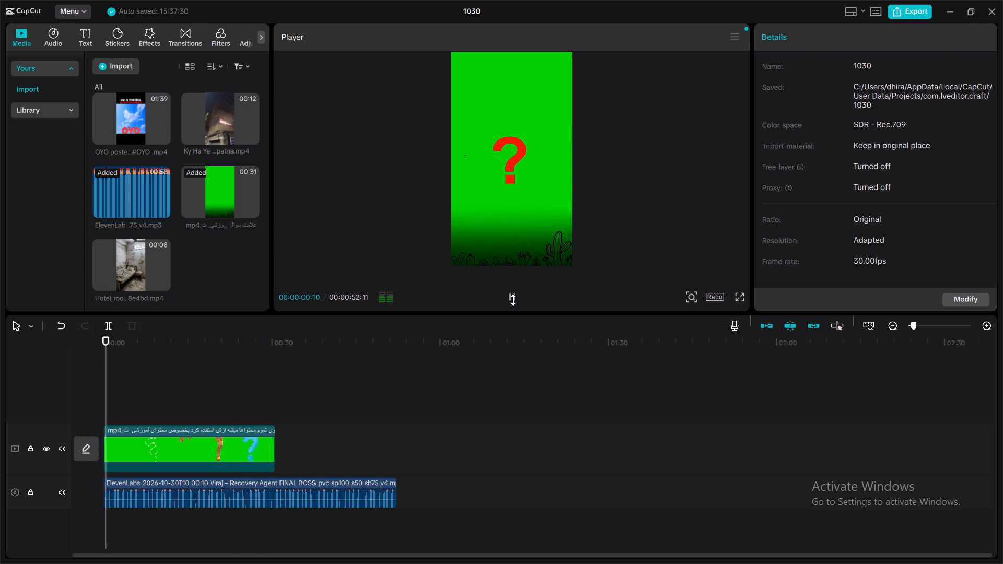
{"action": "left_click", "coordinate": [513, 300]}
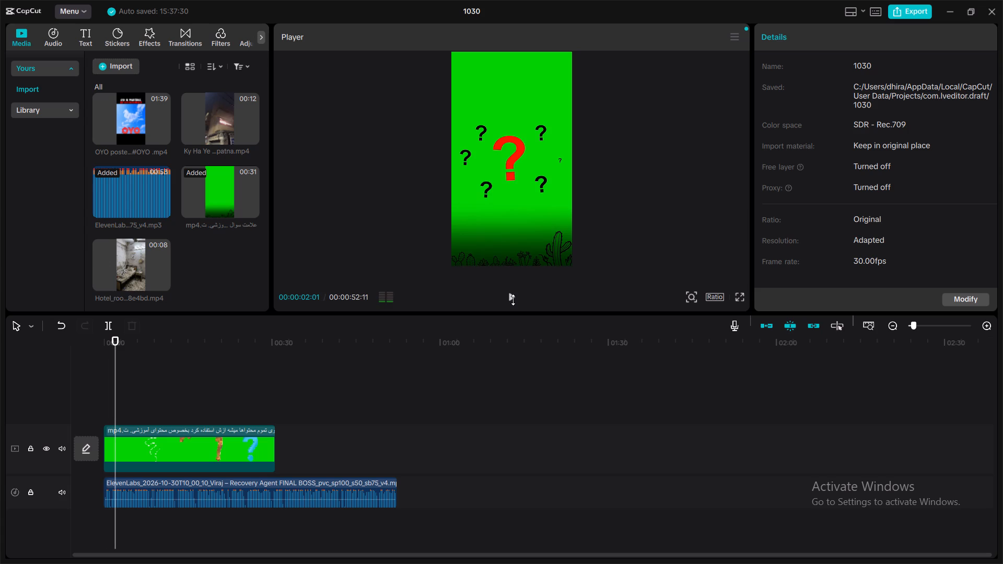
{"action": "left_click", "coordinate": [512, 299]}
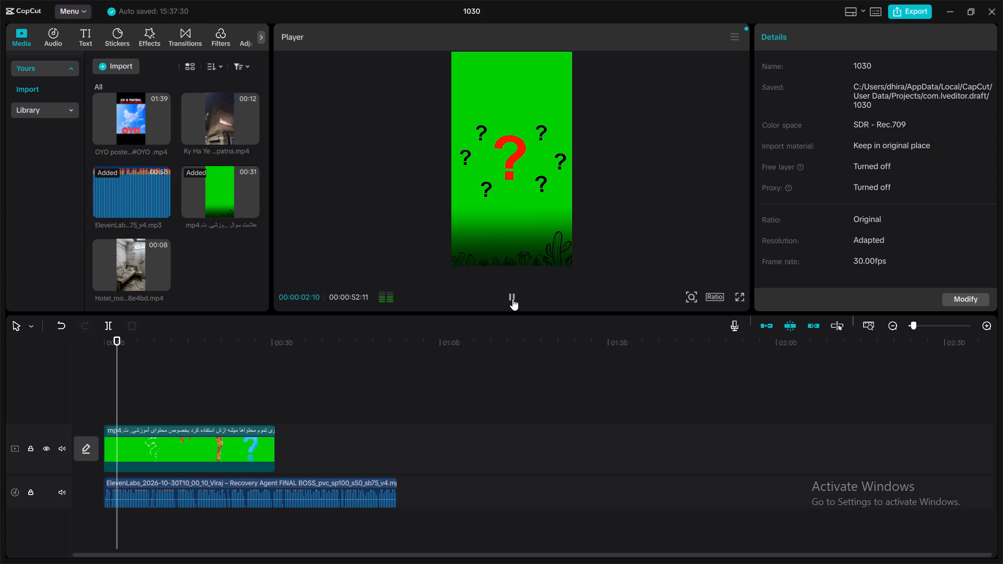
{"action": "left_click_drag", "start_coordinate": [121, 349], "coordinate": [128, 351]}
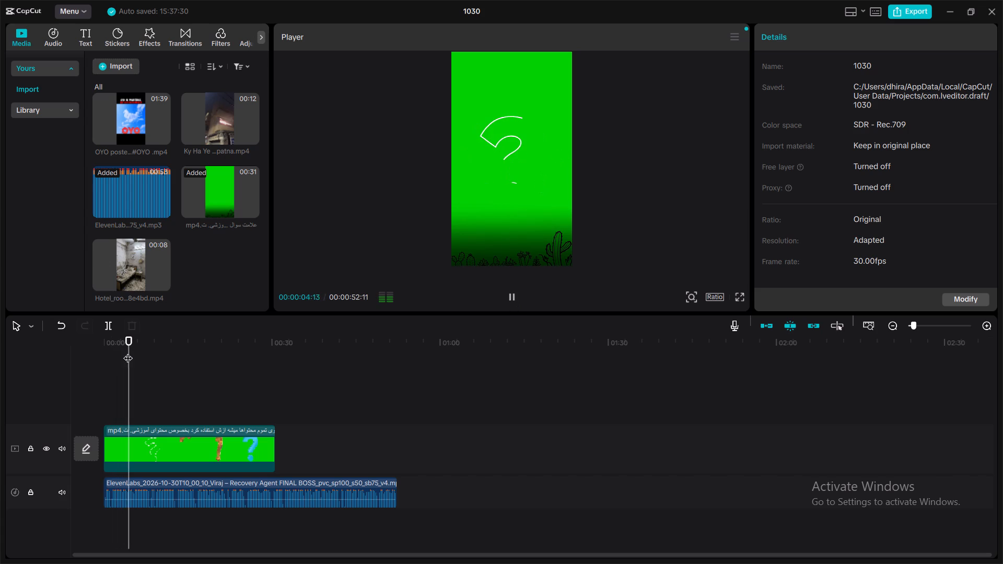
{"action": "left_click_drag", "start_coordinate": [128, 351], "coordinate": [184, 361]}
{"action": "left_click_drag", "start_coordinate": [137, 343], "coordinate": [203, 352]}
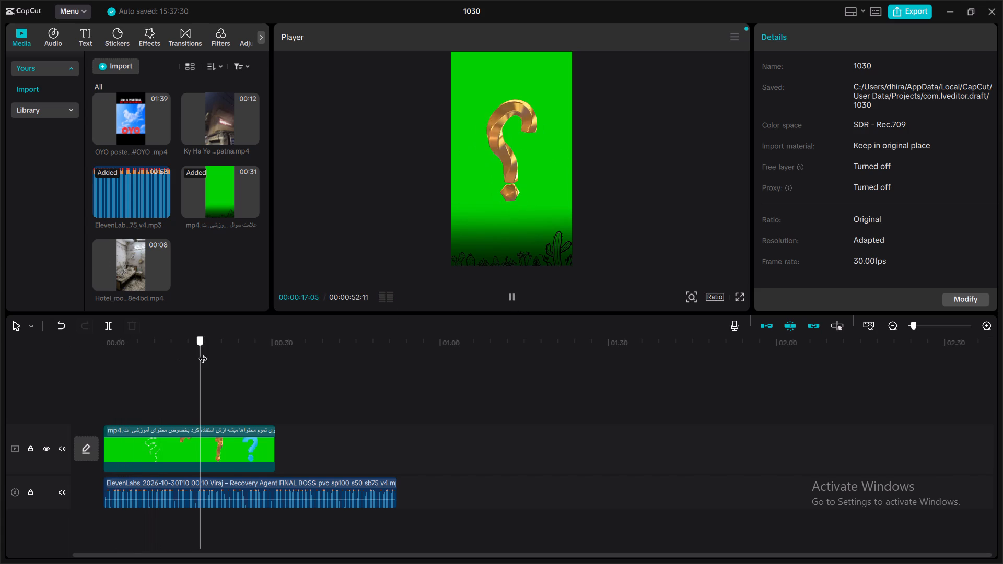
{"action": "left_click_drag", "start_coordinate": [203, 352], "coordinate": [271, 362]}
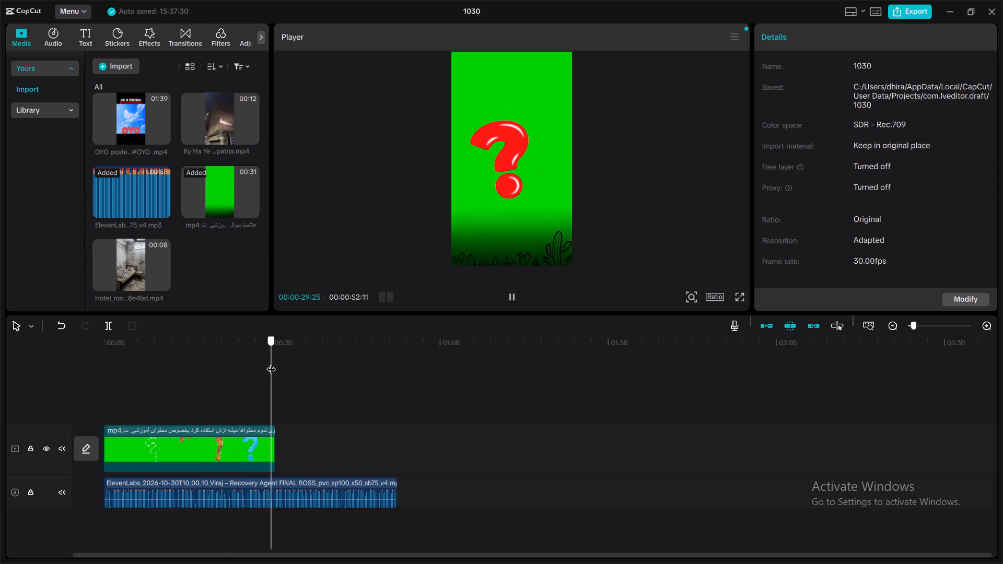
{"action": "left_click_drag", "start_coordinate": [271, 362], "coordinate": [79, 374]}
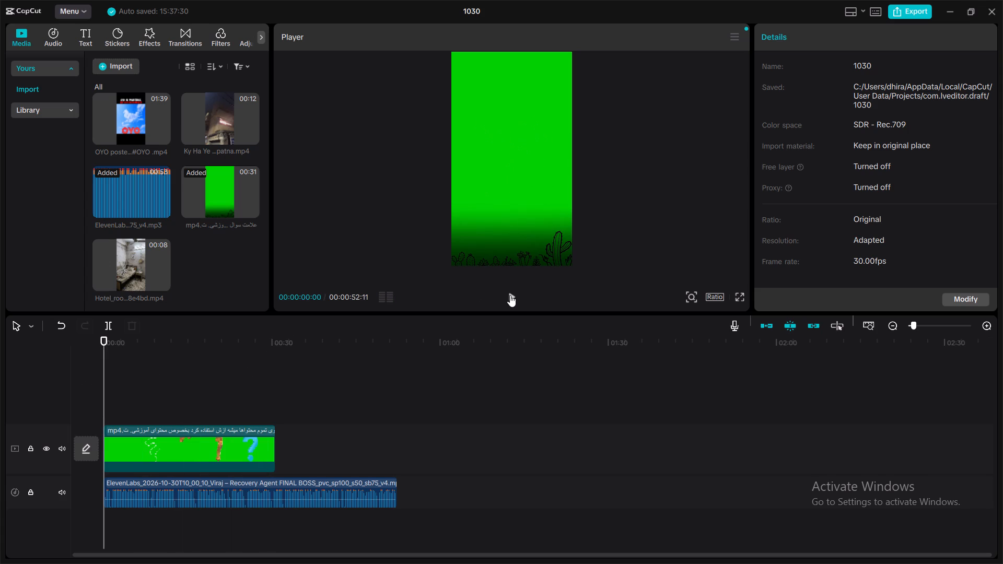
Play the voiceover to about 00:00:01:25 and trim the end of the green-screen question-mark clip to that point.
{"action": "left_click", "coordinate": [510, 295]}
{"action": "left_click", "coordinate": [510, 295]}
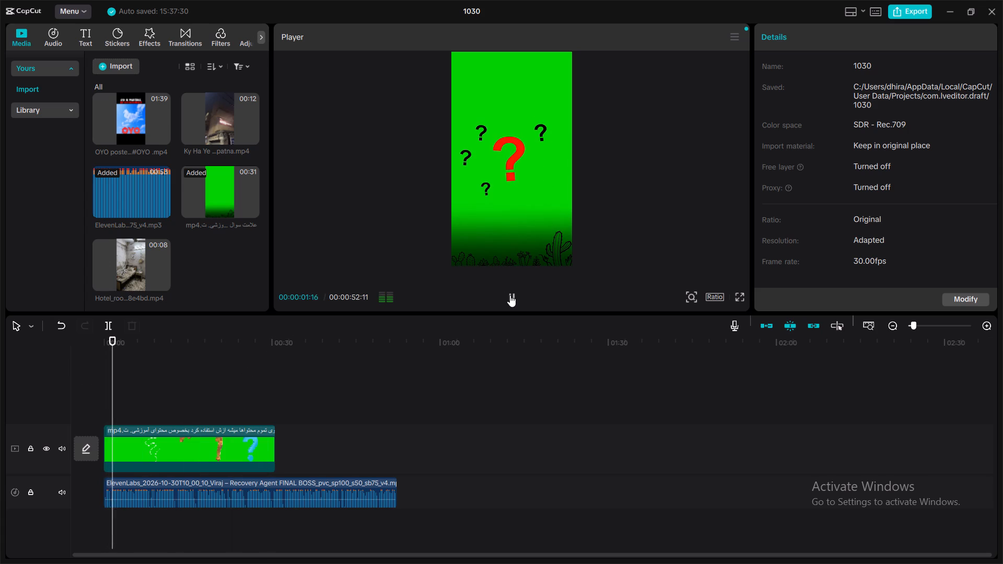
{"action": "left_click", "coordinate": [275, 441]}
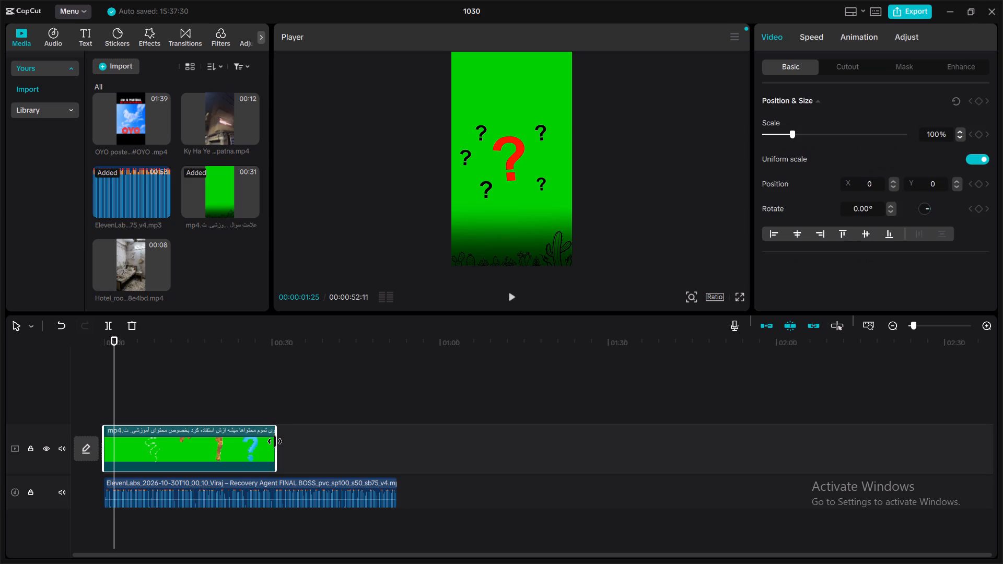
{"action": "left_click_drag", "start_coordinate": [275, 441], "coordinate": [187, 446]}
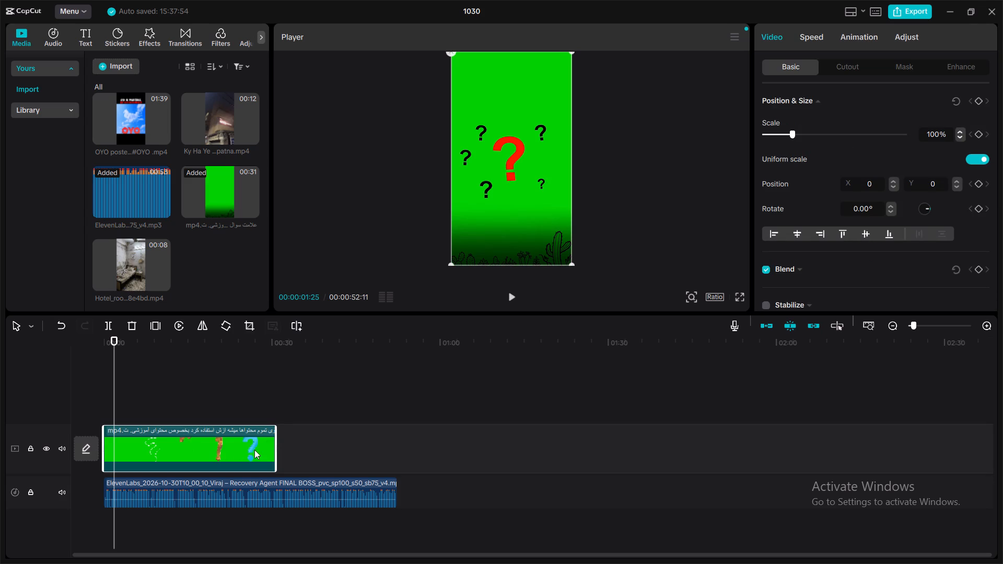
{"action": "left_click_drag", "start_coordinate": [274, 449], "coordinate": [181, 445]}
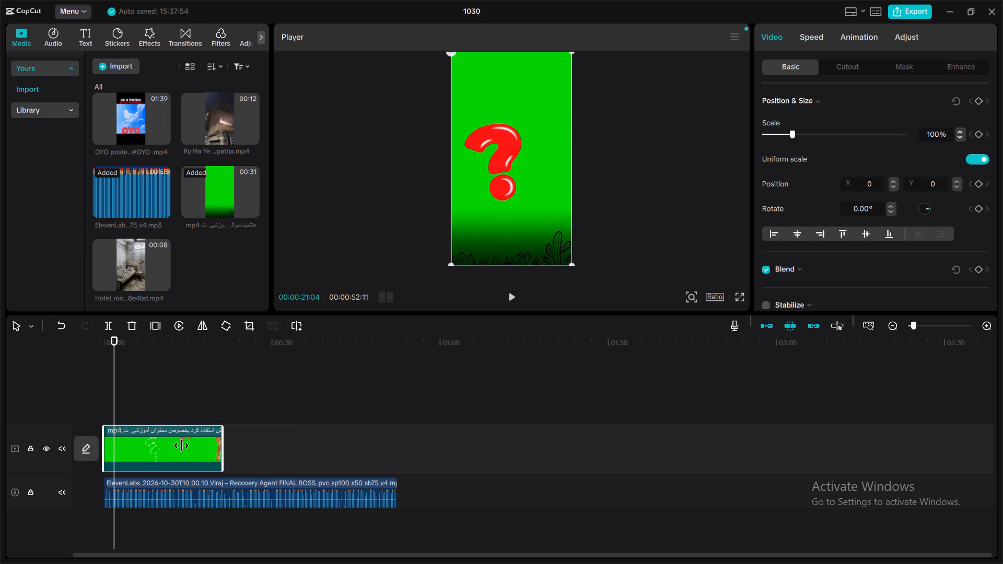
{"action": "left_click_drag", "start_coordinate": [181, 445], "coordinate": [112, 446]}
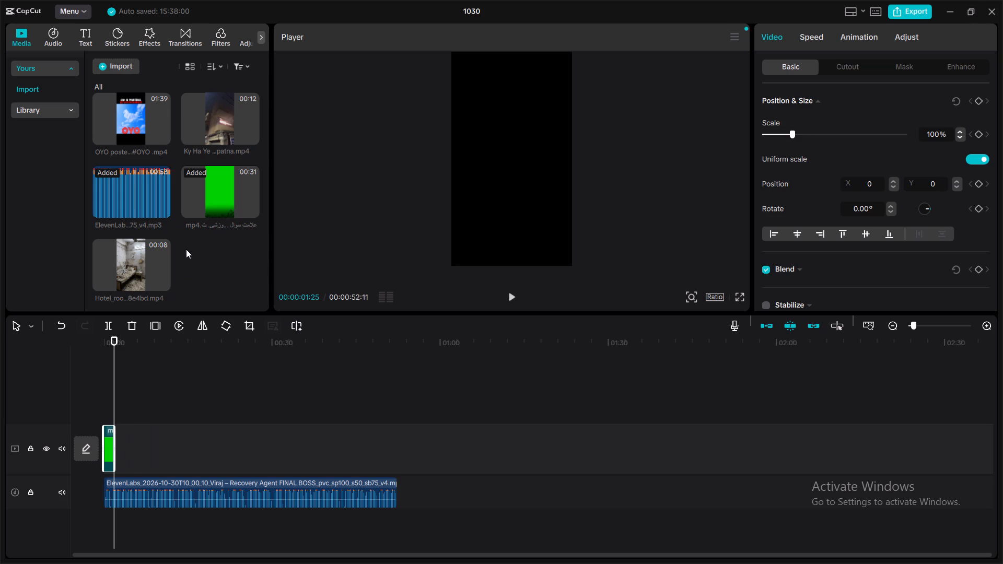
Add the 7-second "Honestly" clip directly after the trimmed green-screen clip on the main video track.
{"action": "scroll", "coordinate": [186, 249], "scroll_direction": "up", "scroll_amount": 1}
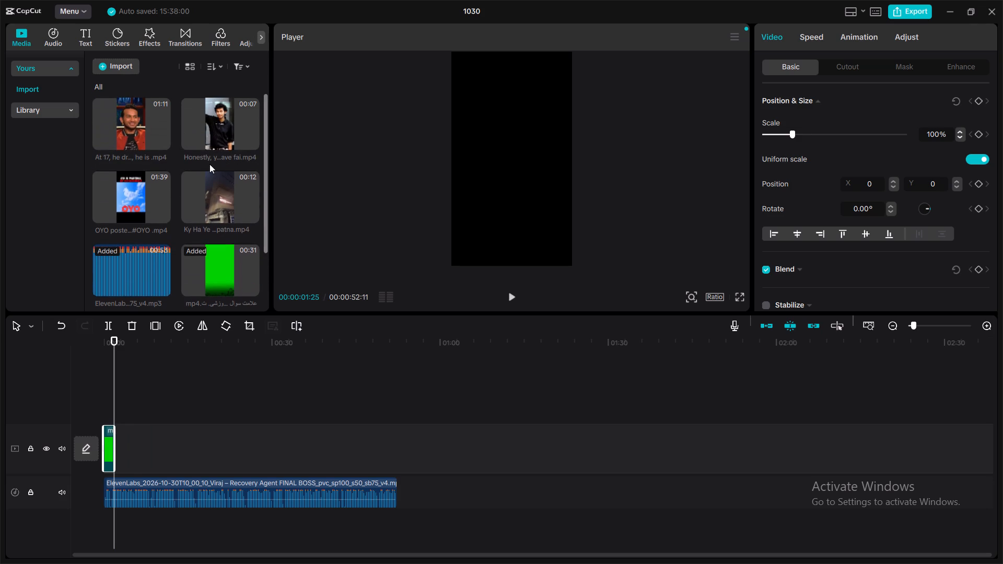
{"action": "left_click_drag", "start_coordinate": [224, 121], "coordinate": [185, 444]}
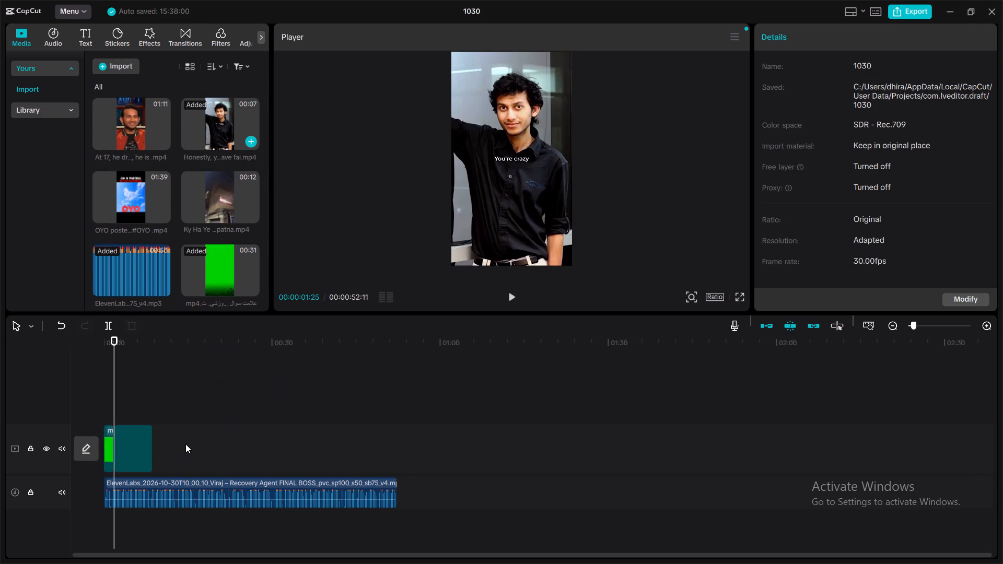
Play the opening of the "Honestly" clip and mute the main video track's clip audio.
{"action": "left_click", "coordinate": [515, 295]}
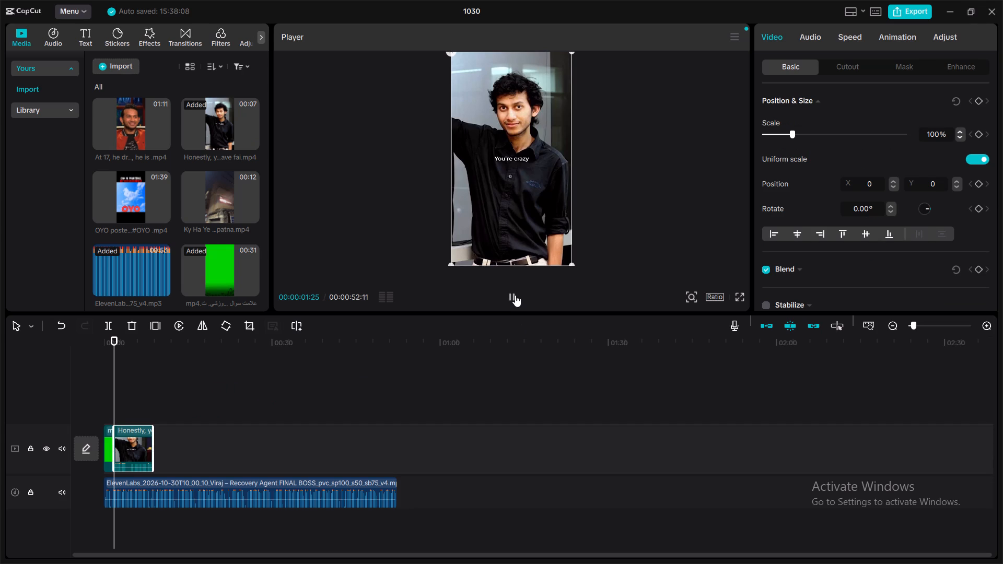
{"action": "left_click", "coordinate": [515, 295]}
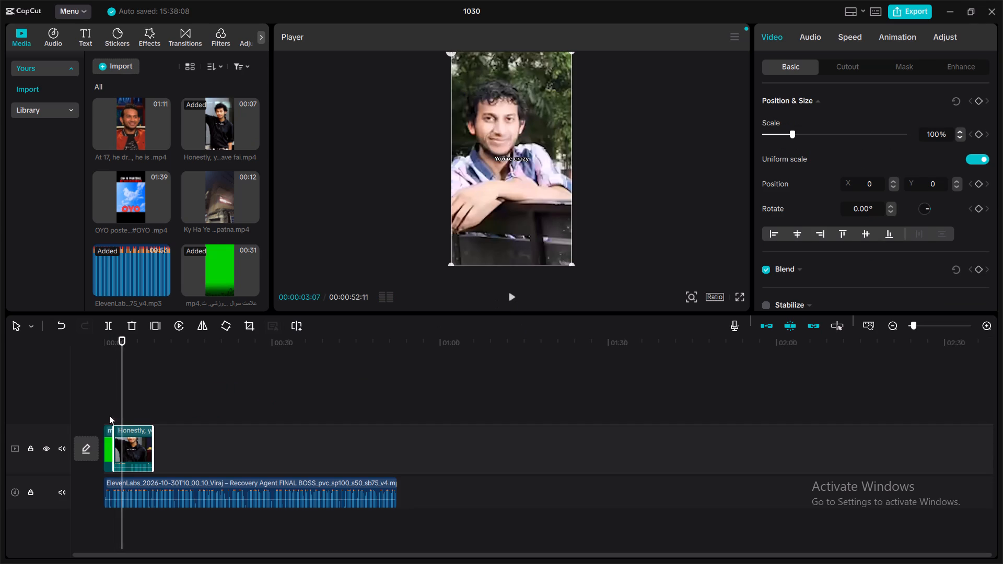
{"action": "left_click", "coordinate": [59, 446]}
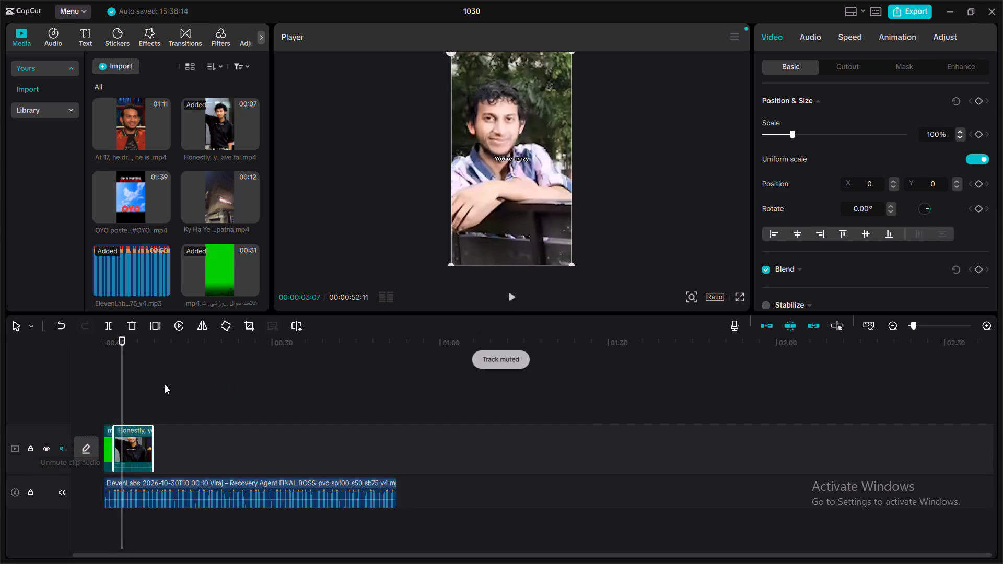
Review how the "Honestly" clip fits the voiceover, replaying from the clip's beginning and again from the start of the timeline.
{"action": "left_click_drag", "start_coordinate": [120, 336], "coordinate": [112, 344]}
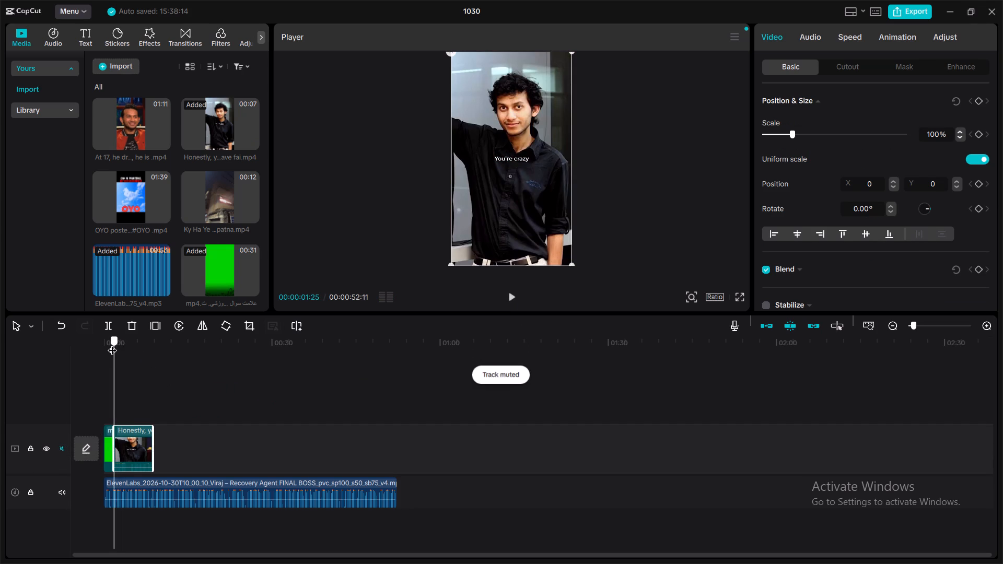
{"action": "left_click_drag", "start_coordinate": [112, 344], "coordinate": [112, 344]}
{"action": "left_click", "coordinate": [511, 295]}
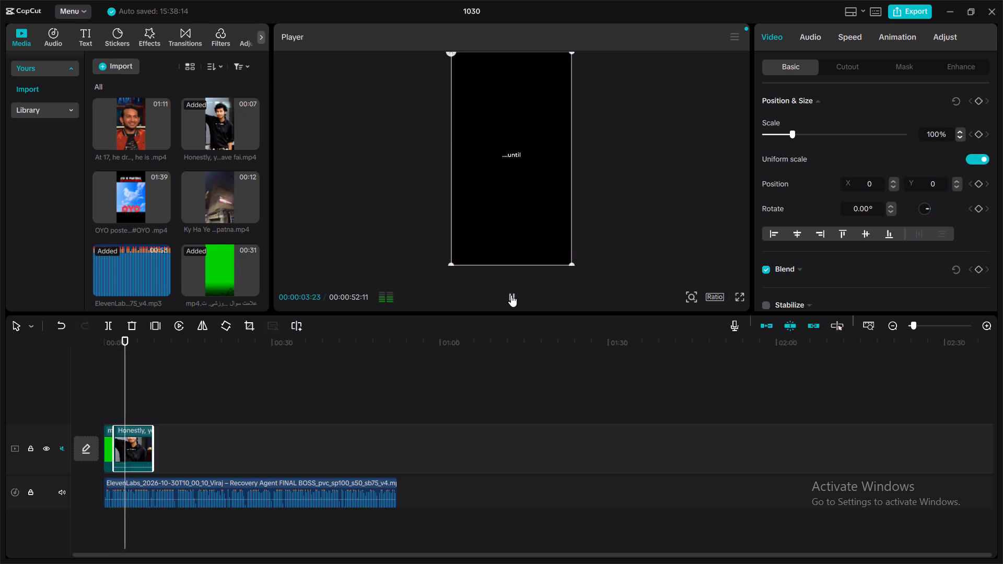
{"action": "left_click", "coordinate": [511, 295]}
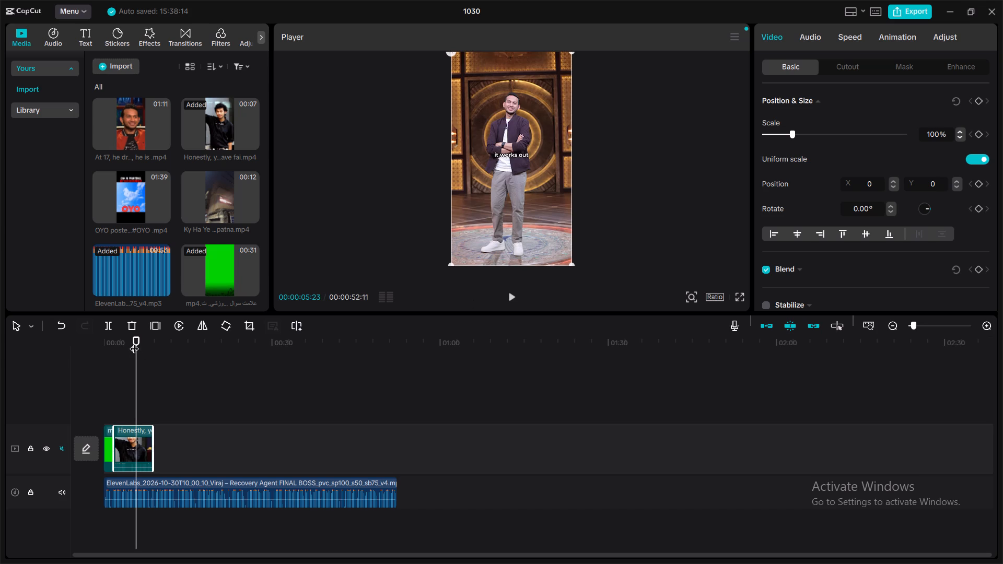
{"action": "left_click_drag", "start_coordinate": [134, 341], "coordinate": [119, 344]}
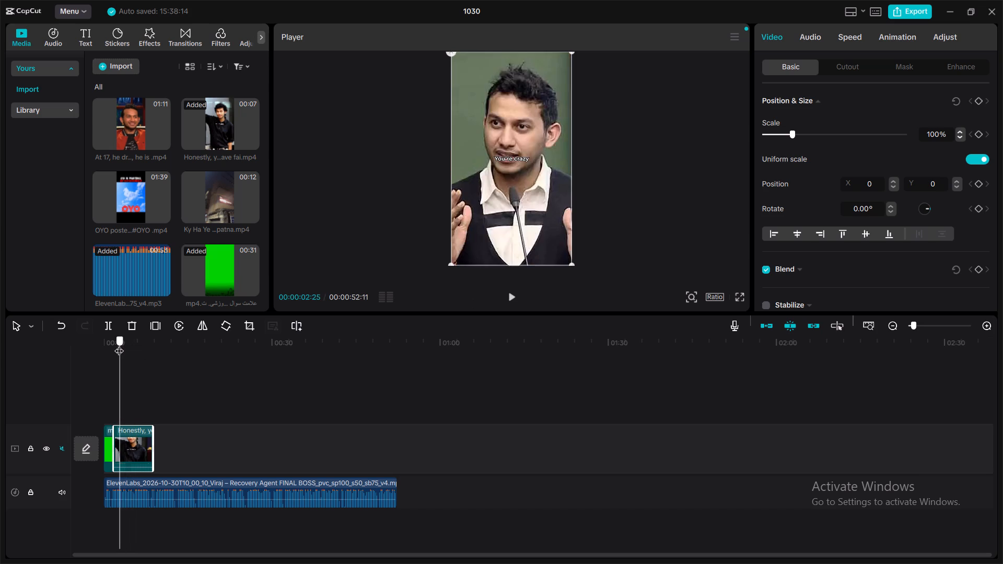
{"action": "left_click_drag", "start_coordinate": [119, 344], "coordinate": [109, 347]}
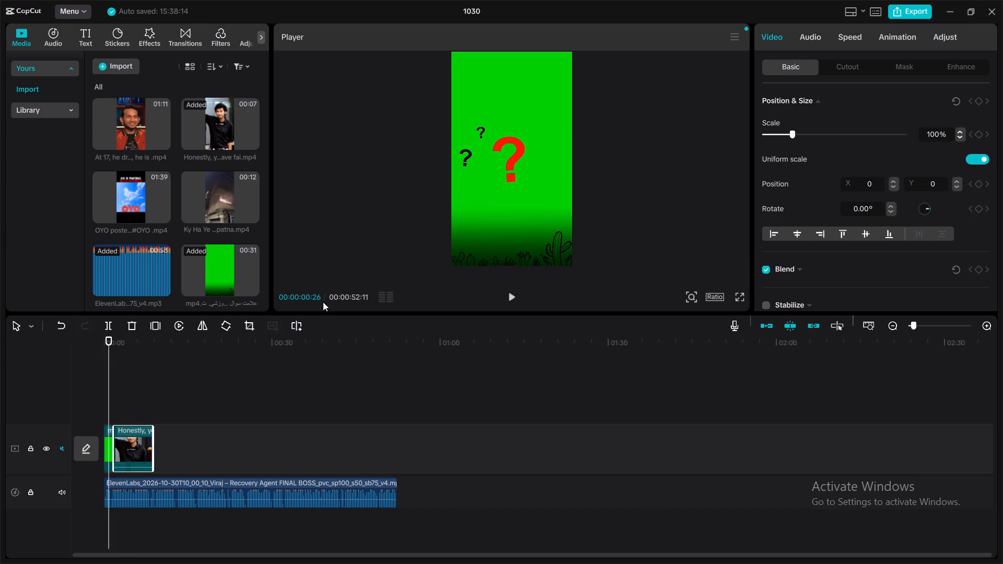
{"action": "left_click_drag", "start_coordinate": [107, 344], "coordinate": [94, 346]}
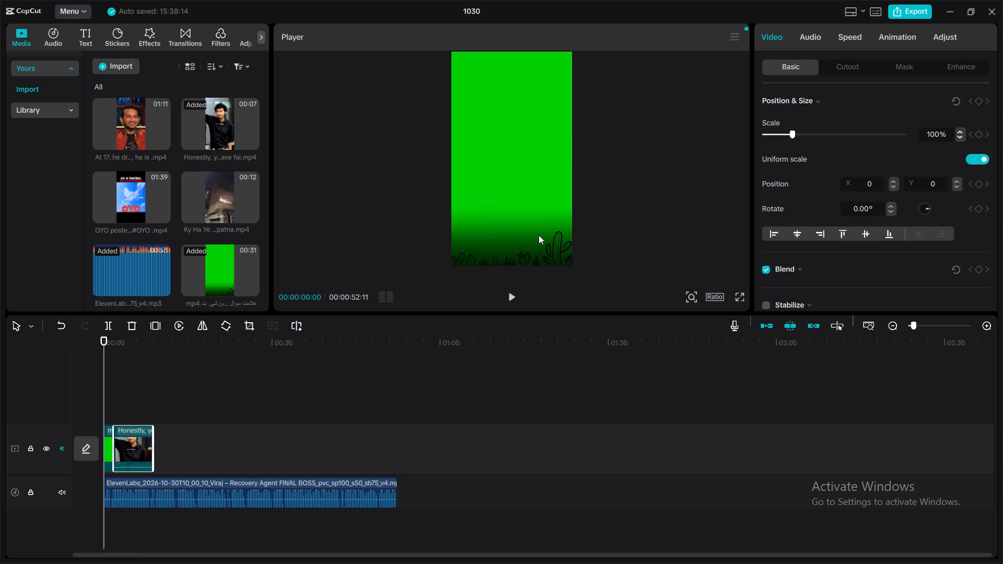
{"action": "left_click", "coordinate": [511, 298]}
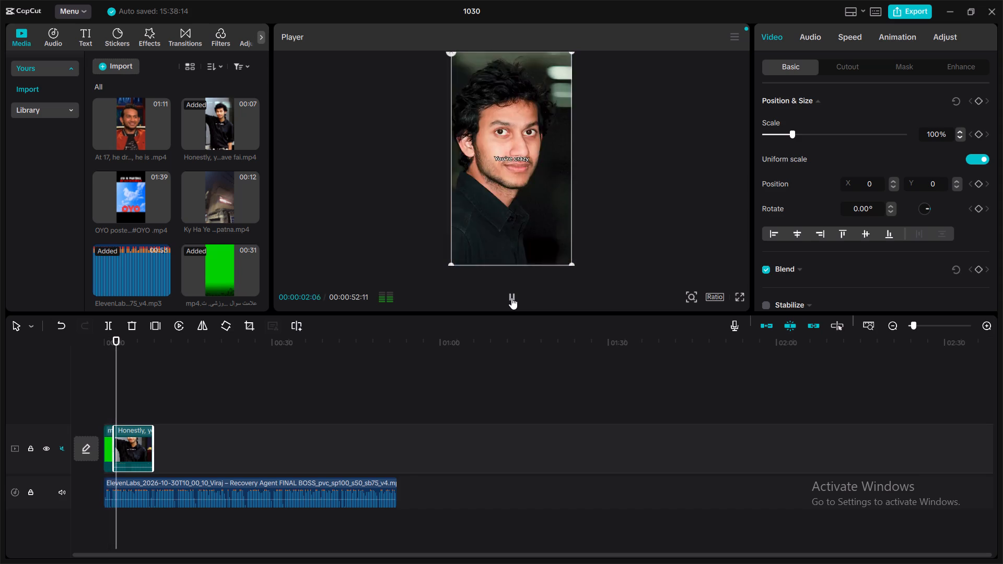
Play the "Honestly" clip against the voiceover to find the cut at 00:00:03:27 and trim the clip's end to that point.
{"action": "left_click", "coordinate": [511, 298]}
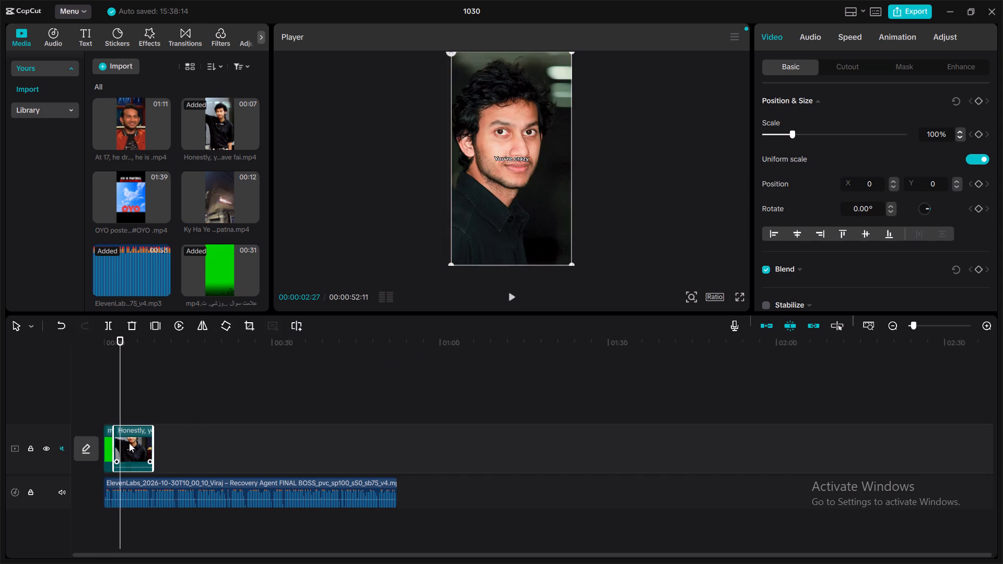
{"action": "left_click", "coordinate": [510, 297]}
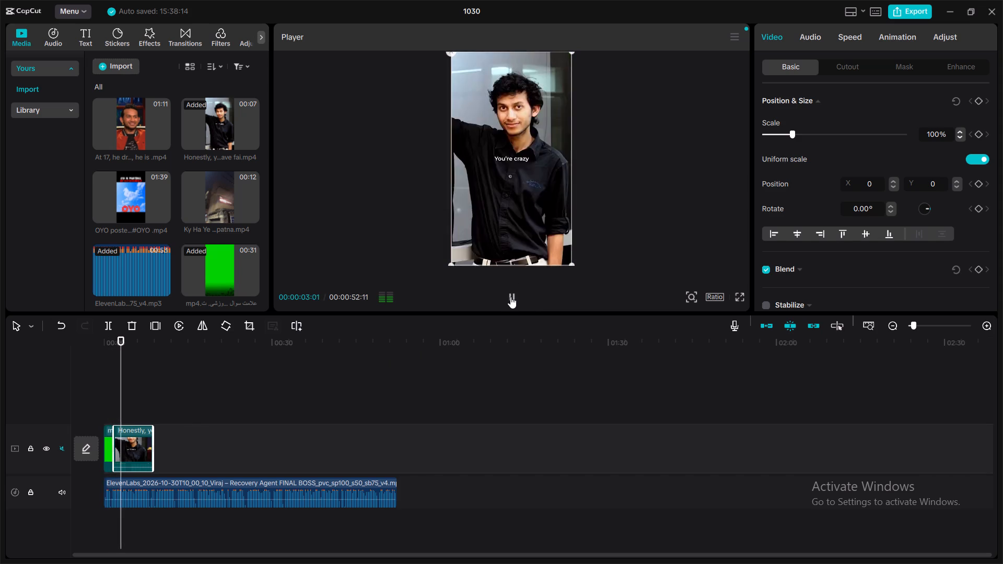
{"action": "left_click", "coordinate": [510, 297]}
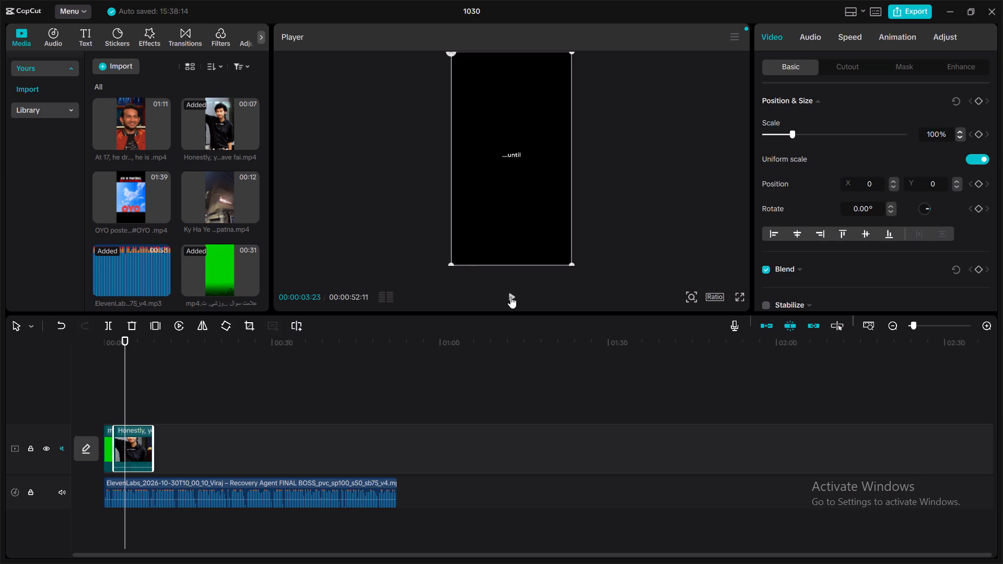
{"action": "left_click", "coordinate": [512, 295]}
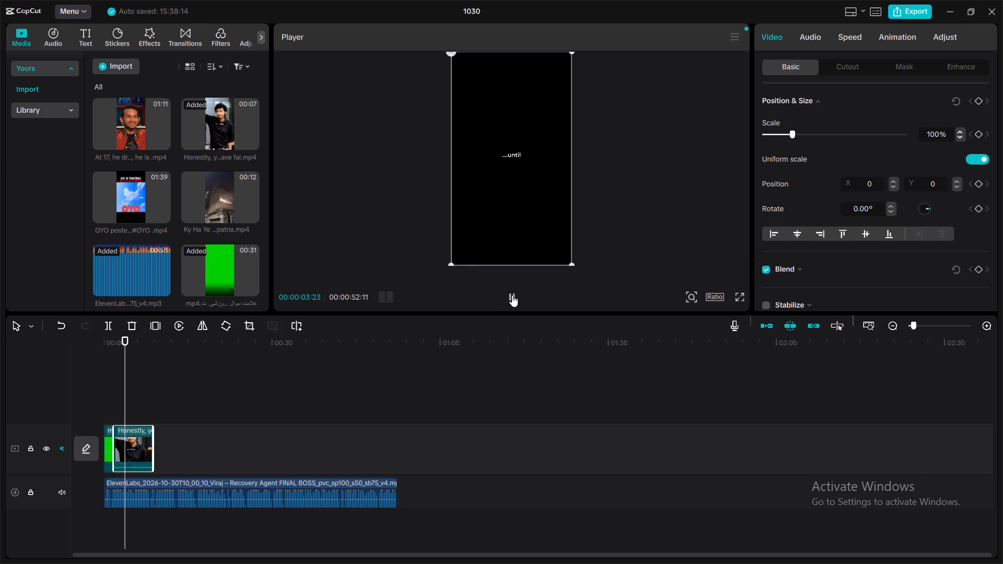
{"action": "left_click", "coordinate": [512, 295]}
{"action": "left_click", "coordinate": [512, 295]}
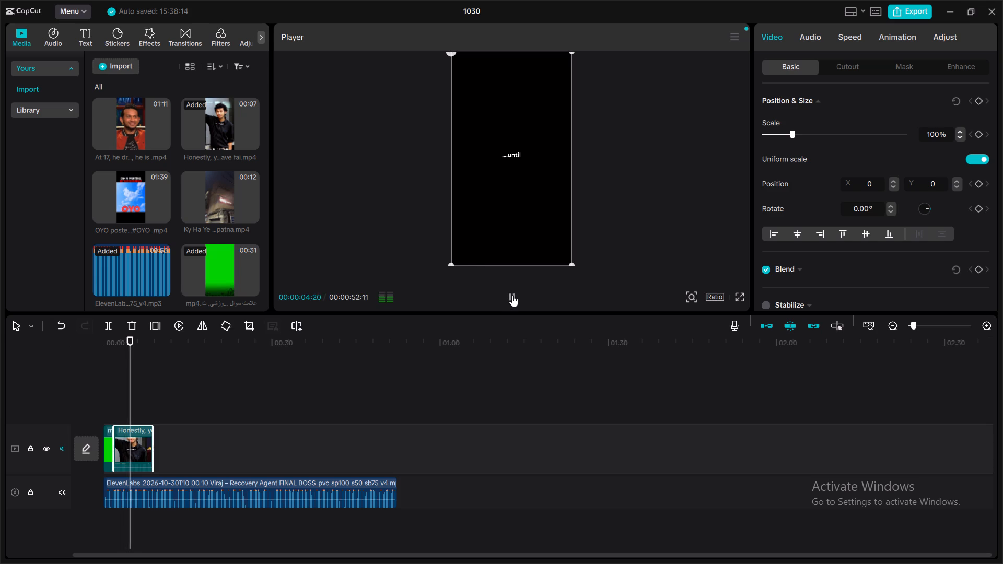
{"action": "left_click", "coordinate": [512, 295]}
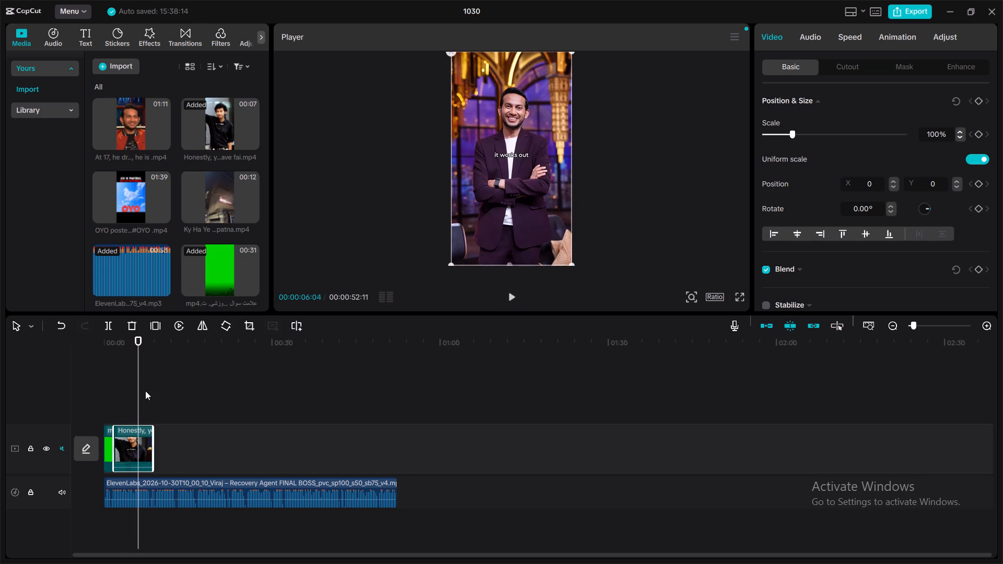
{"action": "left_click_drag", "start_coordinate": [141, 342], "coordinate": [126, 350]}
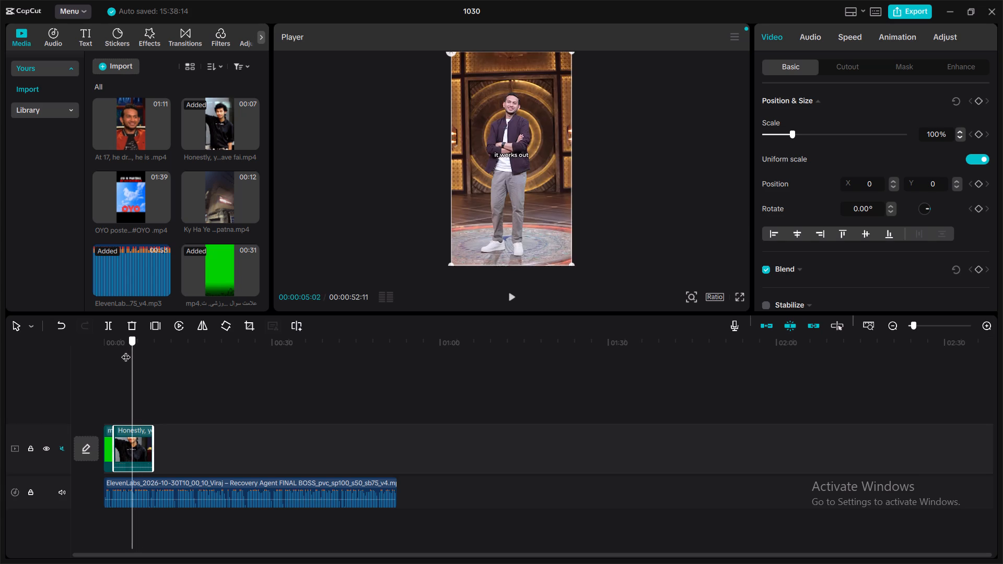
{"action": "left_click_drag", "start_coordinate": [126, 350], "coordinate": [121, 351]}
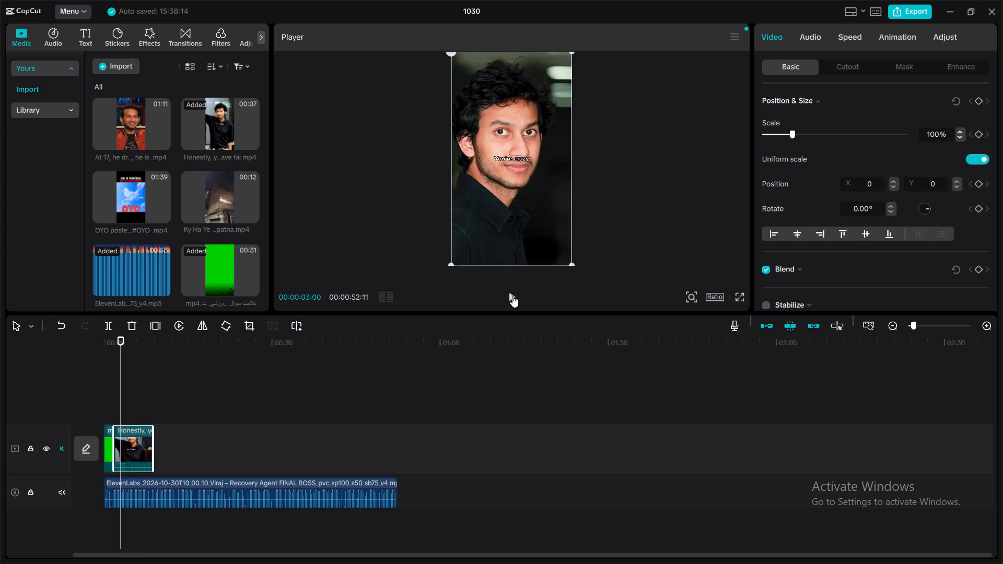
{"action": "left_click", "coordinate": [512, 296]}
{"action": "left_click", "coordinate": [512, 296]}
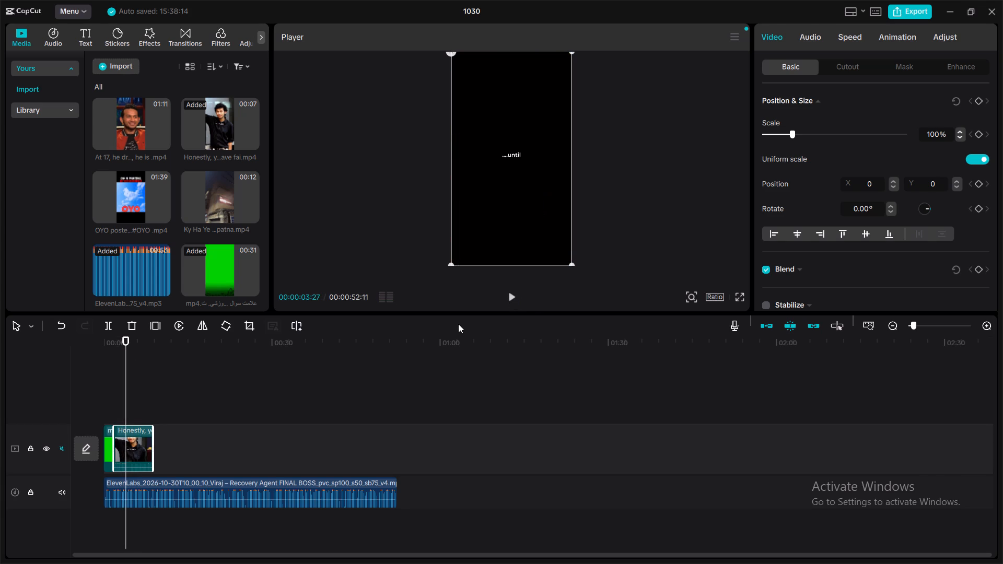
{"action": "left_click_drag", "start_coordinate": [151, 438], "coordinate": [128, 442]}
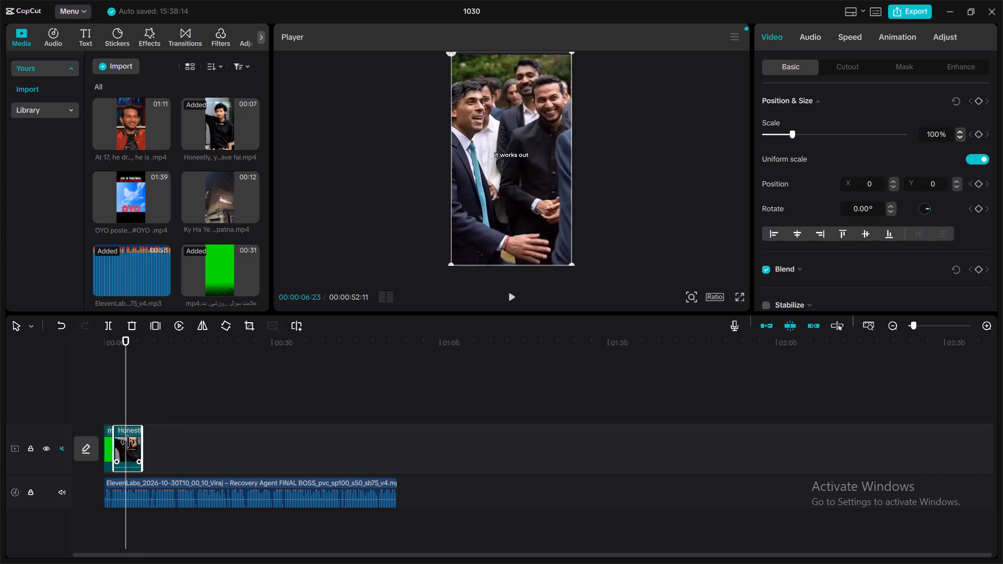
{"action": "left_click_drag", "start_coordinate": [128, 442], "coordinate": [123, 442]}
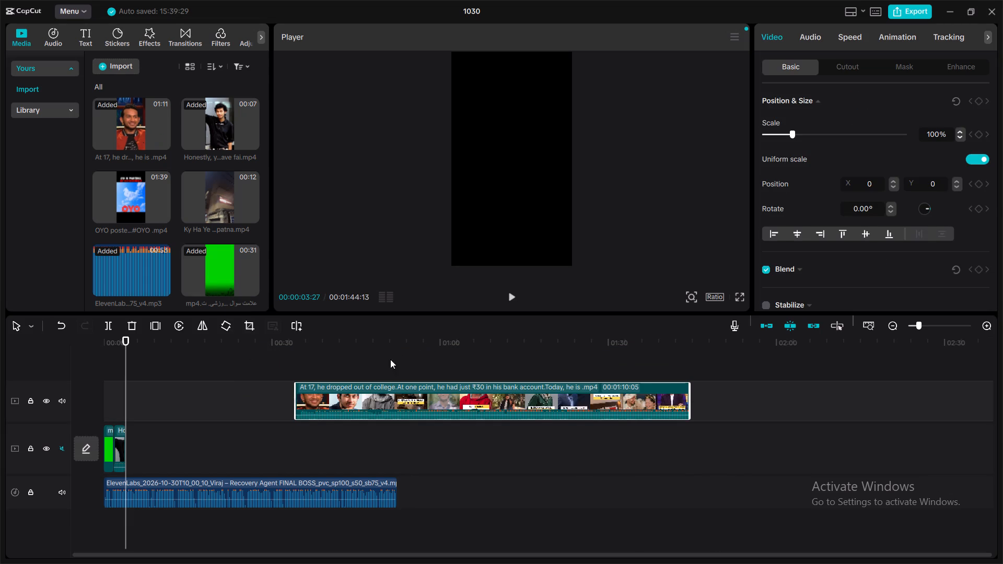
{"action": "left_click_drag", "start_coordinate": [365, 385], "coordinate": [357, 417]}
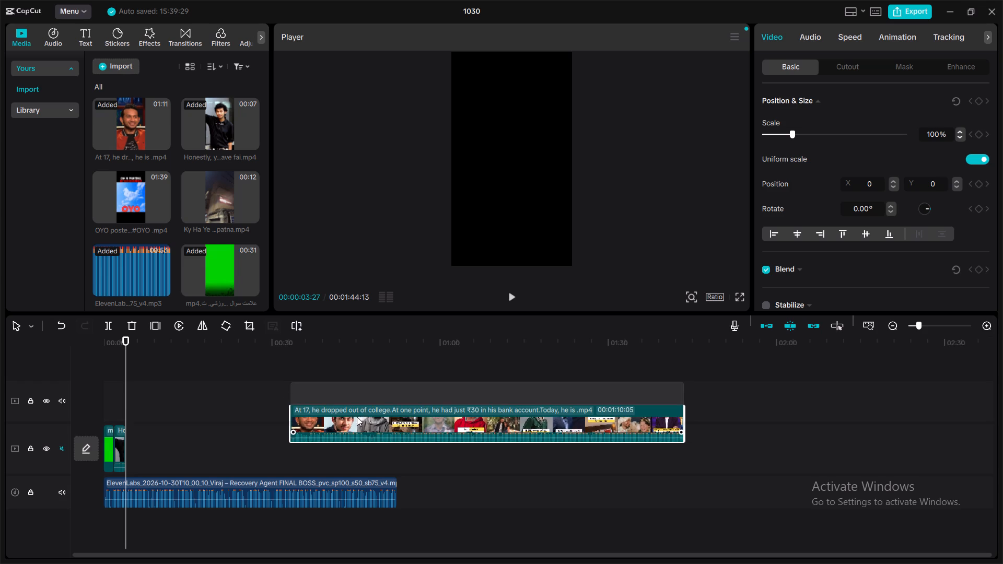
{"action": "left_click_drag", "start_coordinate": [357, 417], "coordinate": [350, 429]}
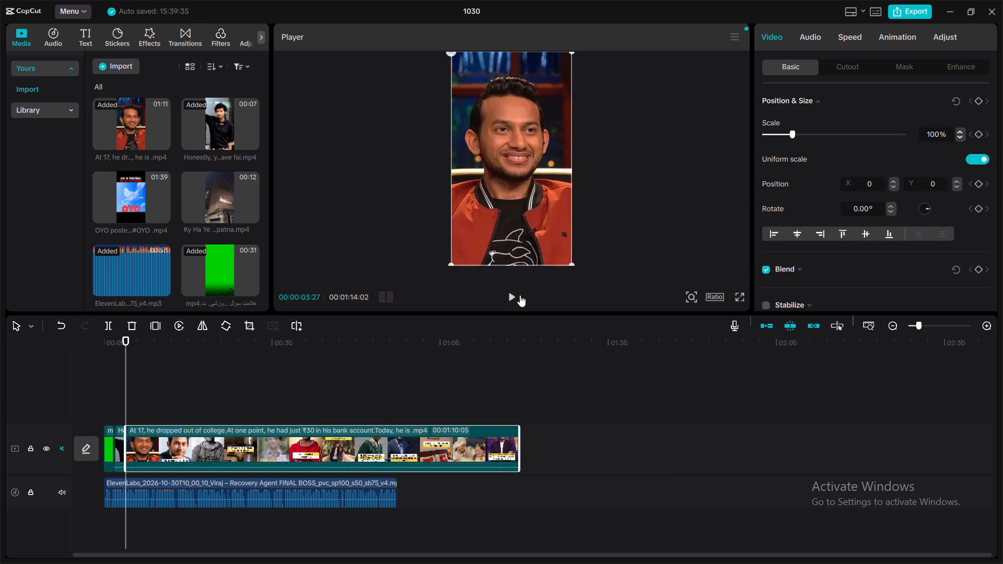
Play the opening seconds of the "At 17" clip with the voiceover, pausing repeatedly to examine its scenes.
{"action": "left_click", "coordinate": [509, 294]}
{"action": "left_click", "coordinate": [509, 294]}
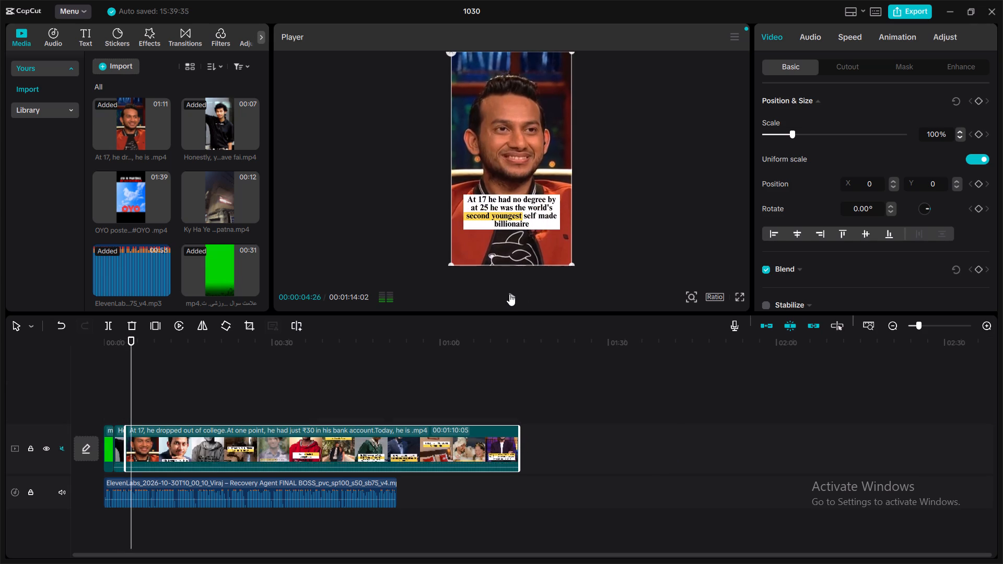
{"action": "left_click", "coordinate": [509, 294]}
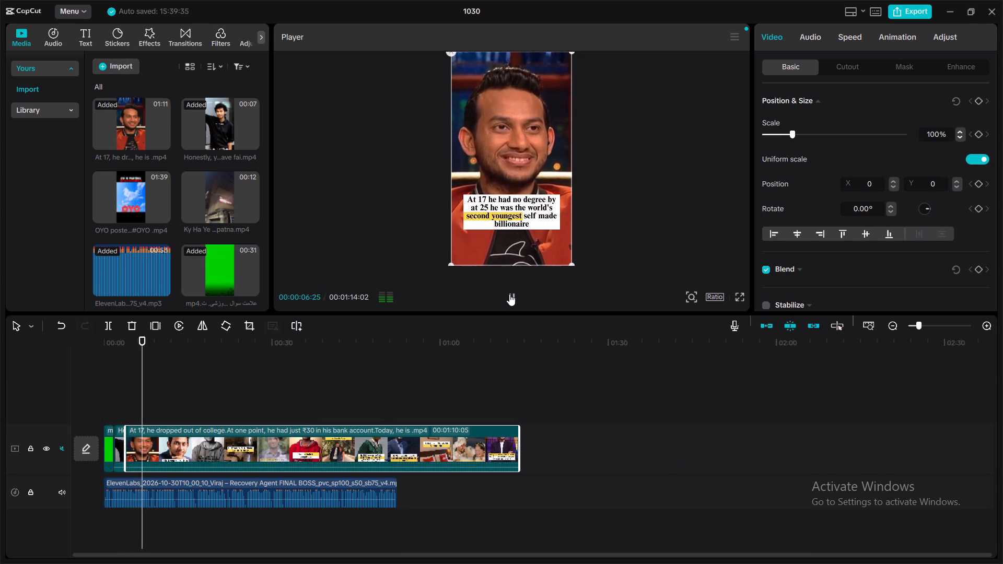
{"action": "left_click", "coordinate": [509, 294]}
{"action": "left_click", "coordinate": [509, 294]}
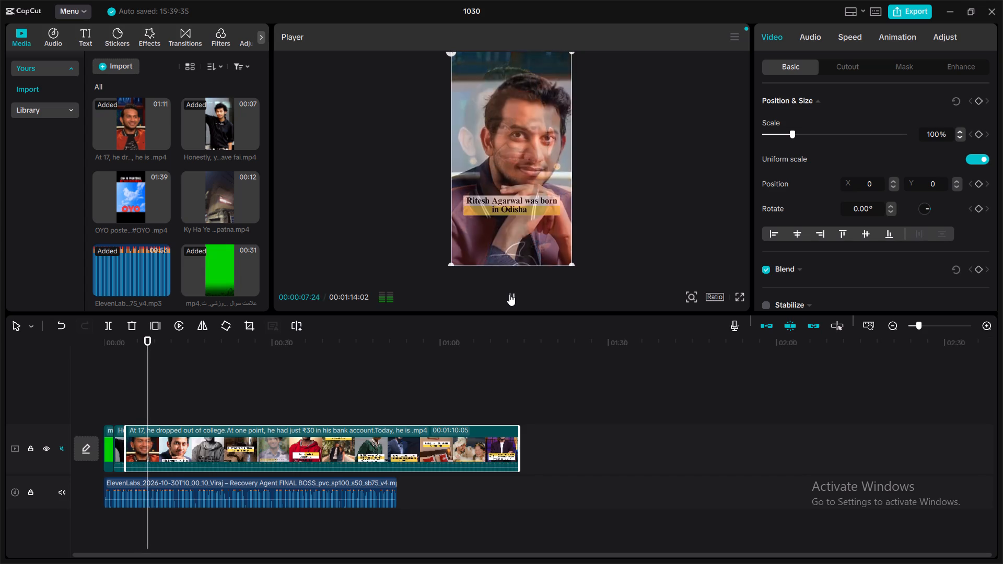
{"action": "left_click", "coordinate": [509, 294]}
{"action": "left_click", "coordinate": [509, 294]}
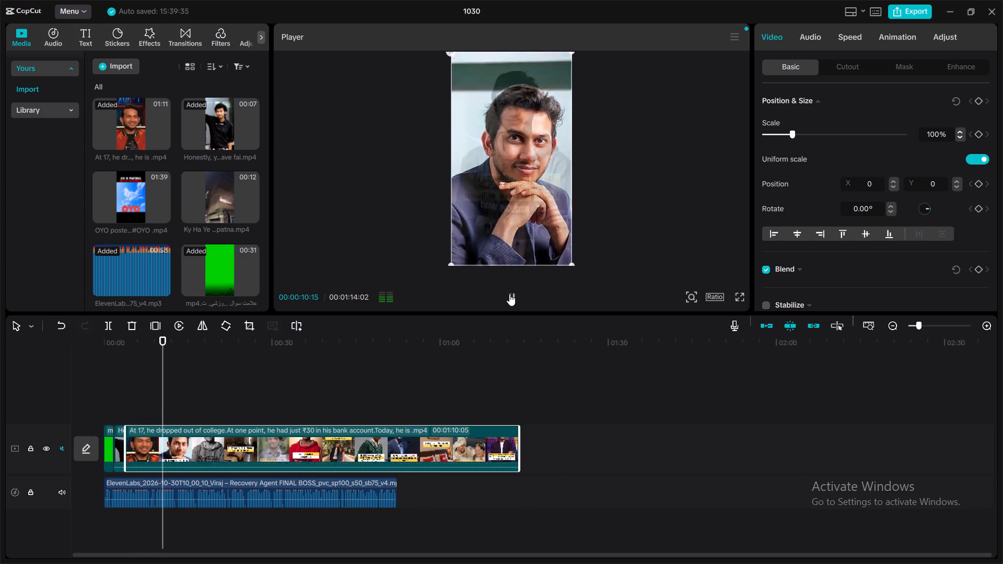
{"action": "left_click", "coordinate": [509, 294]}
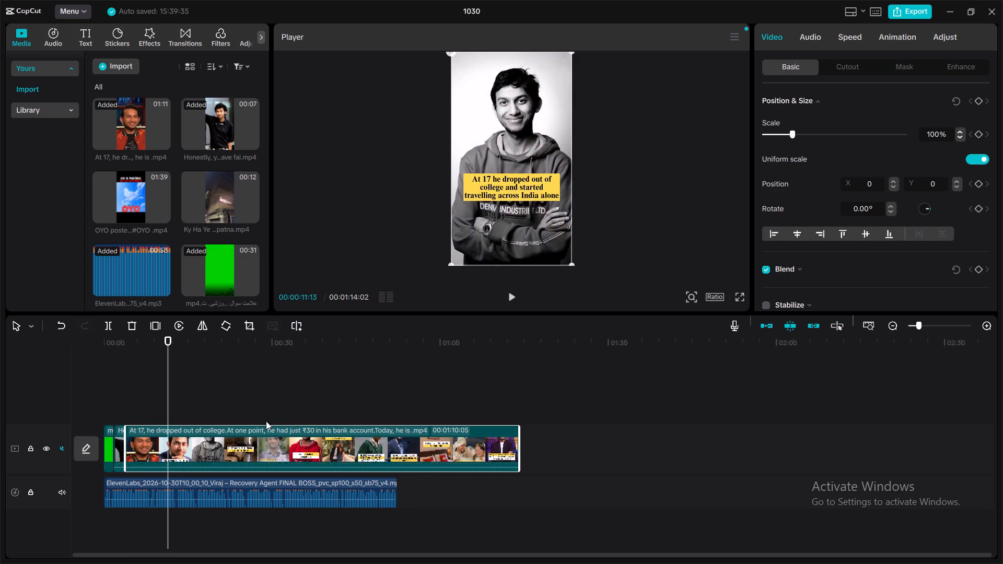
Move the "At 17" clip off the main video track onto a separate track above it.
{"action": "left_click_drag", "start_coordinate": [259, 431], "coordinate": [439, 373]}
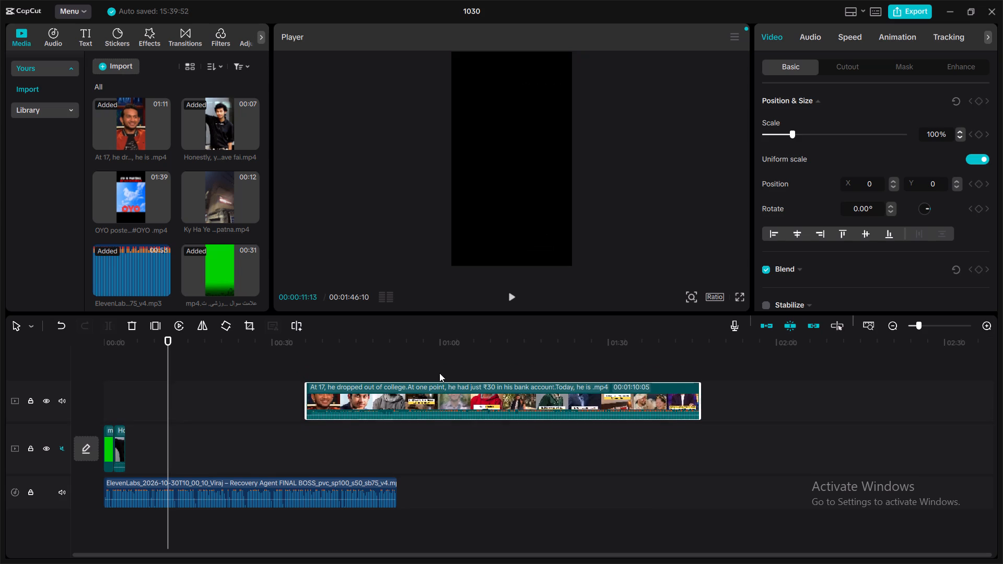
Add the 1:39 "OYO posted" clip to the main video track directly after the "Honestly" clip.
{"action": "left_click_drag", "start_coordinate": [169, 339], "coordinate": [128, 350]}
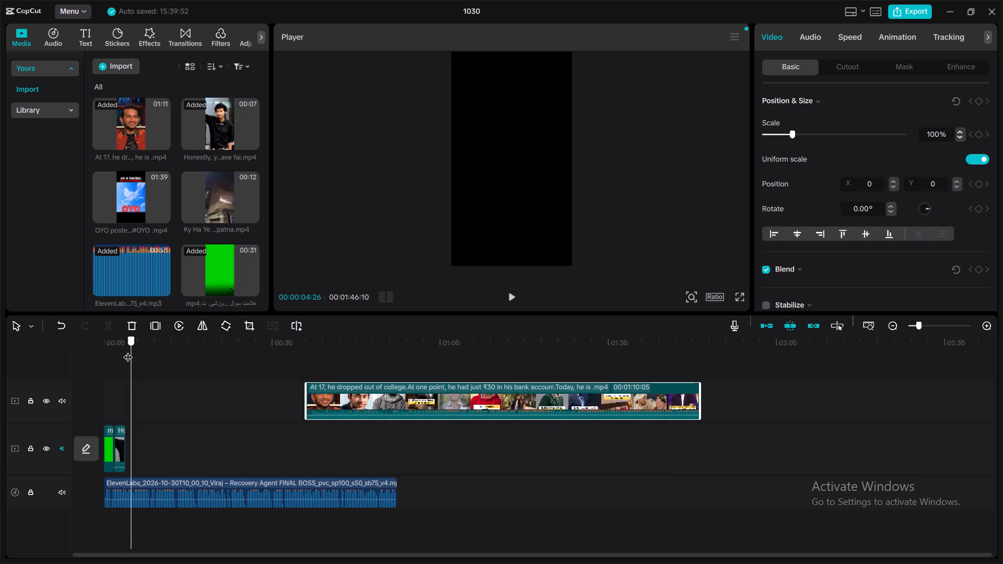
{"action": "left_click_drag", "start_coordinate": [128, 350], "coordinate": [127, 350]}
{"action": "left_click_drag", "start_coordinate": [135, 184], "coordinate": [193, 338]}
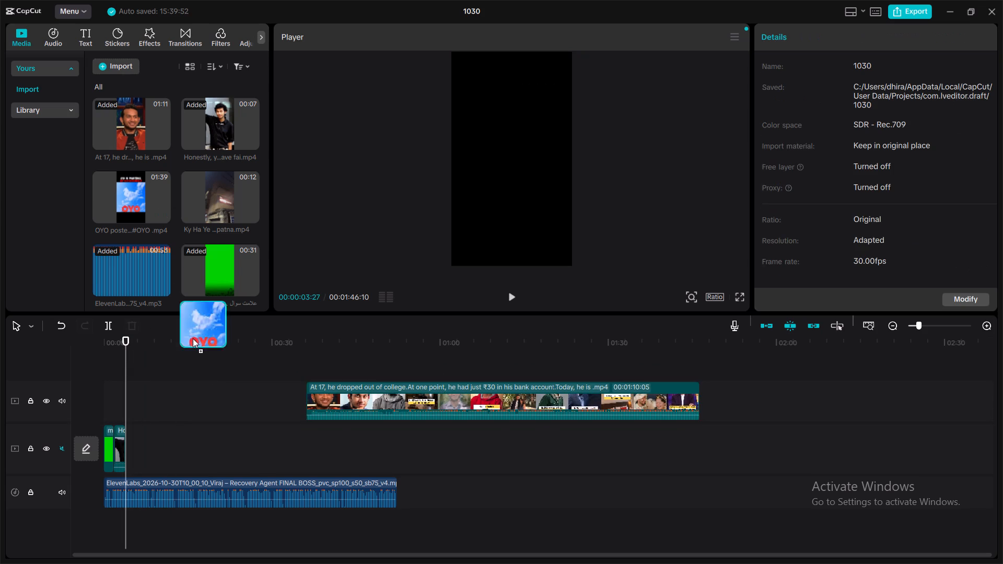
{"action": "left_click_drag", "start_coordinate": [193, 338], "coordinate": [189, 456]}
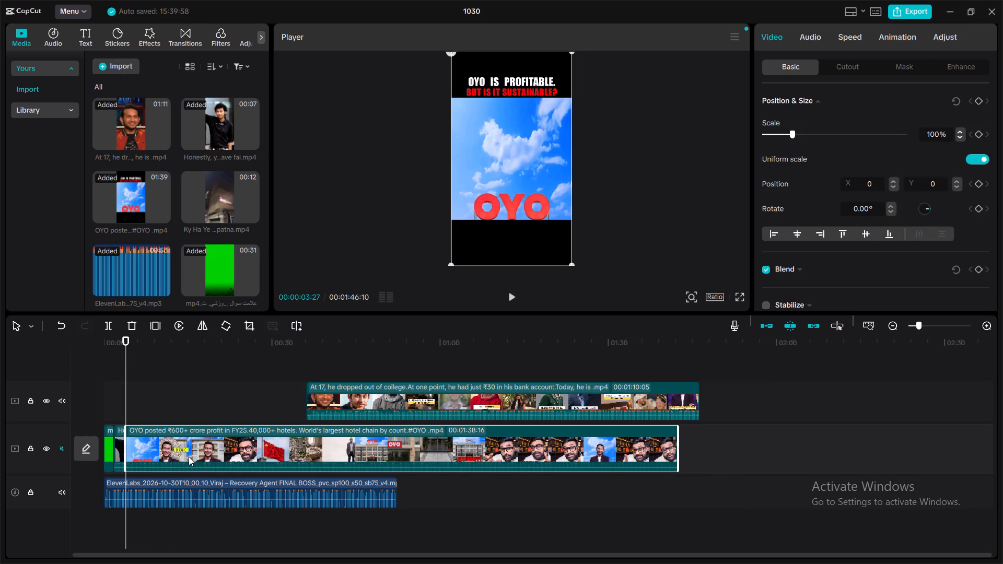
Shift the "At 17" clip earlier on the upper track so it starts at about 25 seconds.
{"action": "left_click_drag", "start_coordinate": [463, 386], "coordinate": [414, 385]}
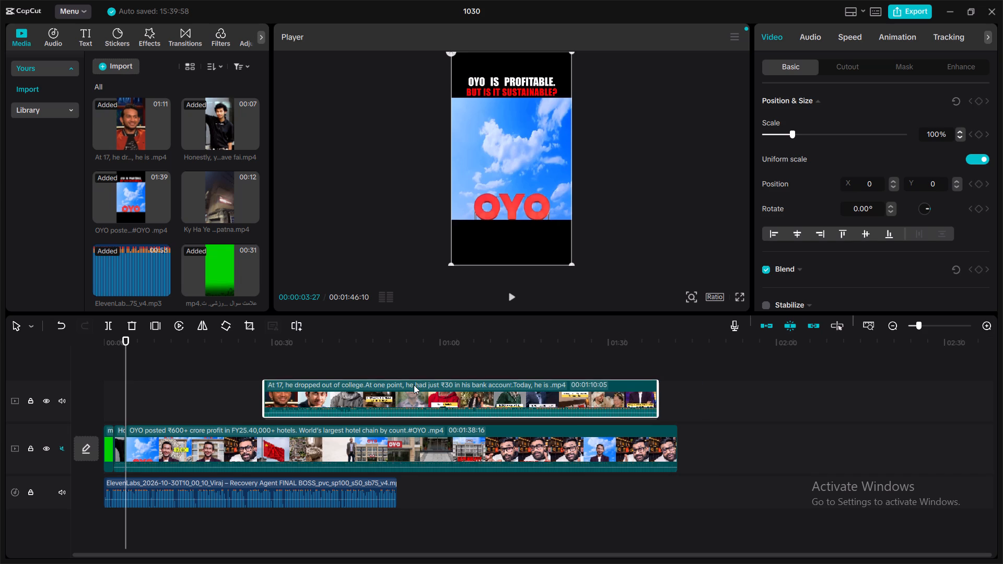
{"action": "left_click_drag", "start_coordinate": [414, 385], "coordinate": [402, 385]}
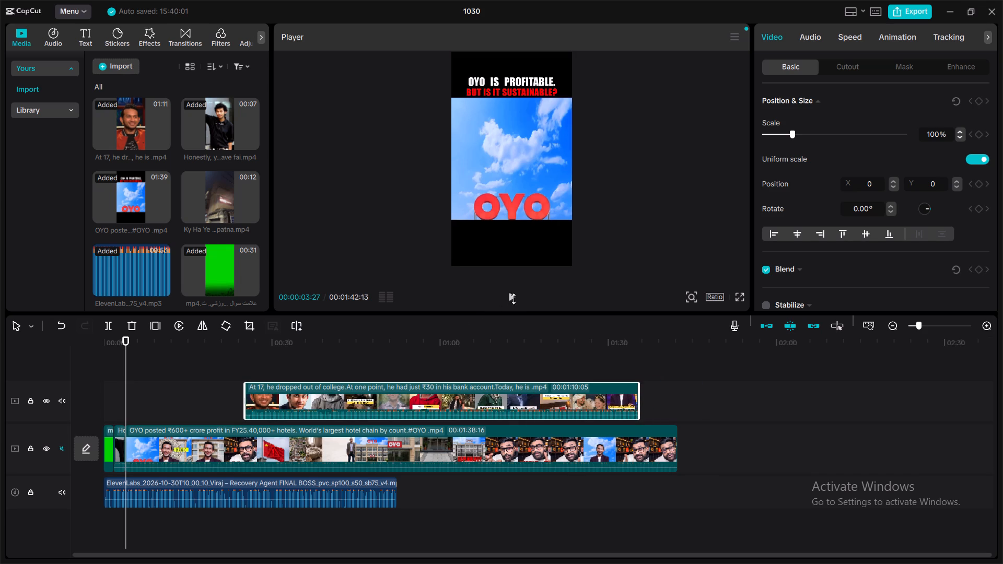
Play the "OYO posted" clip with the voiceover from its start, pausing to judge which part fits the narration.
{"action": "left_click", "coordinate": [514, 297]}
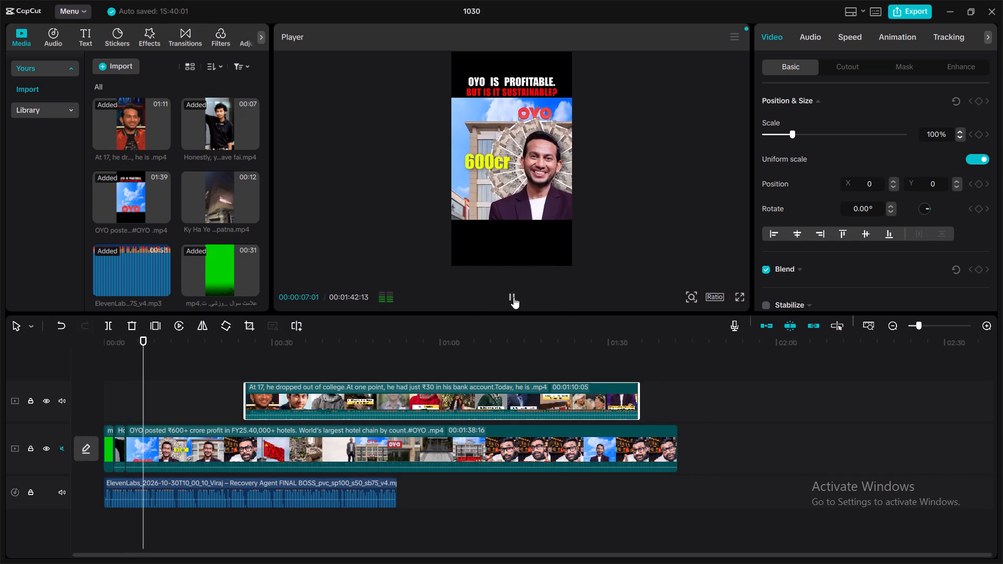
{"action": "left_click", "coordinate": [514, 297]}
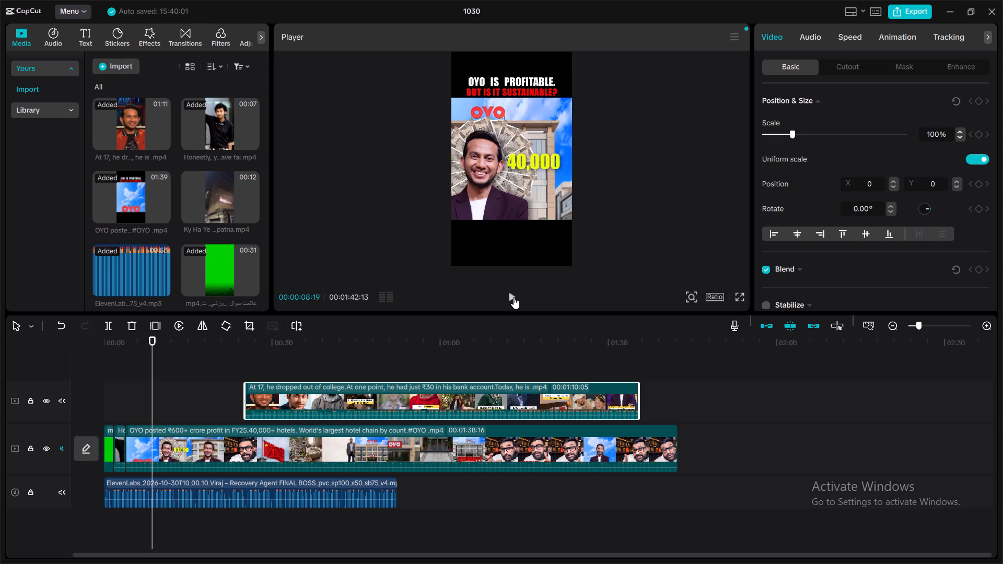
{"action": "left_click", "coordinate": [514, 297]}
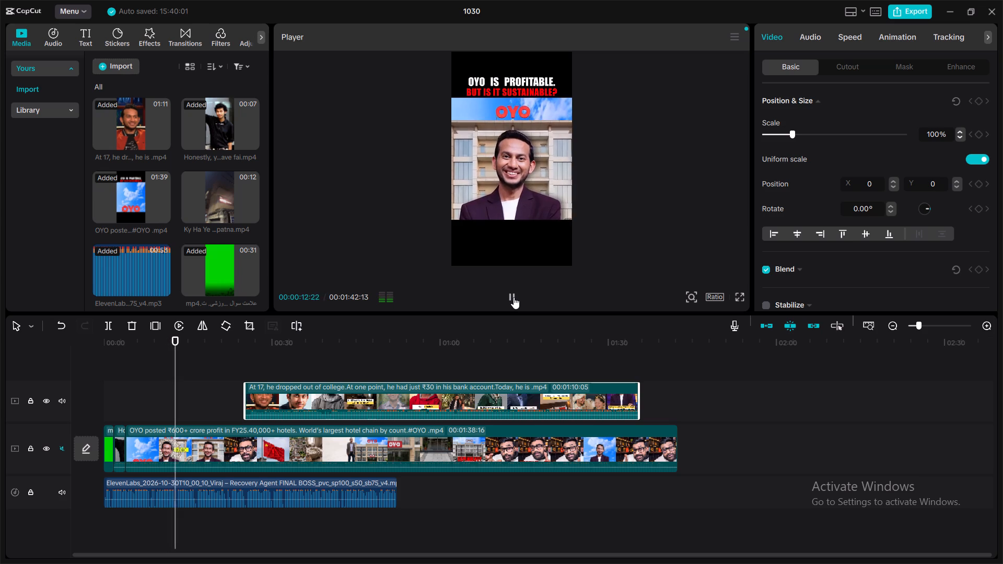
{"action": "left_click", "coordinate": [514, 297]}
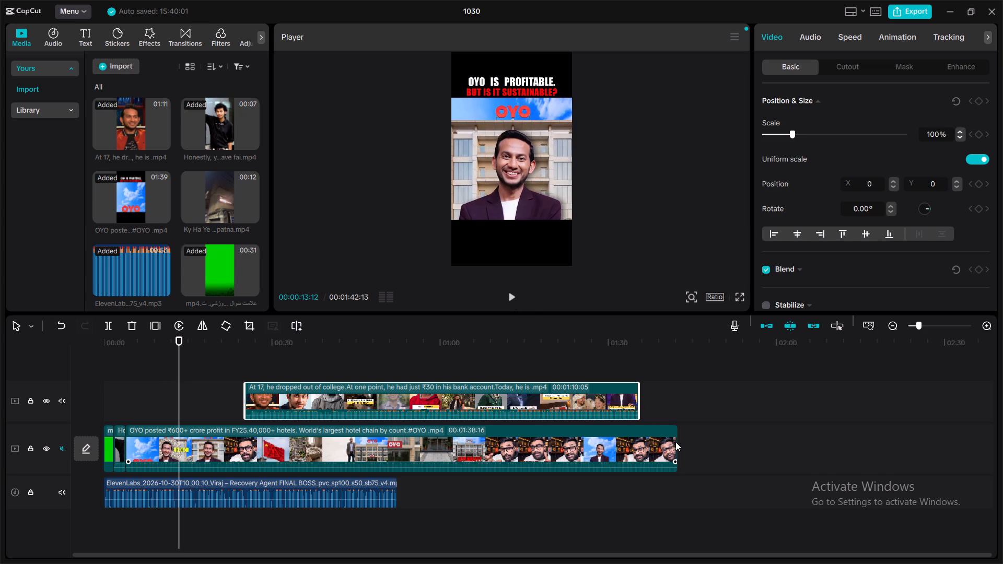
{"action": "left_click", "coordinate": [651, 432]}
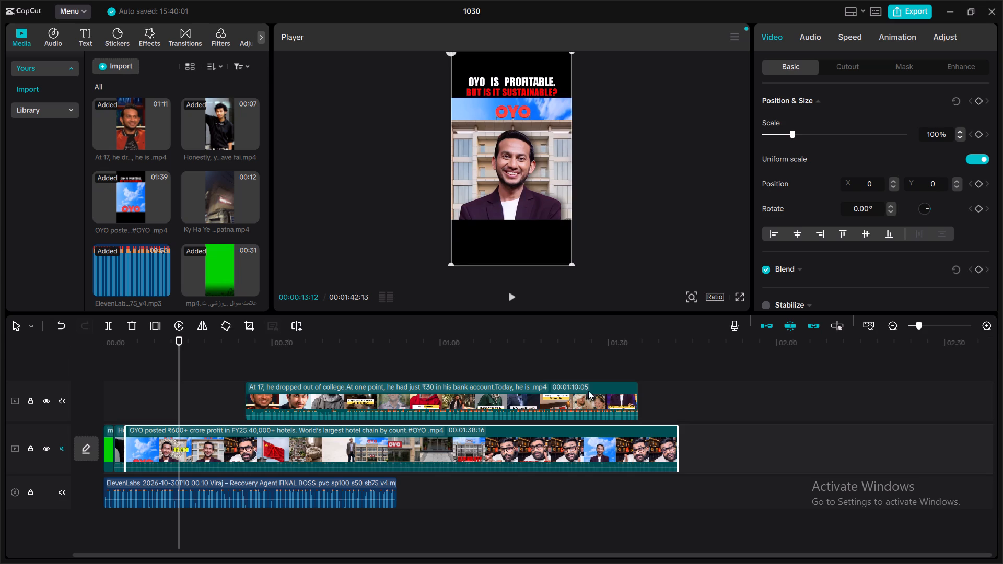
{"action": "left_click", "coordinate": [514, 298]}
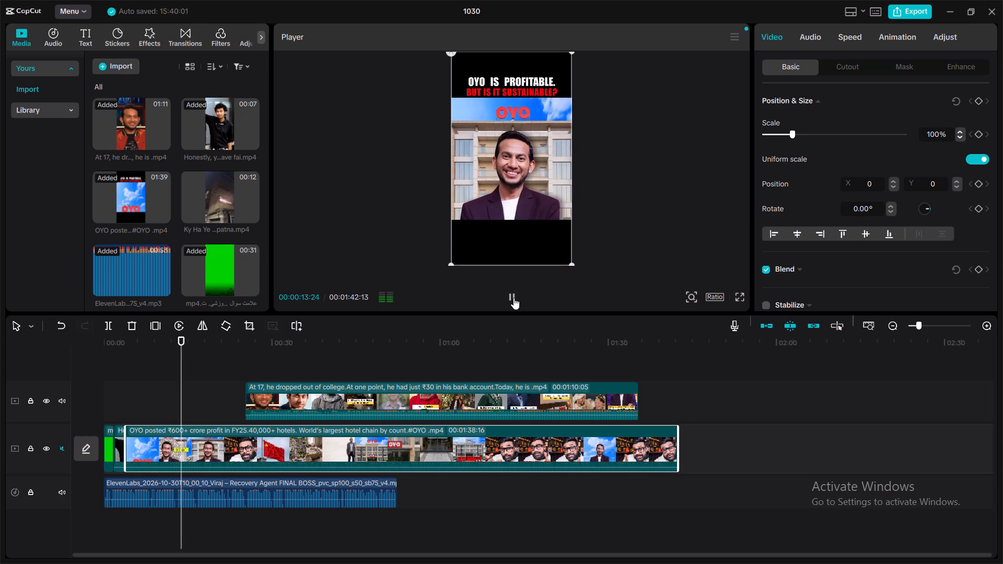
{"action": "left_click", "coordinate": [514, 298]}
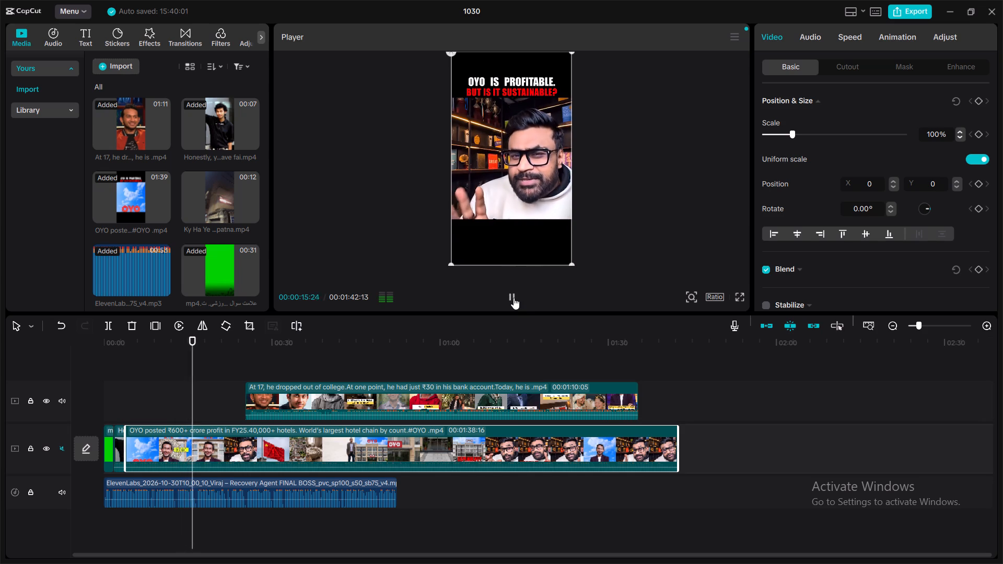
Trim the end of the "OYO posted" clip back to about 12 seconds on the timeline, replaying the voiceover to judge the cut.
{"action": "left_click_drag", "start_coordinate": [195, 345], "coordinate": [190, 345]}
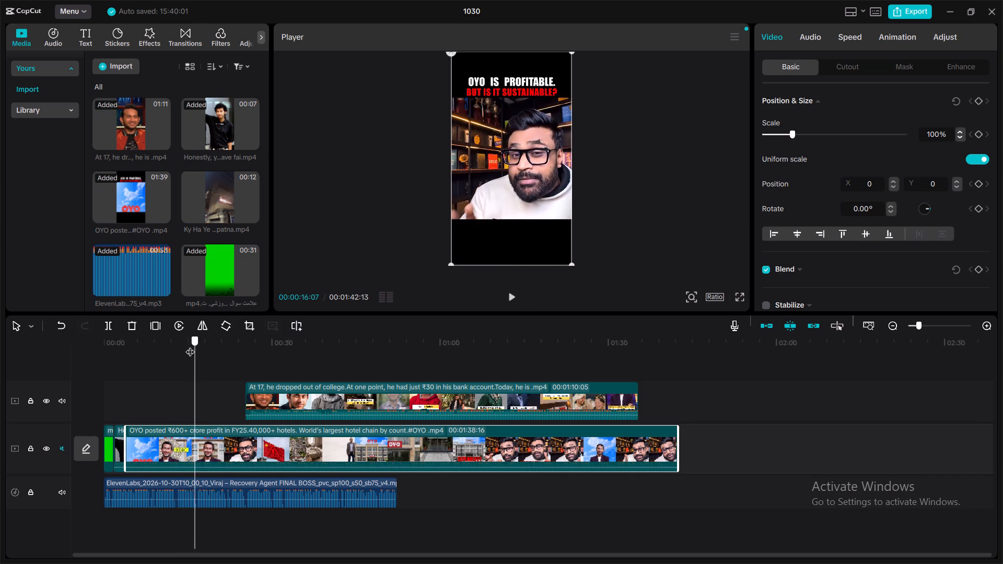
{"action": "left_click_drag", "start_coordinate": [190, 345], "coordinate": [182, 346]}
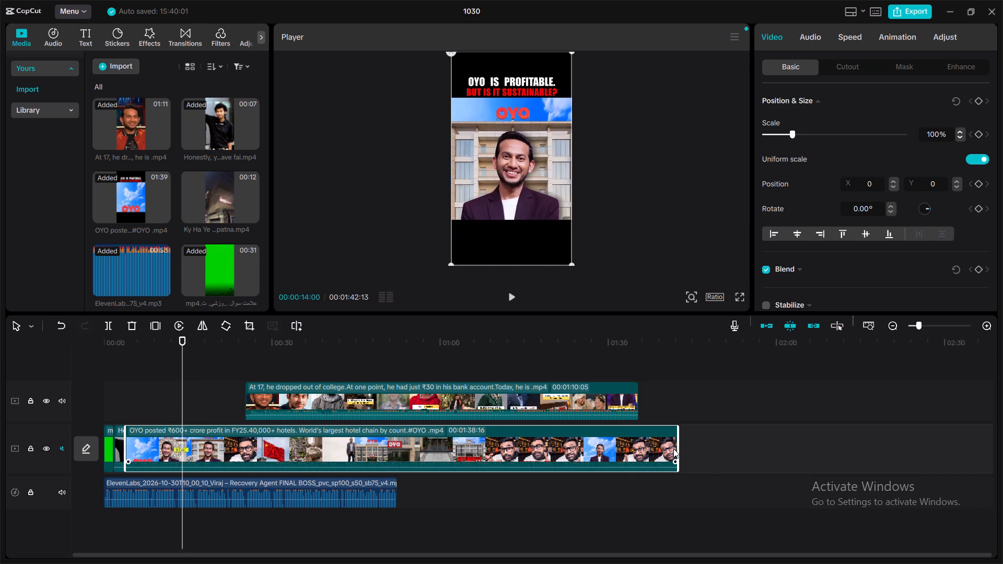
{"action": "left_click_drag", "start_coordinate": [677, 449], "coordinate": [246, 460]}
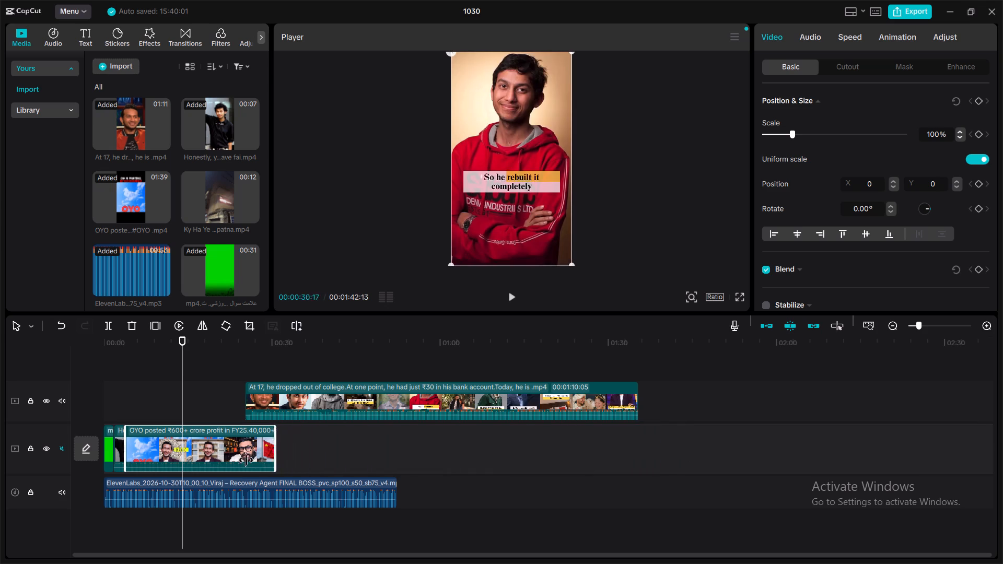
{"action": "left_click_drag", "start_coordinate": [246, 460], "coordinate": [209, 451]}
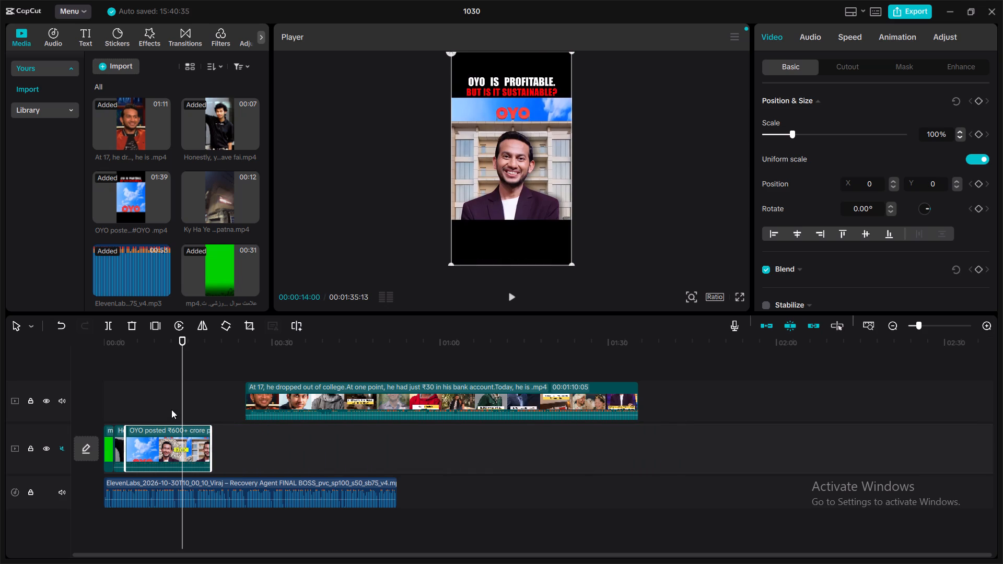
{"action": "left_click", "coordinate": [171, 409]}
{"action": "left_click", "coordinate": [509, 297]}
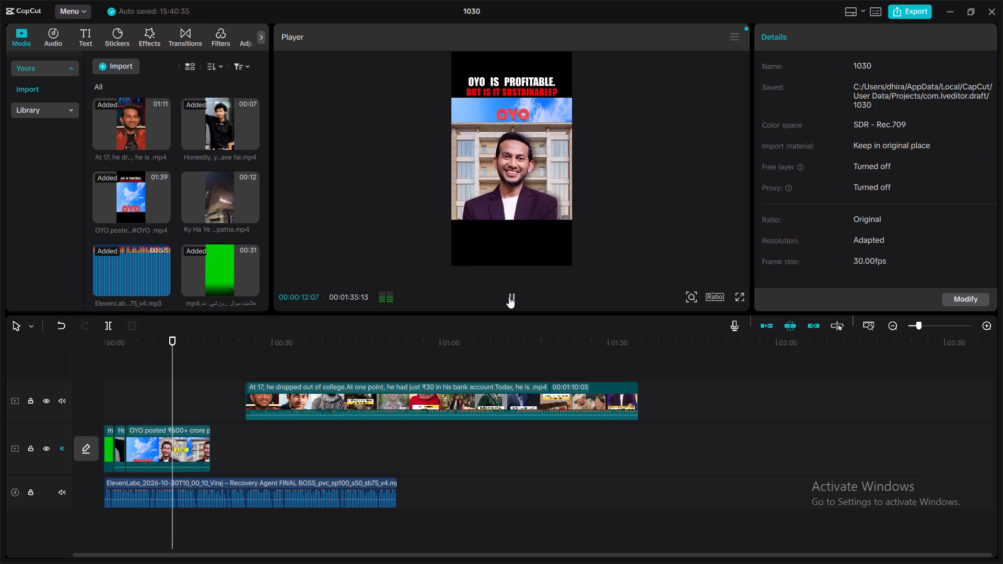
{"action": "left_click", "coordinate": [509, 297]}
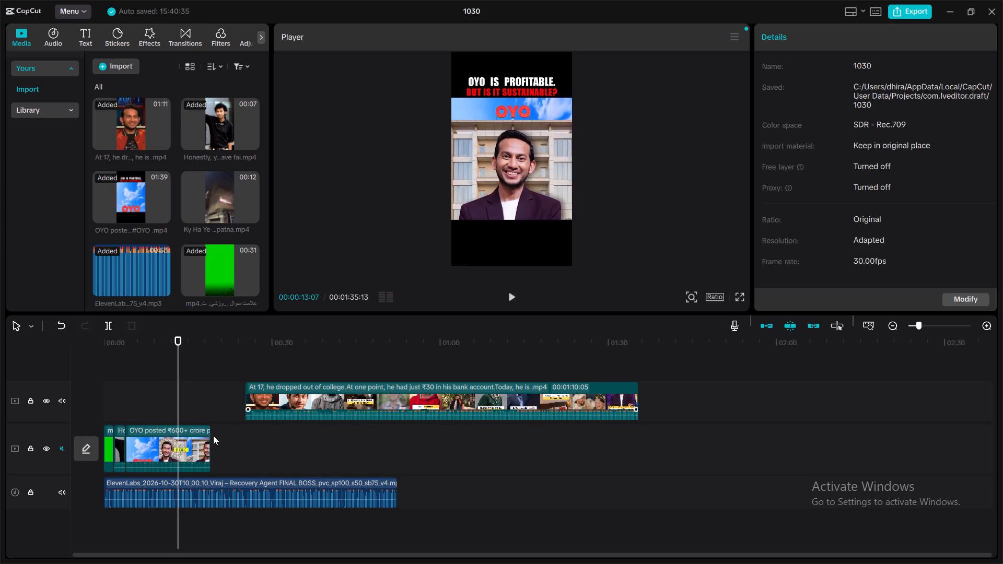
{"action": "left_click_drag", "start_coordinate": [210, 443], "coordinate": [182, 446]}
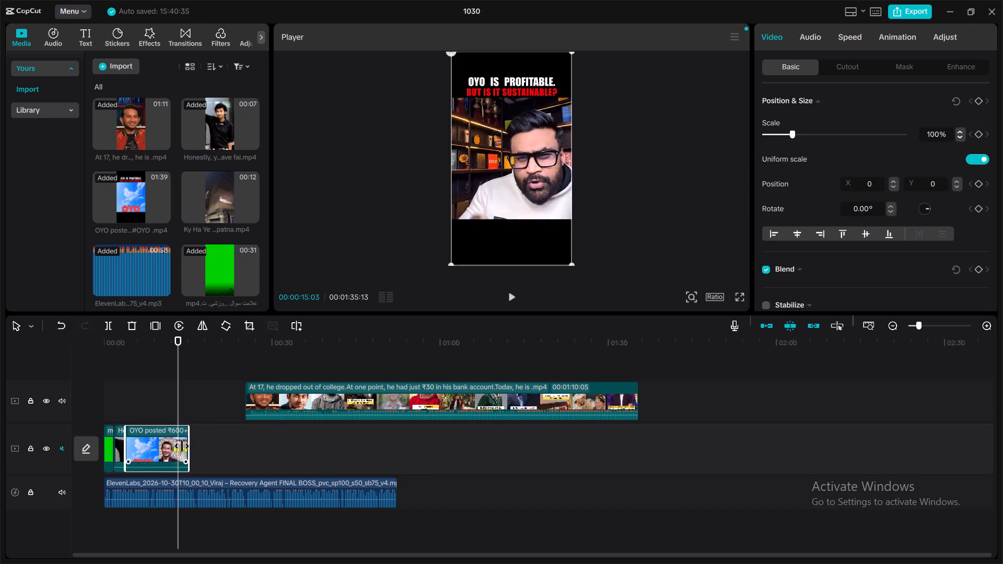
{"action": "left_click_drag", "start_coordinate": [182, 446], "coordinate": [172, 446]}
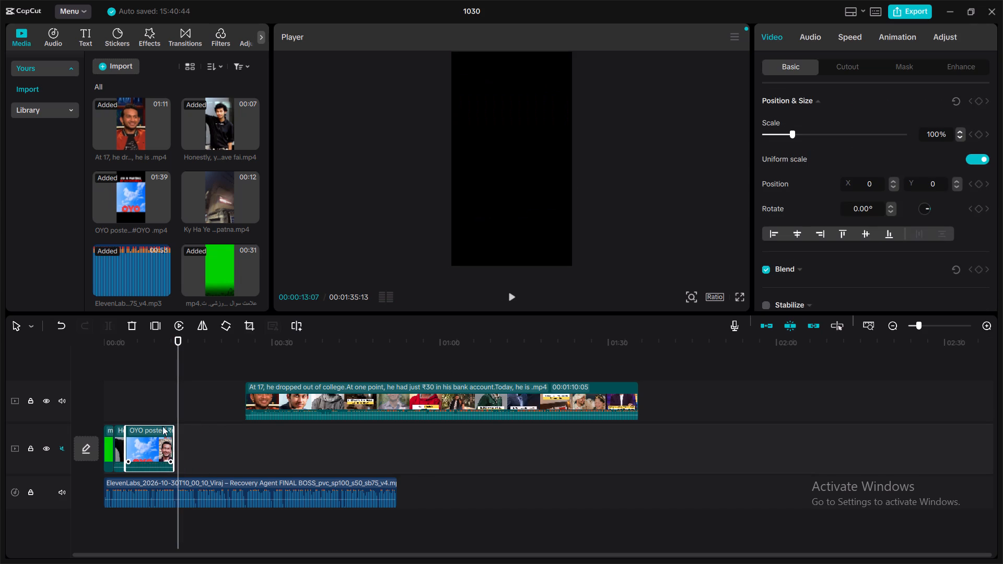
Replay the "OYO posted" clip's ending from 00:00:09:05 and extend the clip's end to the playhead at 00:00:12:24.
{"action": "left_click", "coordinate": [155, 413]}
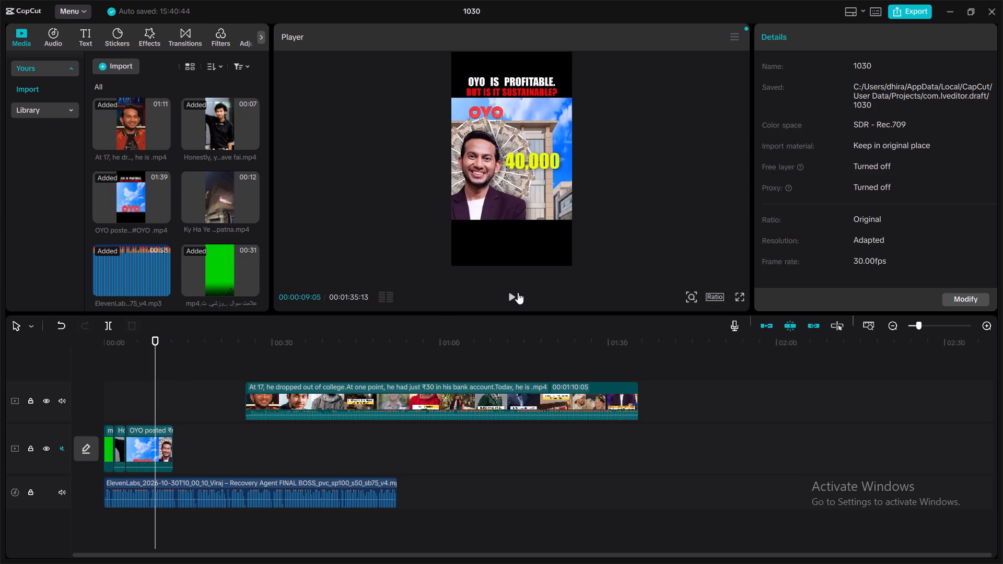
{"action": "left_click", "coordinate": [518, 292]}
{"action": "left_click", "coordinate": [518, 292]}
{"action": "left_click", "coordinate": [518, 292]}
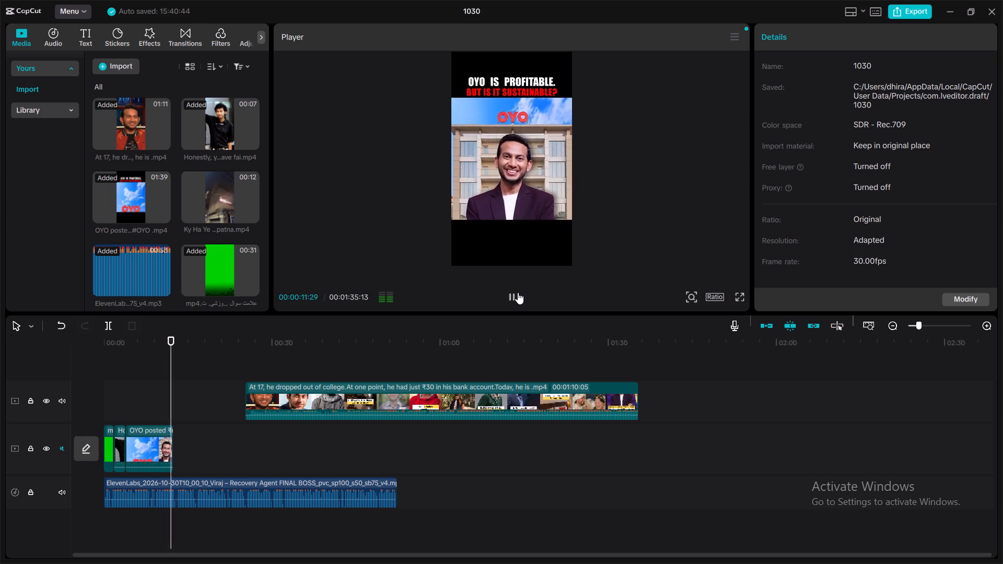
{"action": "left_click", "coordinate": [518, 292]}
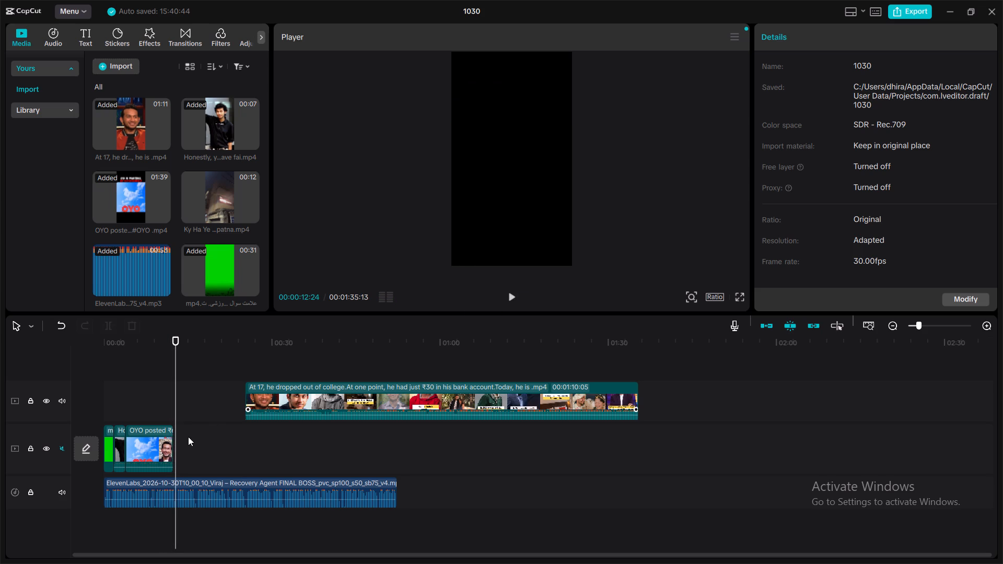
{"action": "left_click", "coordinate": [172, 444]}
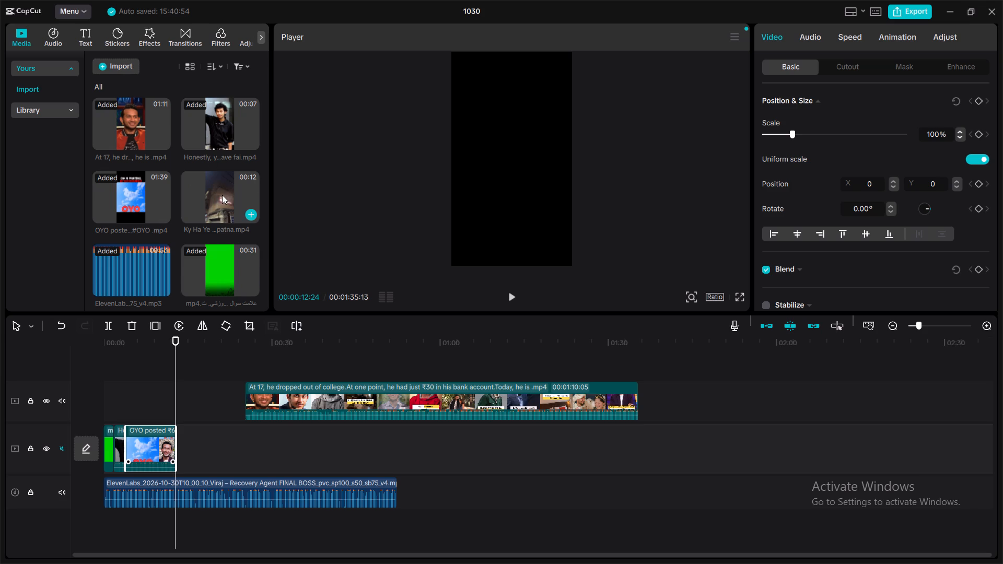
Scrub through the "At 17" clip on the upper track to examine which scenes could suit the voiceover.
{"action": "left_click", "coordinate": [286, 361]}
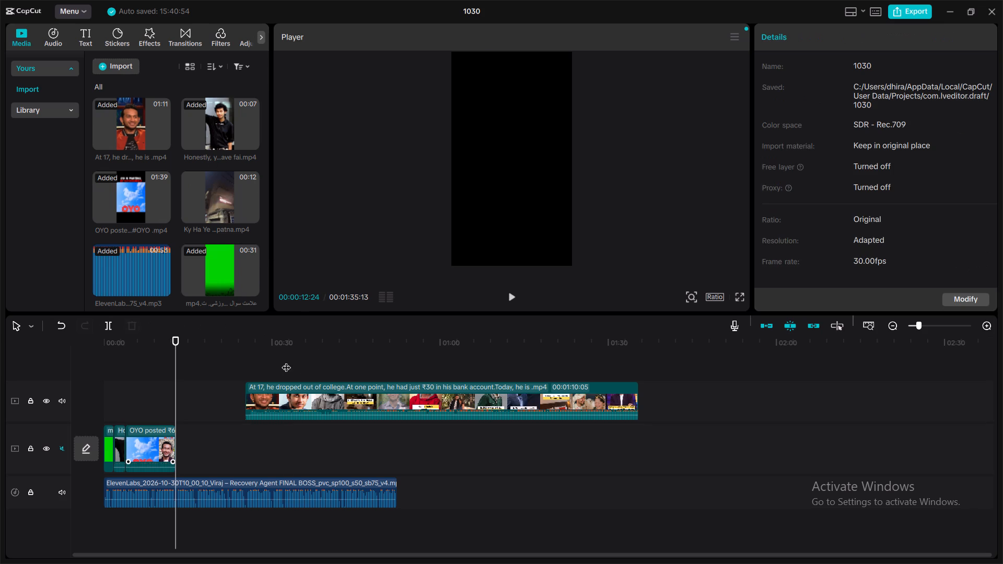
{"action": "left_click_drag", "start_coordinate": [286, 361], "coordinate": [251, 361]}
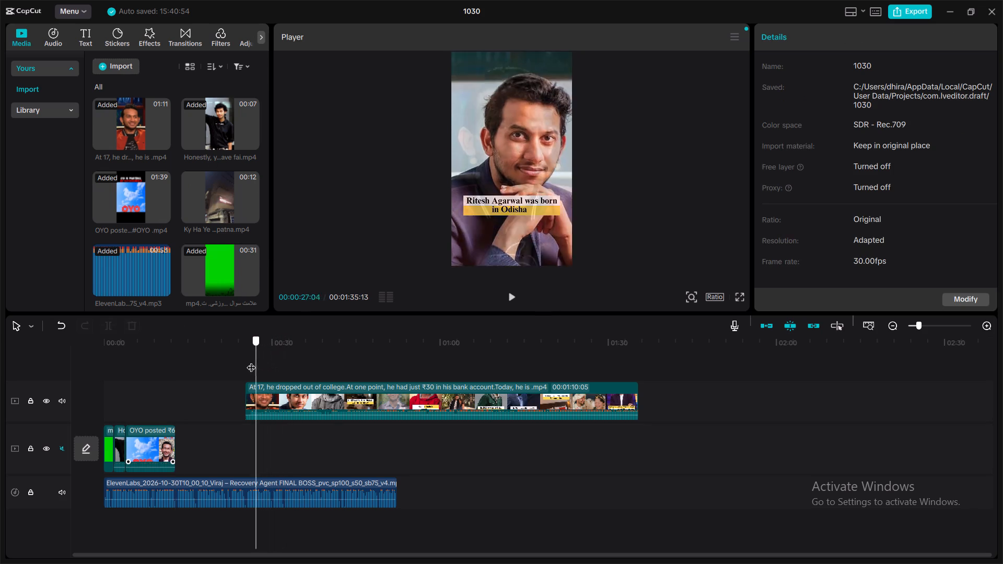
{"action": "left_click_drag", "start_coordinate": [251, 361], "coordinate": [254, 362]}
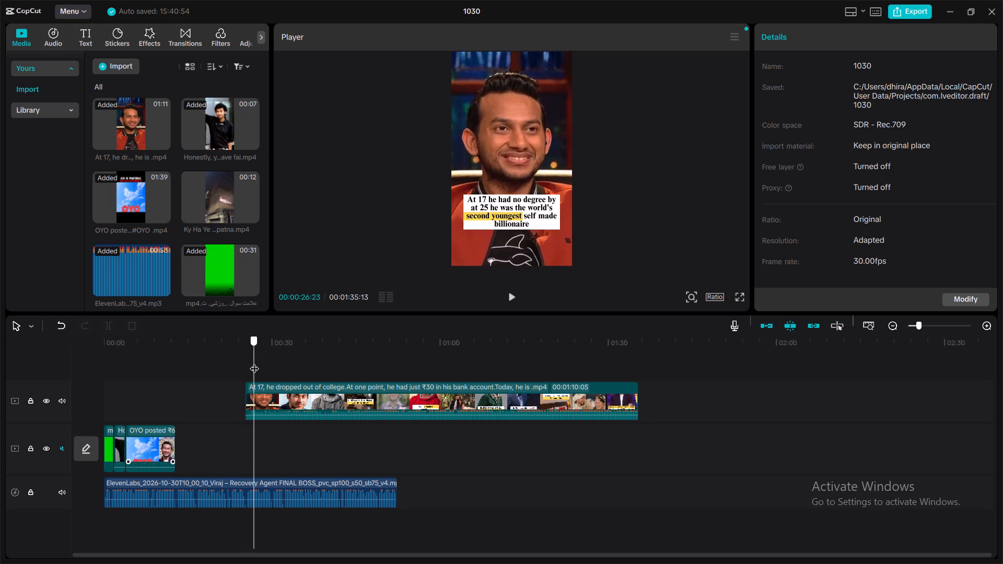
{"action": "left_click_drag", "start_coordinate": [254, 362], "coordinate": [346, 375]}
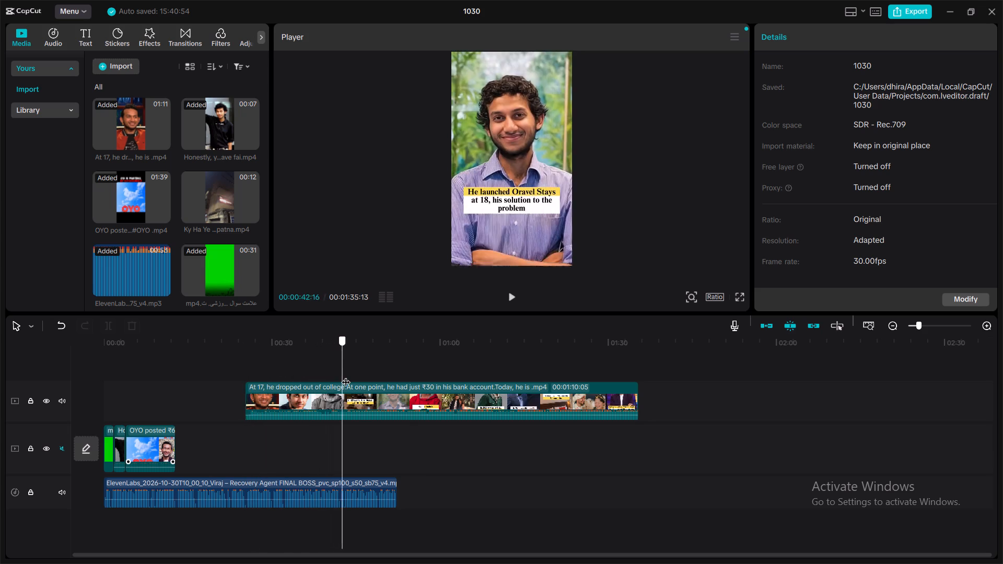
{"action": "left_click_drag", "start_coordinate": [346, 375], "coordinate": [439, 390]}
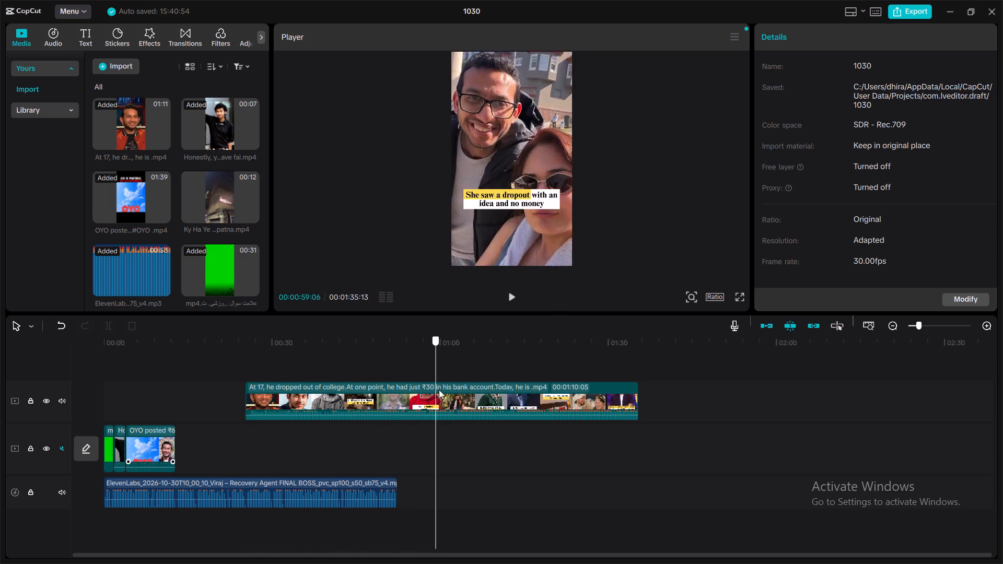
{"action": "left_click_drag", "start_coordinate": [439, 390], "coordinate": [595, 400]}
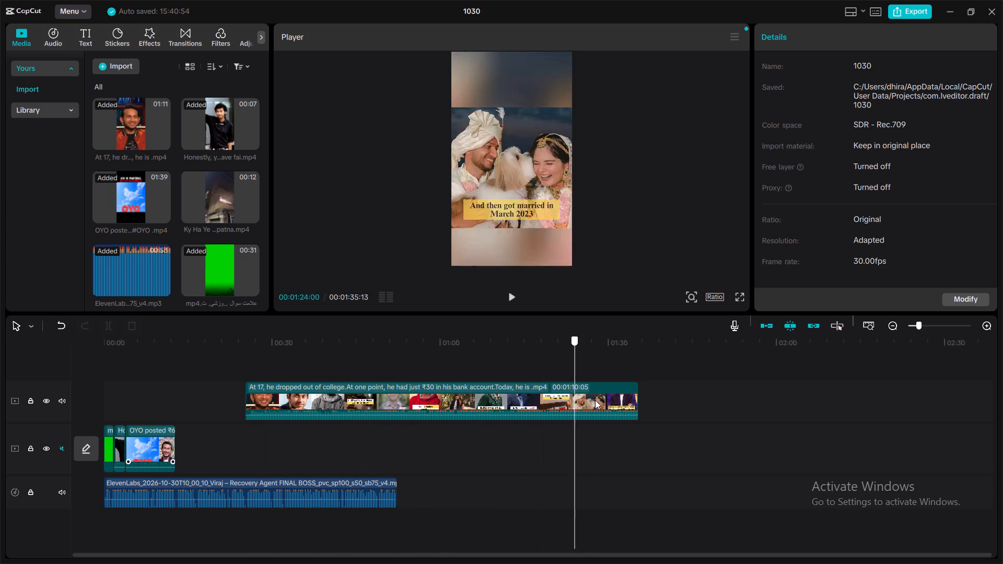
{"action": "left_click_drag", "start_coordinate": [595, 400], "coordinate": [592, 395]}
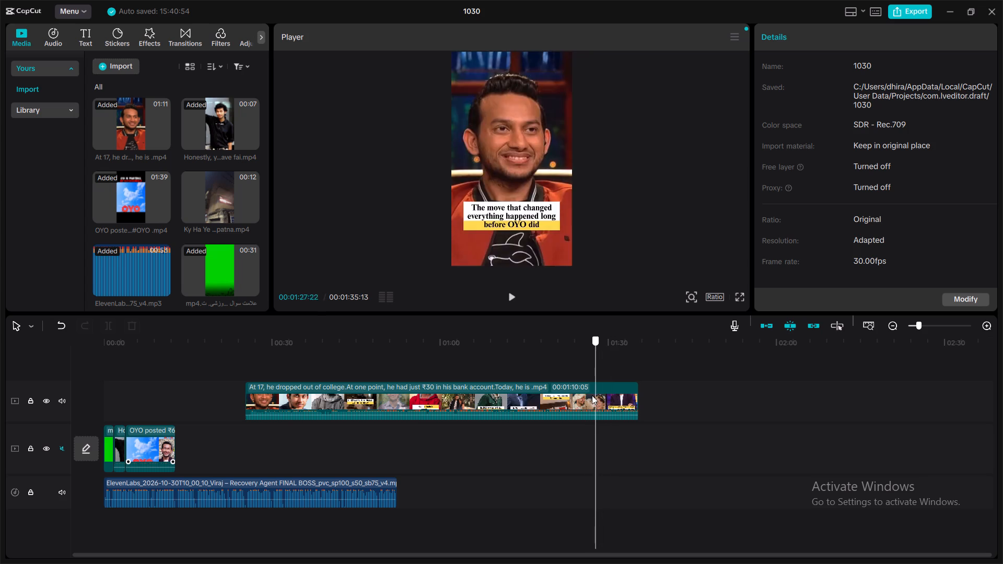
{"action": "left_click_drag", "start_coordinate": [592, 395], "coordinate": [491, 382]}
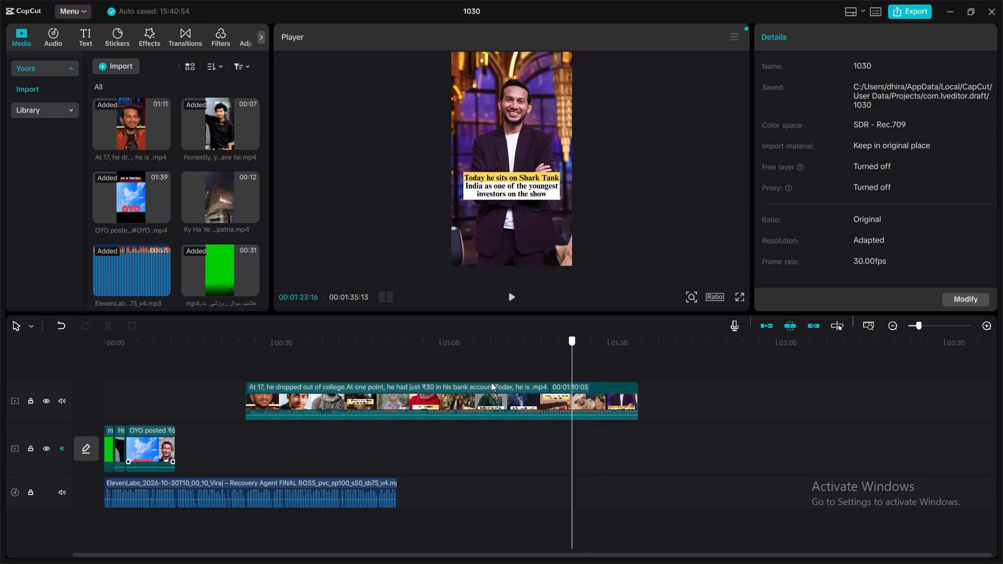
Play the voiceover from 00:00:10:19 past the end of the "OYO posted" clip, then return the playhead to that clip's end at 00:00:12:24.
{"action": "left_click_drag", "start_coordinate": [491, 382], "coordinate": [164, 372]}
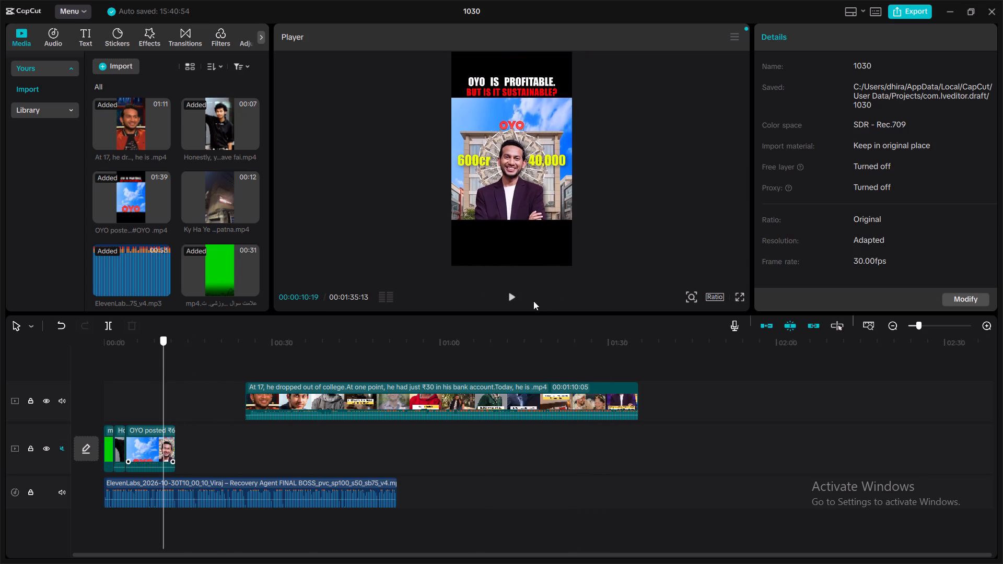
{"action": "left_click", "coordinate": [515, 291]}
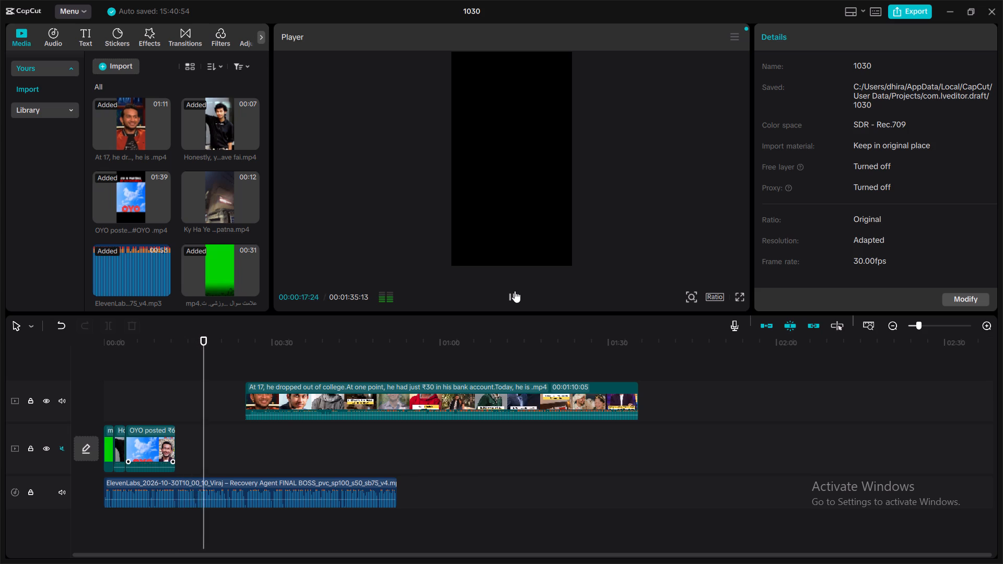
{"action": "left_click", "coordinate": [515, 291]}
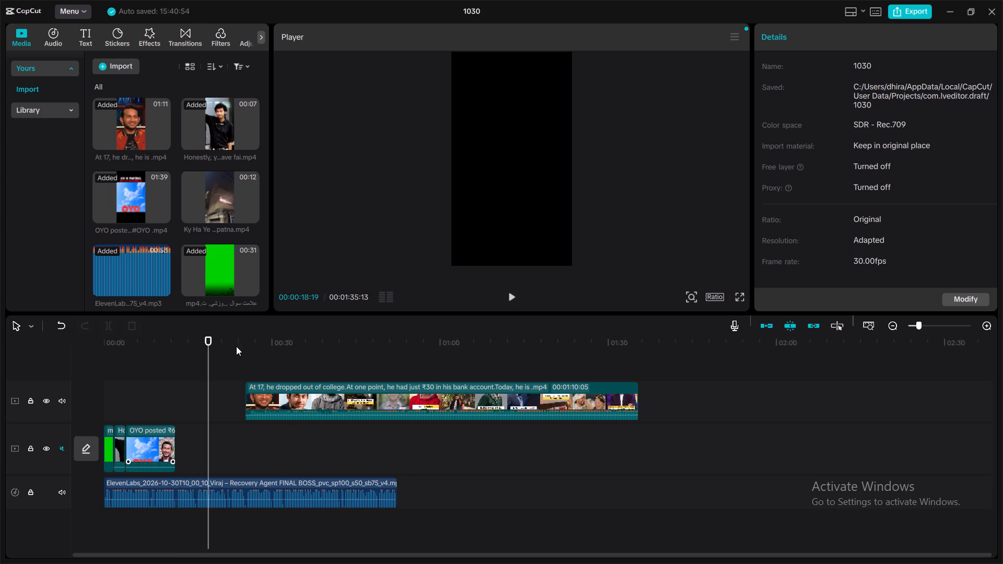
{"action": "left_click_drag", "start_coordinate": [207, 340], "coordinate": [178, 343]}
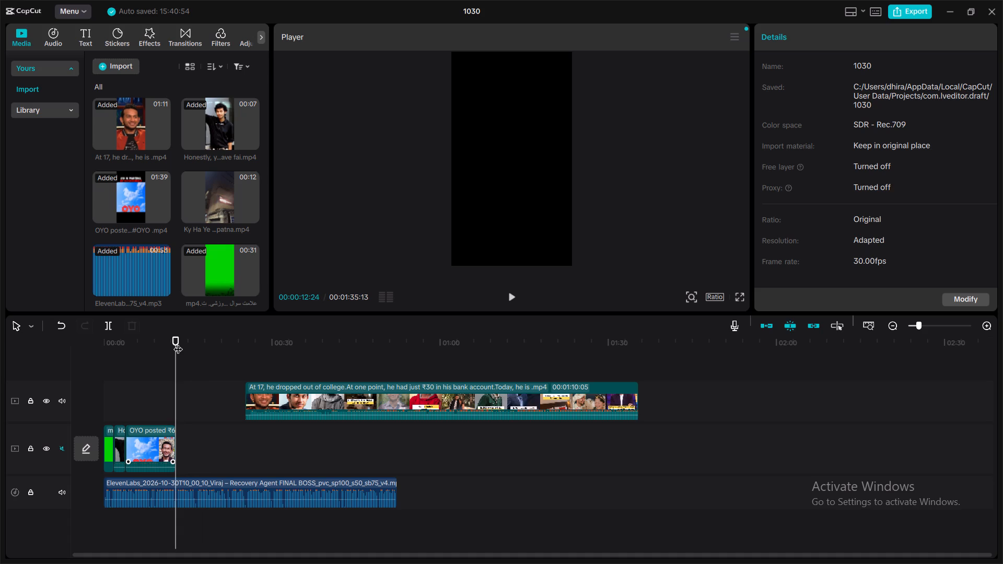
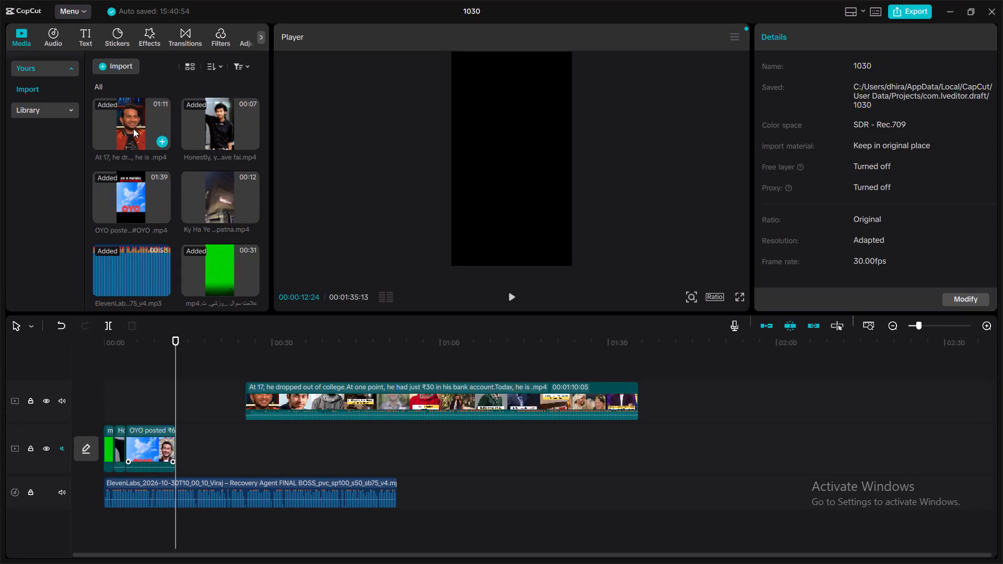
Move the "At 17" clip along the upper track so that it starts at about 00:01:14.
{"action": "left_click_drag", "start_coordinate": [306, 381], "coordinate": [294, 444]}
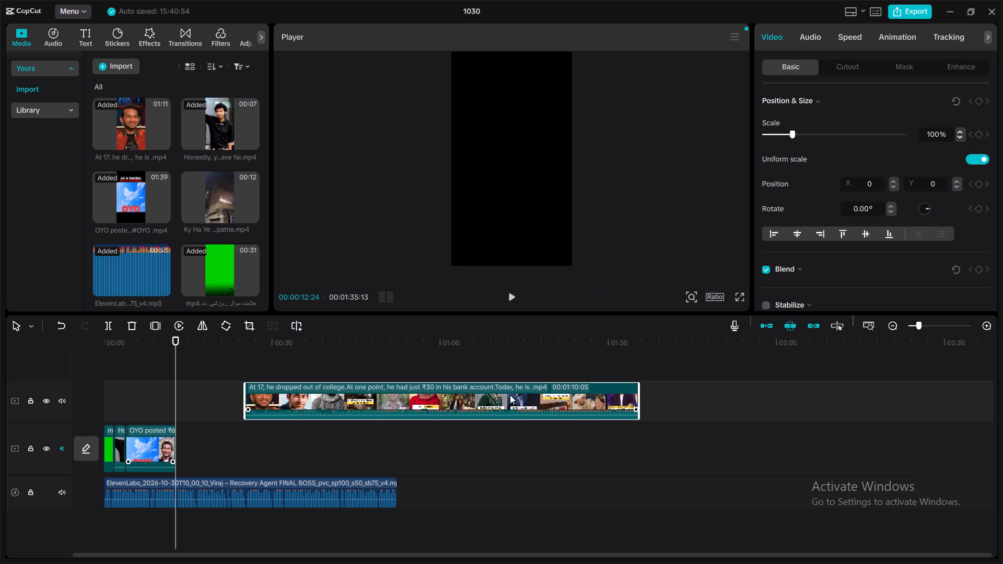
{"action": "left_click_drag", "start_coordinate": [494, 382], "coordinate": [770, 382]}
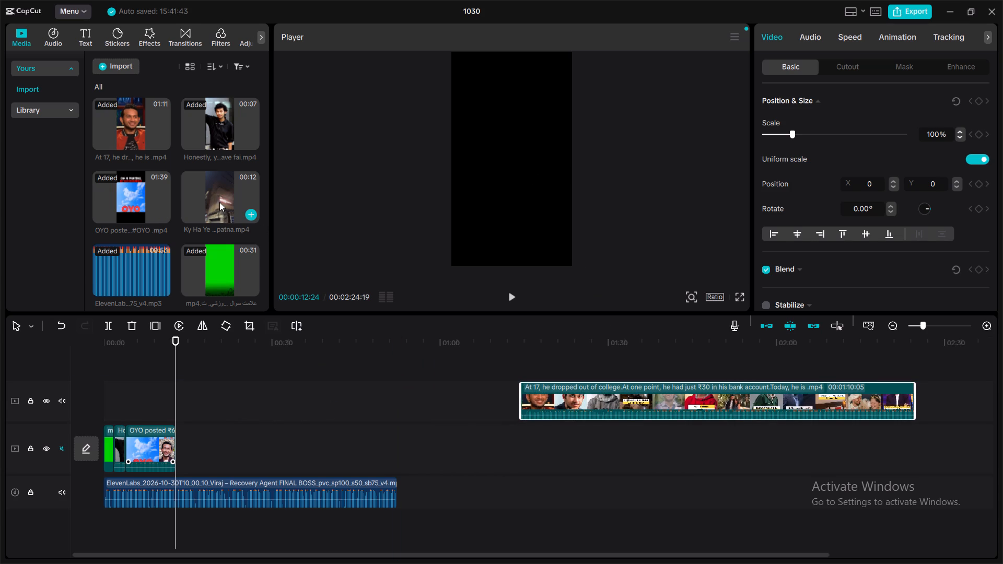
Add the "Ky Ha Ye" clip after "OYO posted" on the main track and trim its start up to 00:00:16:09.
{"action": "left_click_drag", "start_coordinate": [219, 202], "coordinate": [221, 442]}
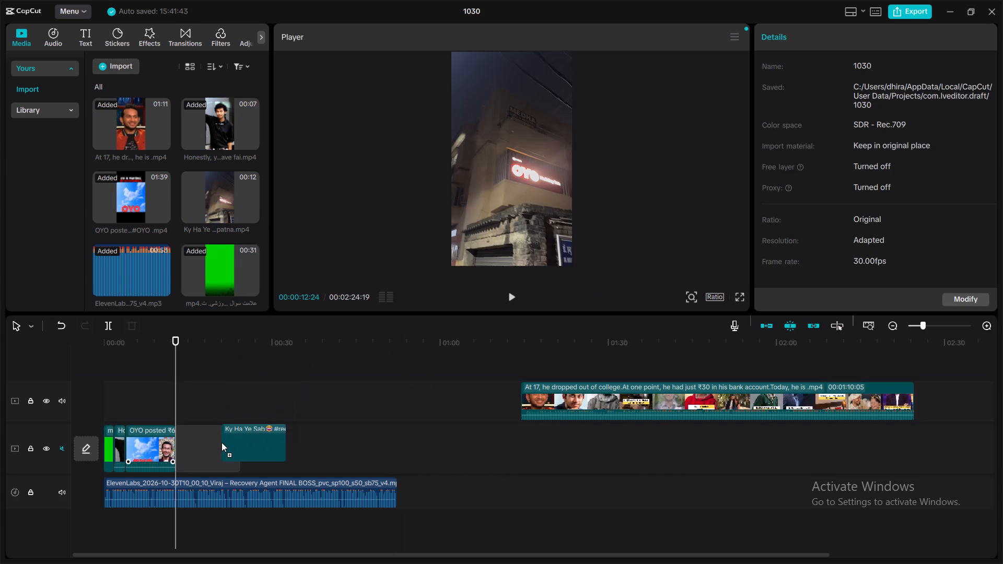
{"action": "left_click", "coordinate": [513, 300]}
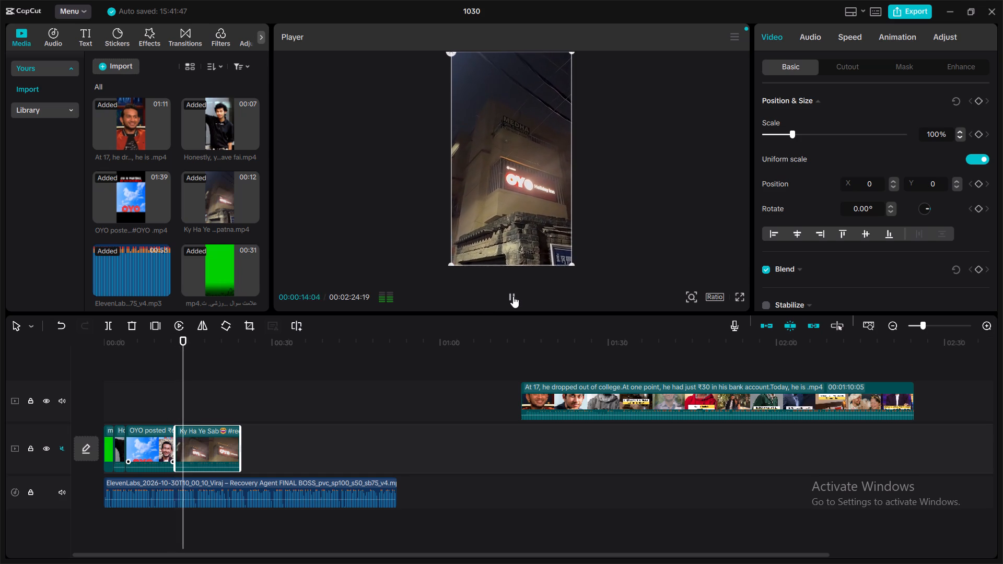
{"action": "left_click", "coordinate": [513, 296]}
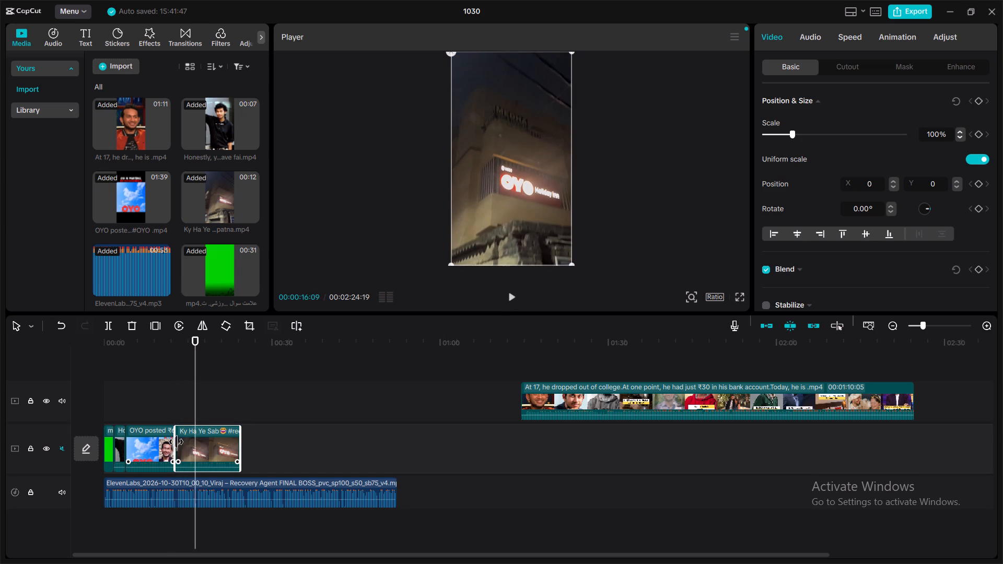
{"action": "left_click_drag", "start_coordinate": [176, 442], "coordinate": [195, 444]}
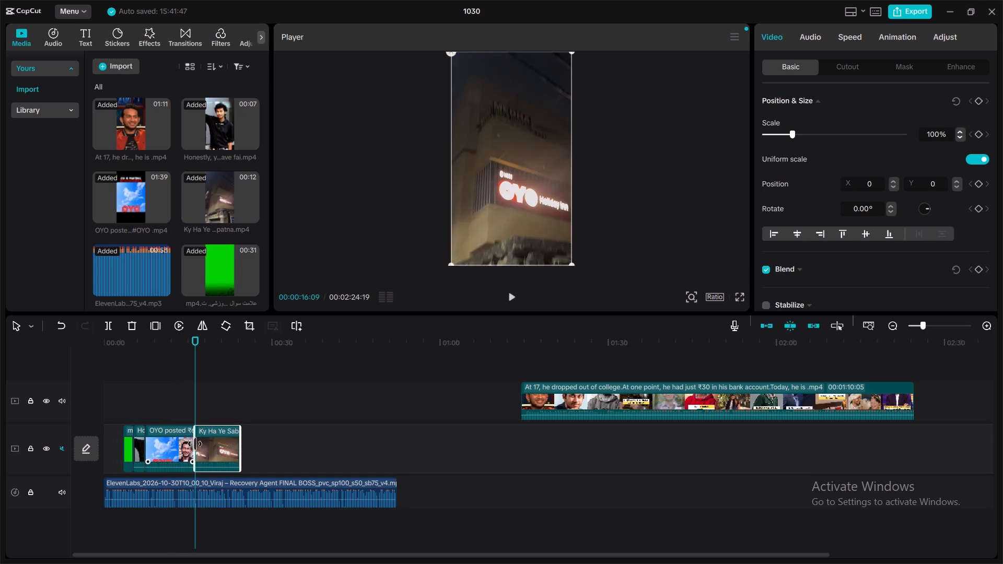
{"action": "left_click_drag", "start_coordinate": [195, 444], "coordinate": [196, 444]}
Replay the voiceover from 00:00:12:24 and trim the end of the "Ky Ha Ye" clip back to 00:00:17:00.
{"action": "left_click", "coordinate": [174, 411]}
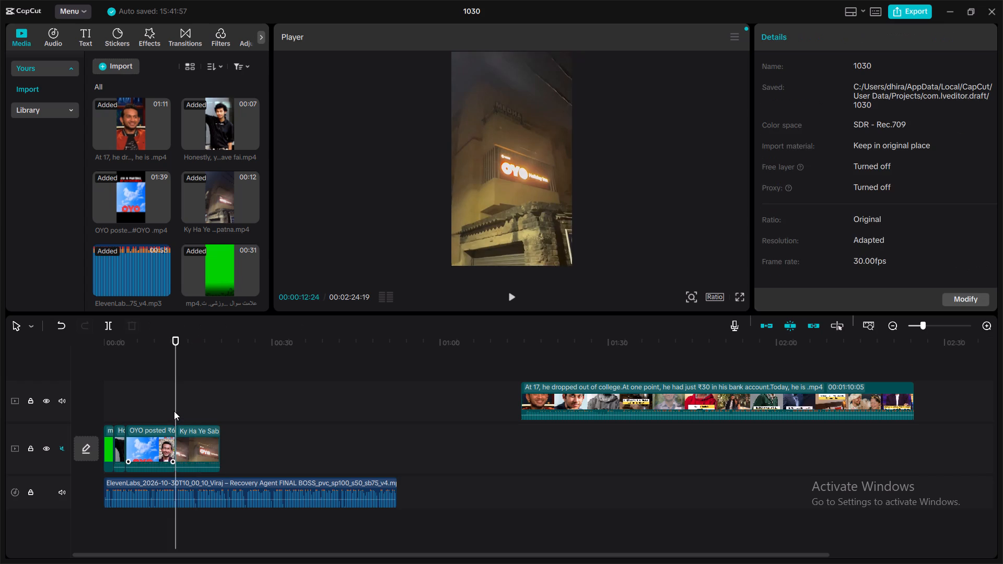
{"action": "left_click_drag", "start_coordinate": [174, 411], "coordinate": [210, 411]}
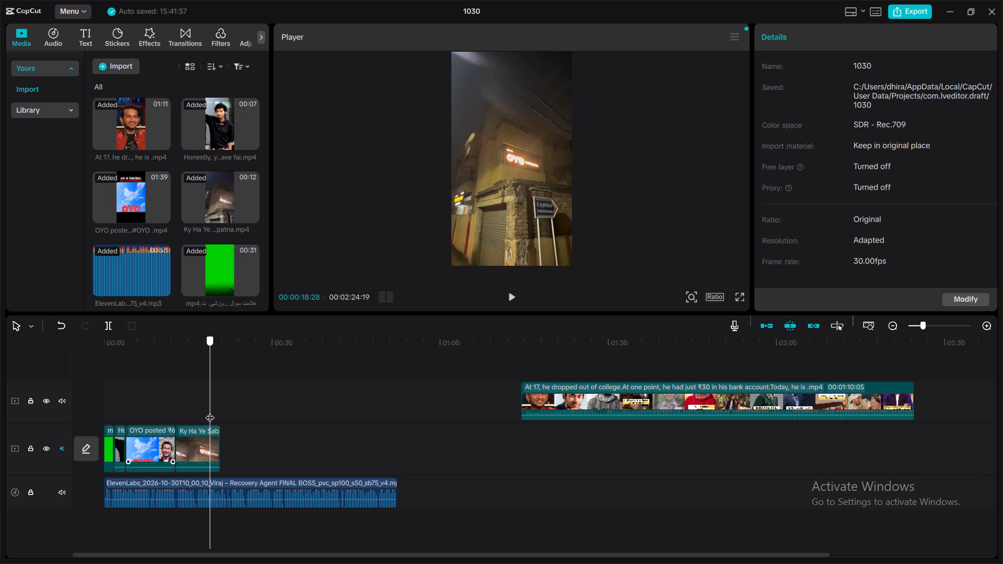
{"action": "left_click_drag", "start_coordinate": [210, 411], "coordinate": [172, 416]}
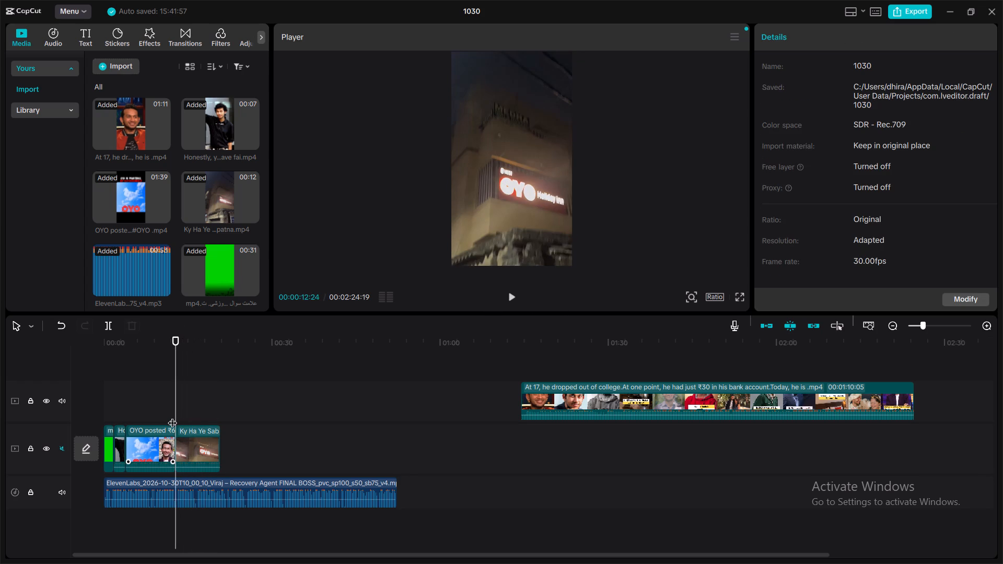
{"action": "left_click", "coordinate": [512, 296]}
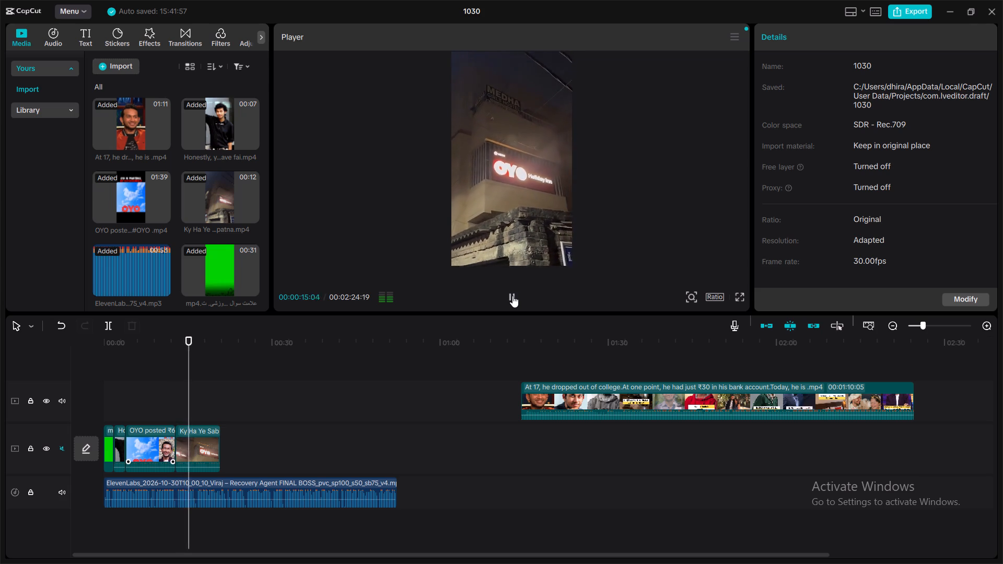
{"action": "left_click", "coordinate": [512, 296]}
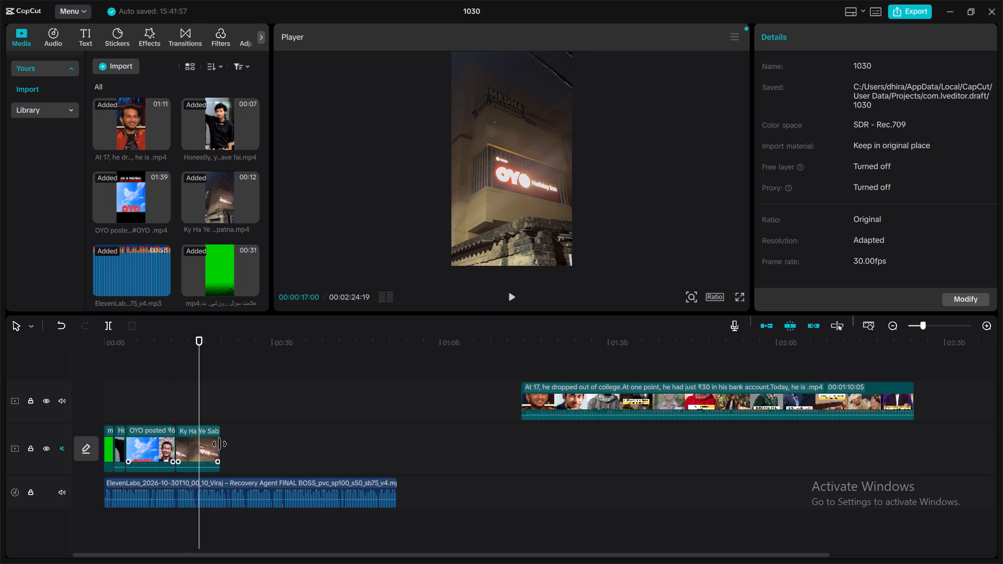
{"action": "left_click_drag", "start_coordinate": [219, 444], "coordinate": [198, 449]}
Add the 8-second "Hotel_room" clip to the main track directly after the "Ky Ha Ye" clip.
{"action": "scroll", "coordinate": [182, 240], "scroll_direction": "down", "scroll_amount": 1}
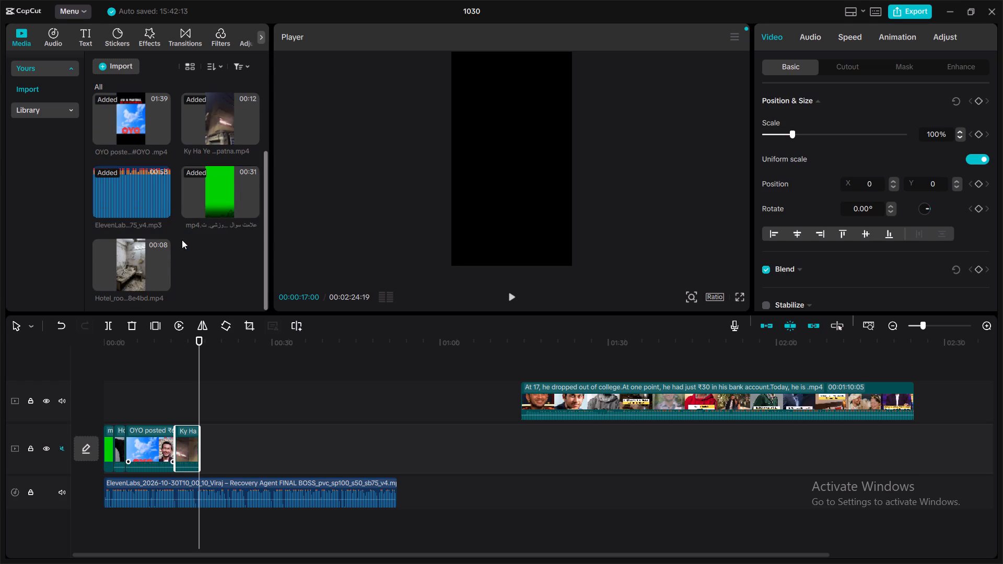
{"action": "left_click_drag", "start_coordinate": [129, 260], "coordinate": [222, 440]}
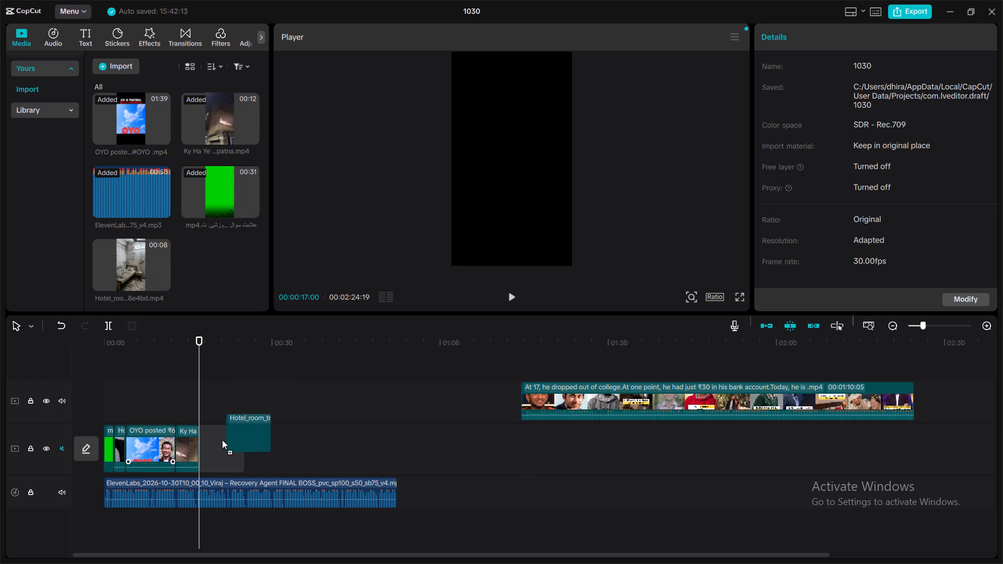
{"action": "left_click_drag", "start_coordinate": [222, 440], "coordinate": [220, 444]}
Play the voiceover over the "Hotel_room" clip and on to 00:00:29:24 to check the match and hear the following lines.
{"action": "left_click", "coordinate": [515, 297]}
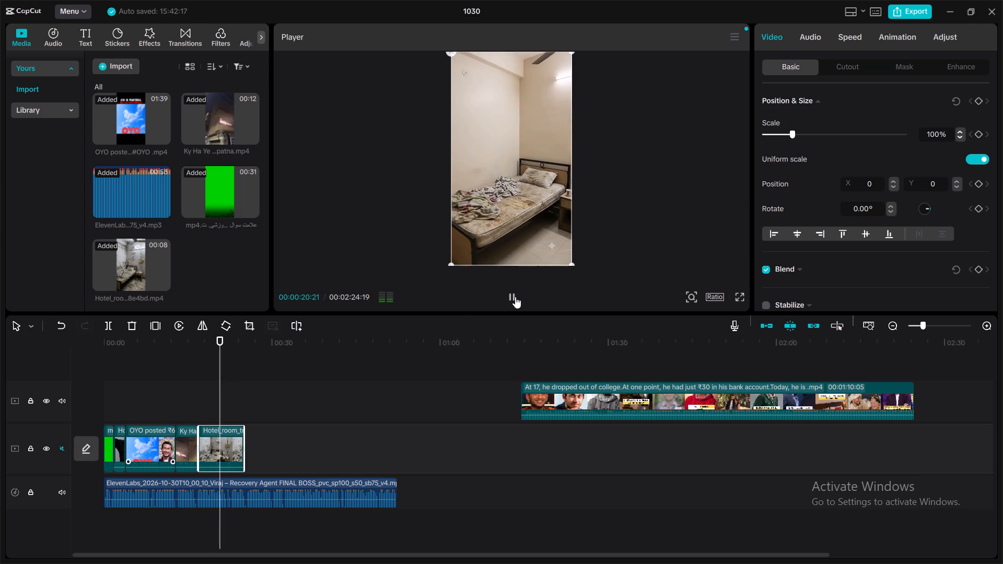
{"action": "left_click", "coordinate": [515, 297]}
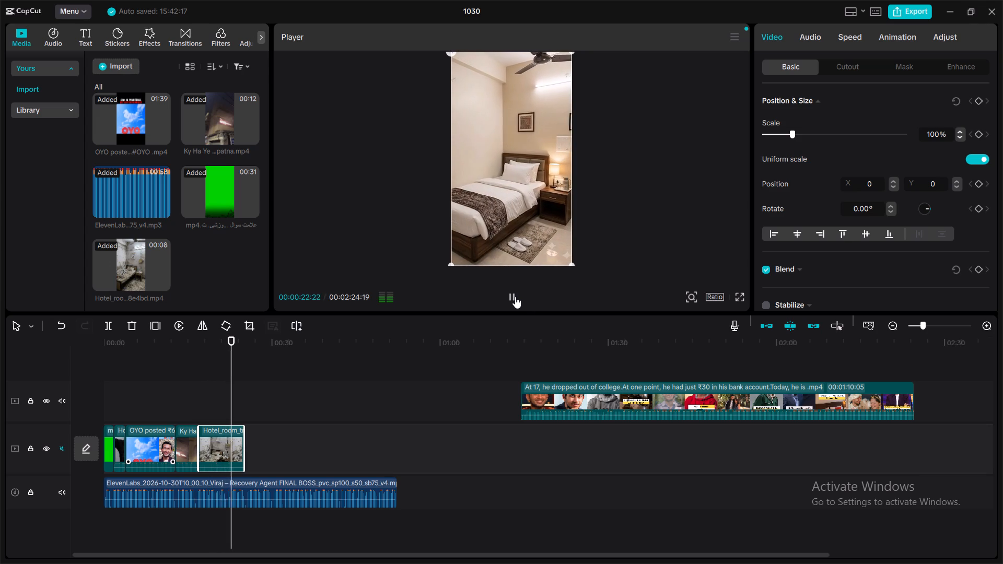
{"action": "left_click", "coordinate": [515, 297]}
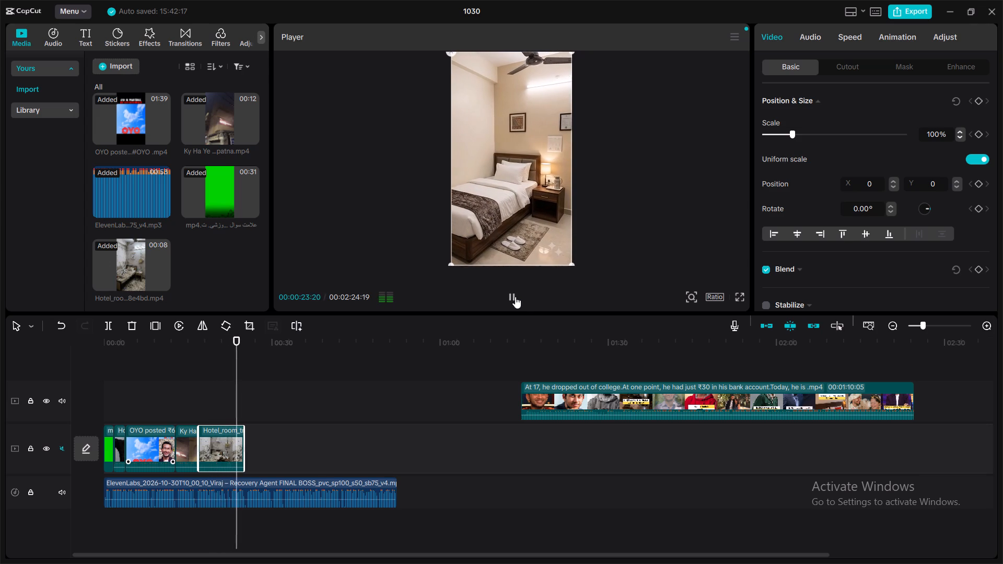
{"action": "left_click", "coordinate": [515, 297]}
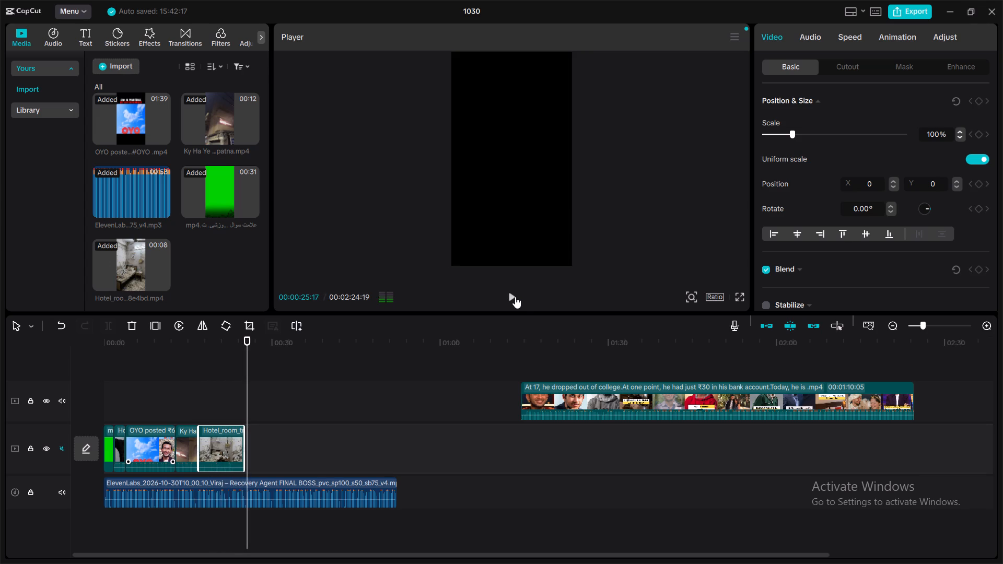
{"action": "left_click", "coordinate": [515, 297]}
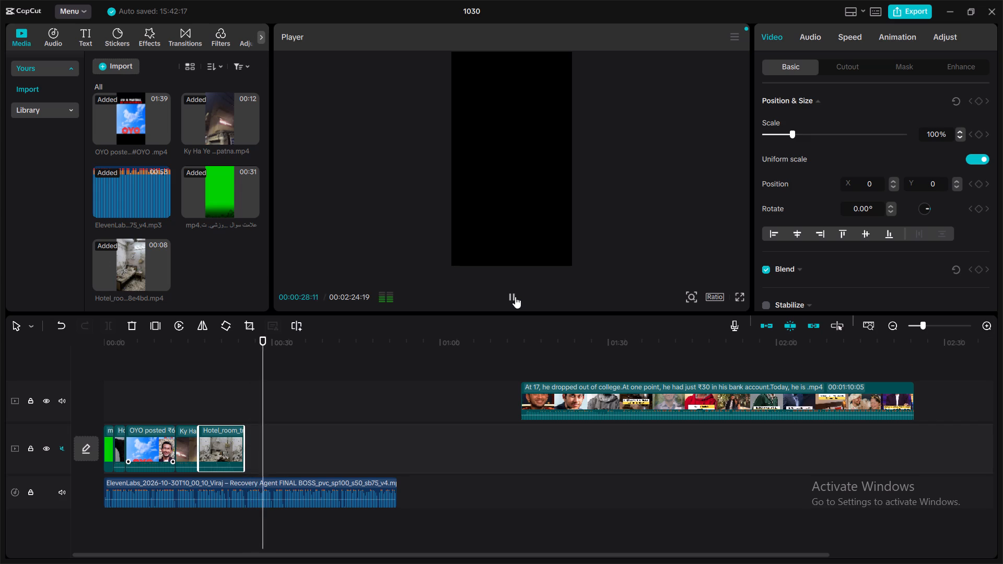
{"action": "left_click", "coordinate": [512, 294]}
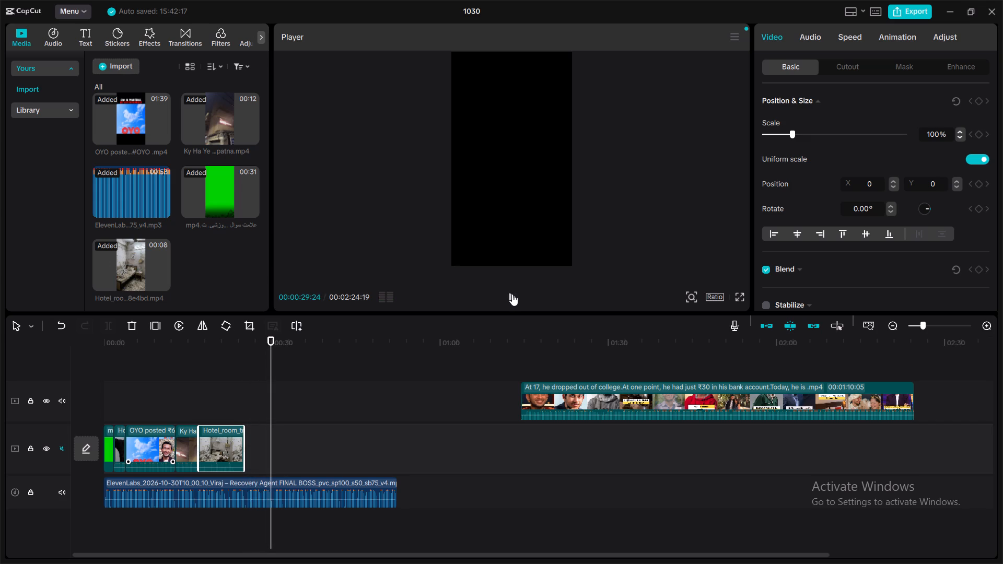
{"action": "scroll", "coordinate": [182, 152], "scroll_direction": "up", "scroll_amount": 3}
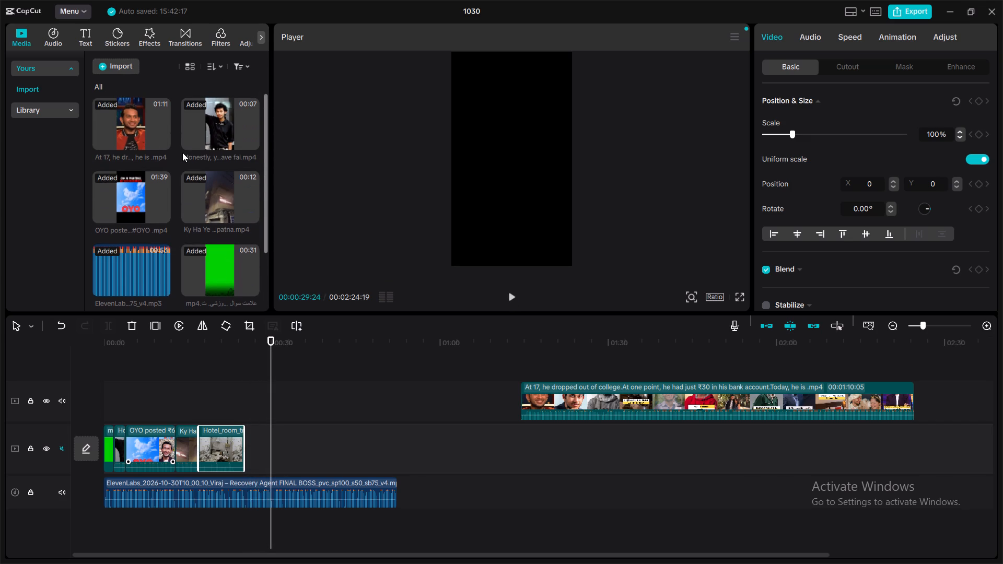
{"action": "left_click", "coordinate": [956, 5]}
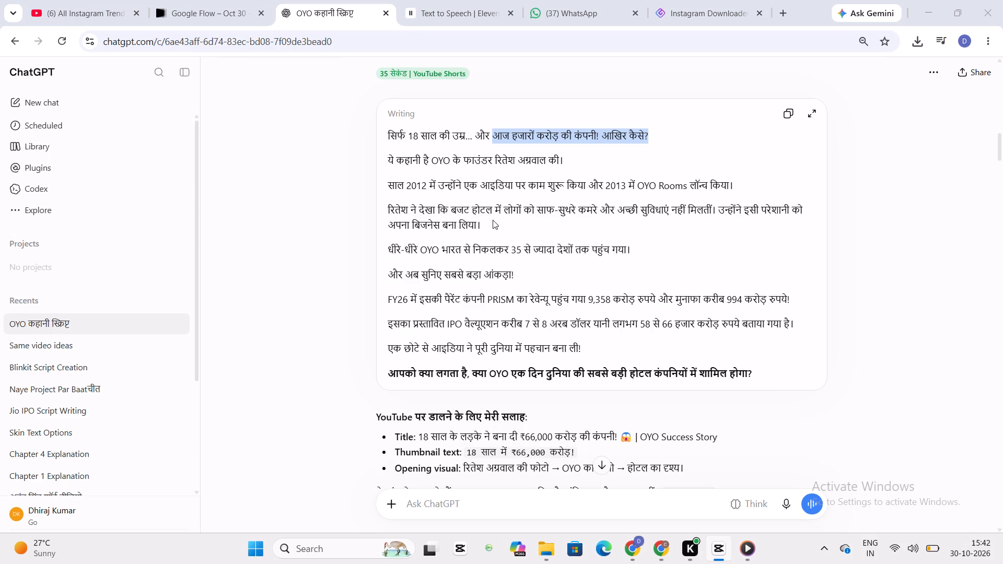
{"action": "triple_click", "coordinate": [499, 252]}
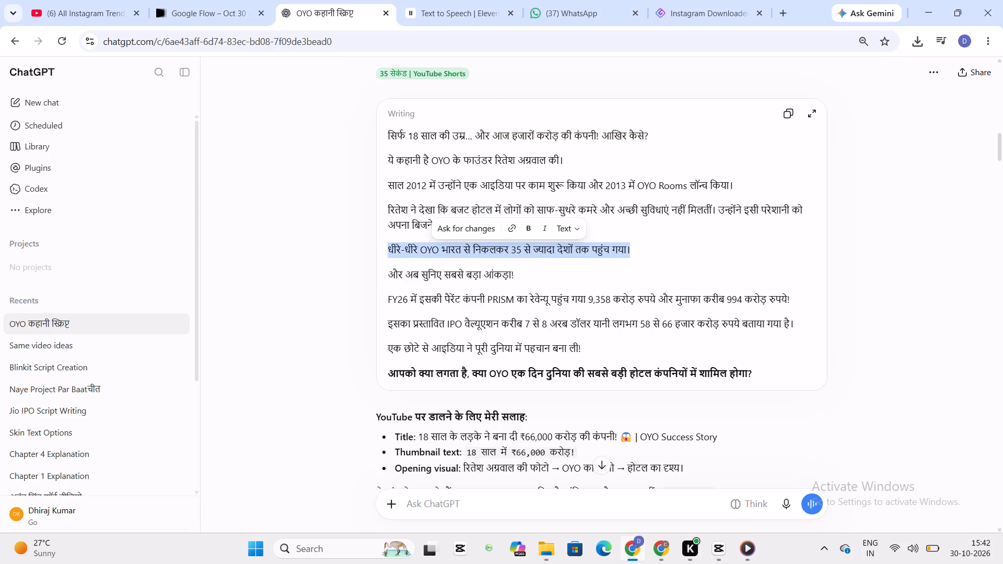
{"action": "left_click_drag", "start_coordinate": [520, 278], "coordinate": [389, 250]}
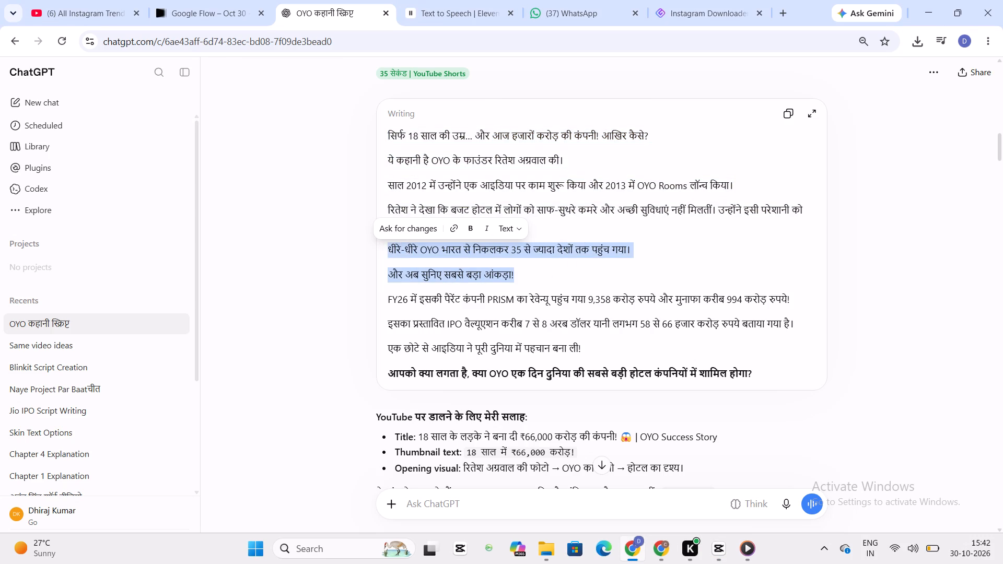
{"action": "key", "text": "ctrl+c"}
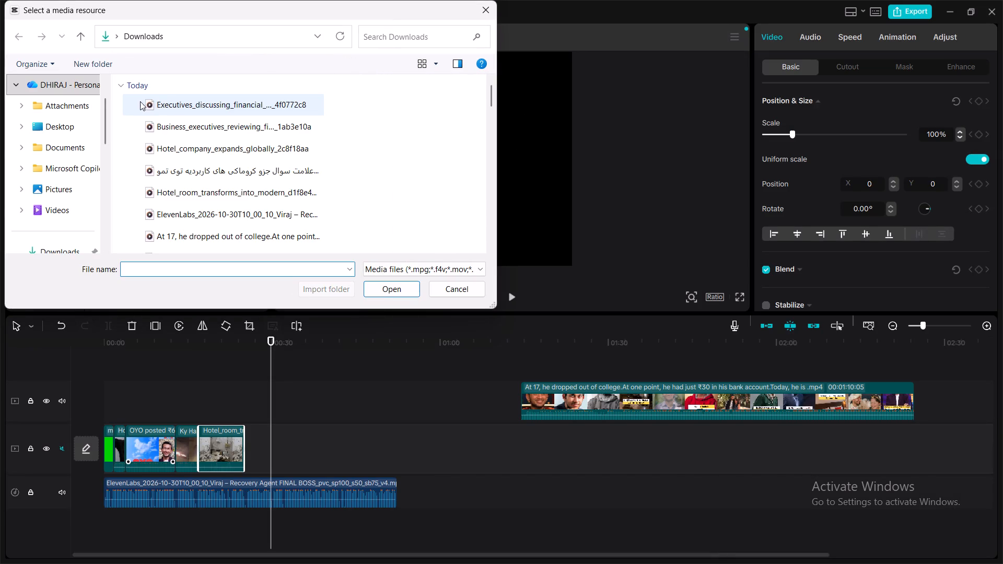
{"action": "left_click_drag", "start_coordinate": [131, 102], "coordinate": [166, 149]}
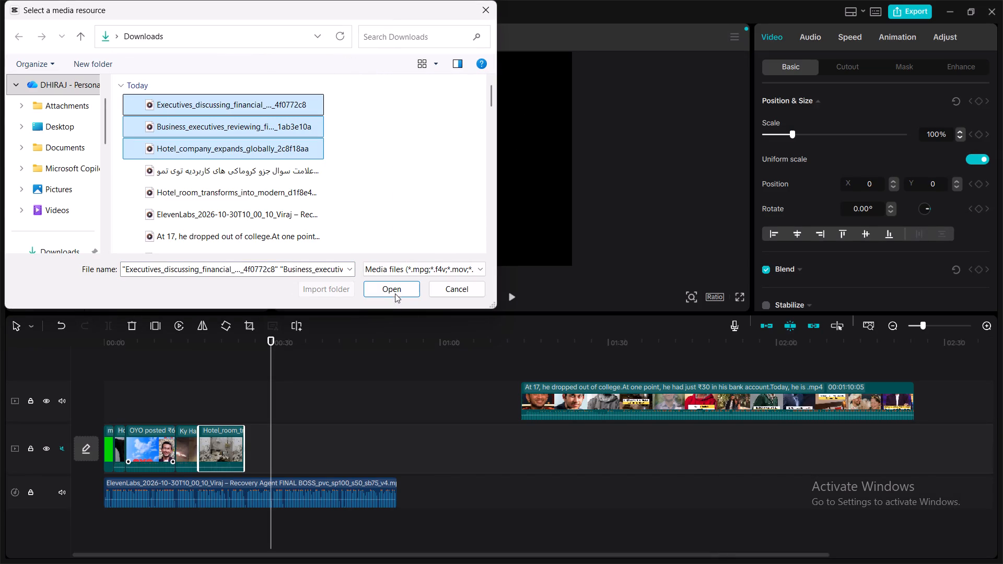
{"action": "left_click", "coordinate": [396, 290]}
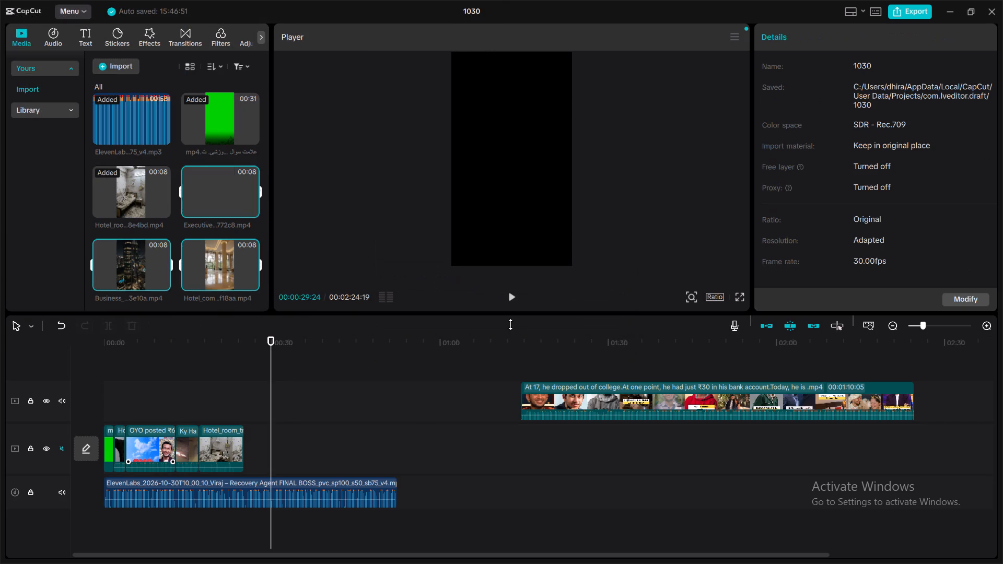
{"action": "left_click_drag", "start_coordinate": [203, 257], "coordinate": [301, 450]}
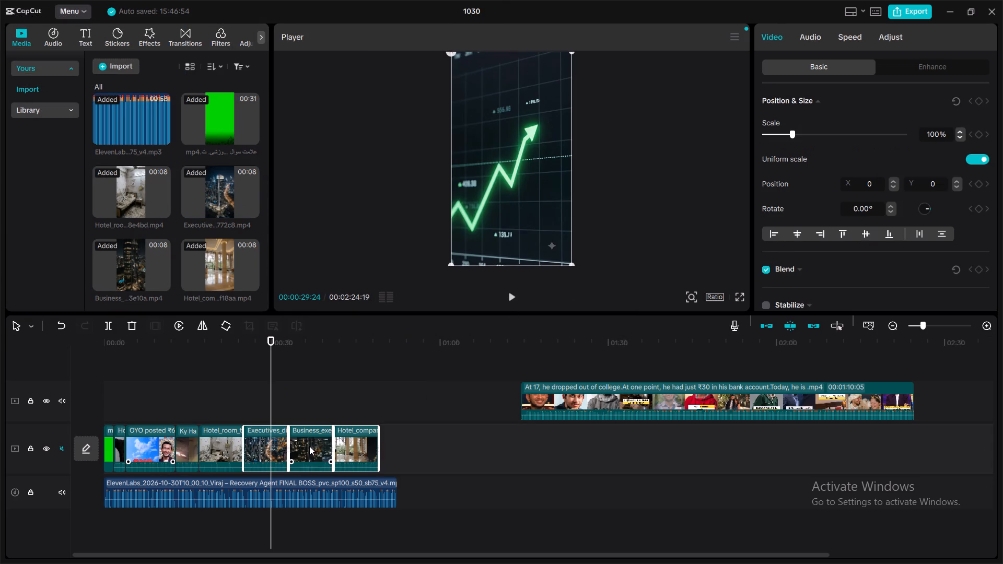
Delete the Business executives and Executives discussing clips from the main track, keeping only the hotel company clip.
{"action": "left_click", "coordinate": [309, 446]}
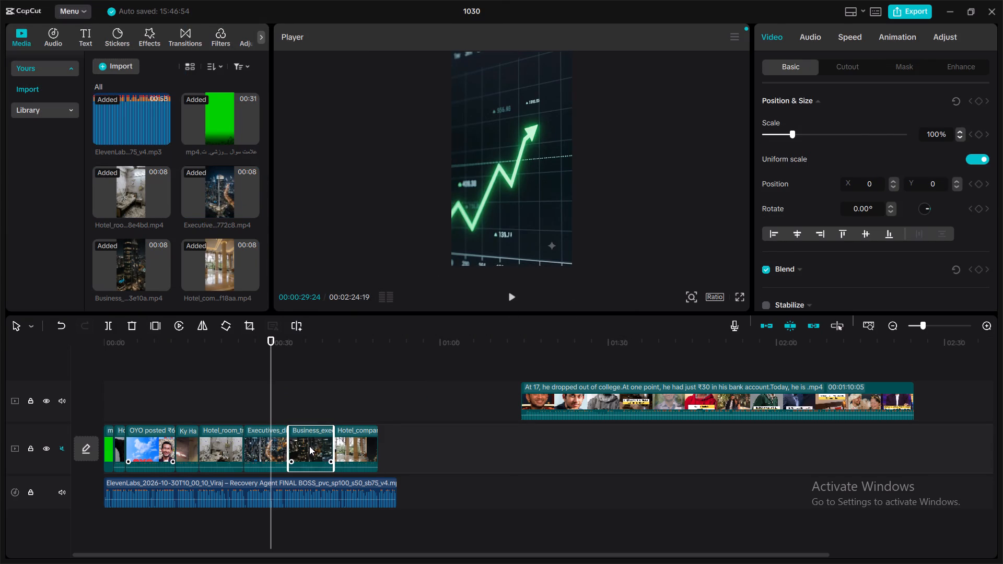
{"action": "key", "text": "BackSpace"}
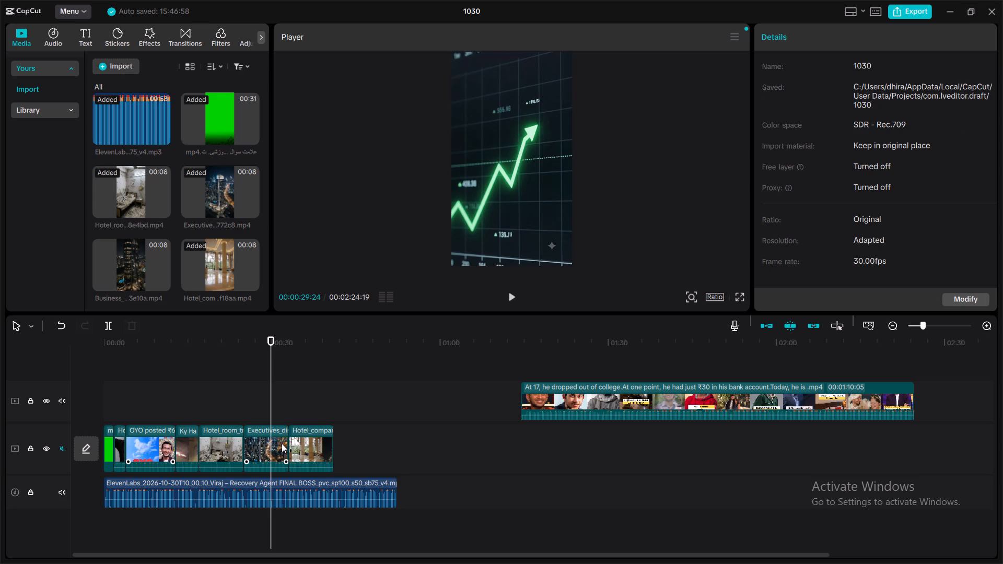
{"action": "left_click", "coordinate": [282, 443]}
{"action": "key", "text": "BackSpace"}
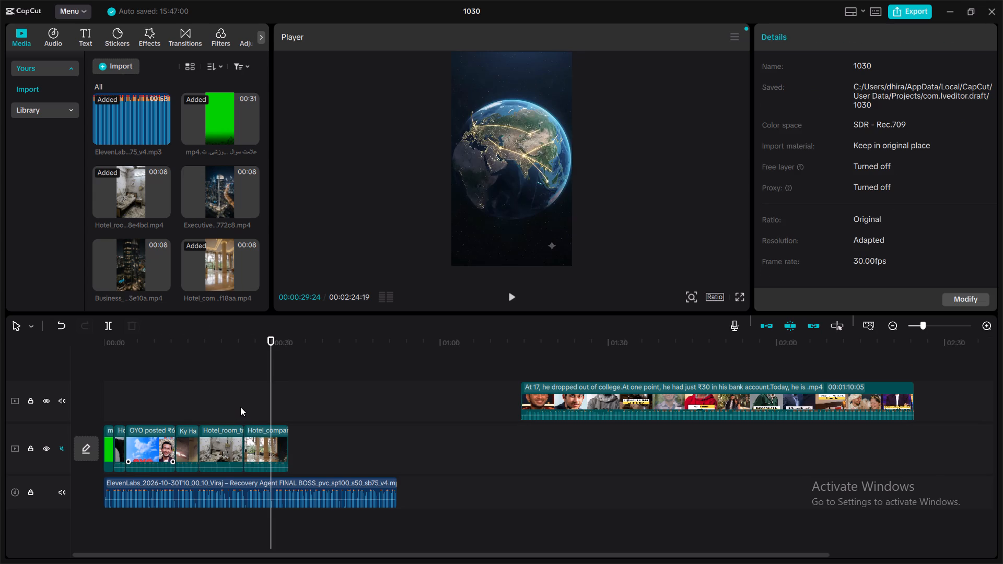
Preview the hotel company clip and trim its start to the glowing globe shot, keeping about the last 3 seconds.
{"action": "left_click", "coordinate": [243, 406]}
{"action": "left_click", "coordinate": [514, 292]}
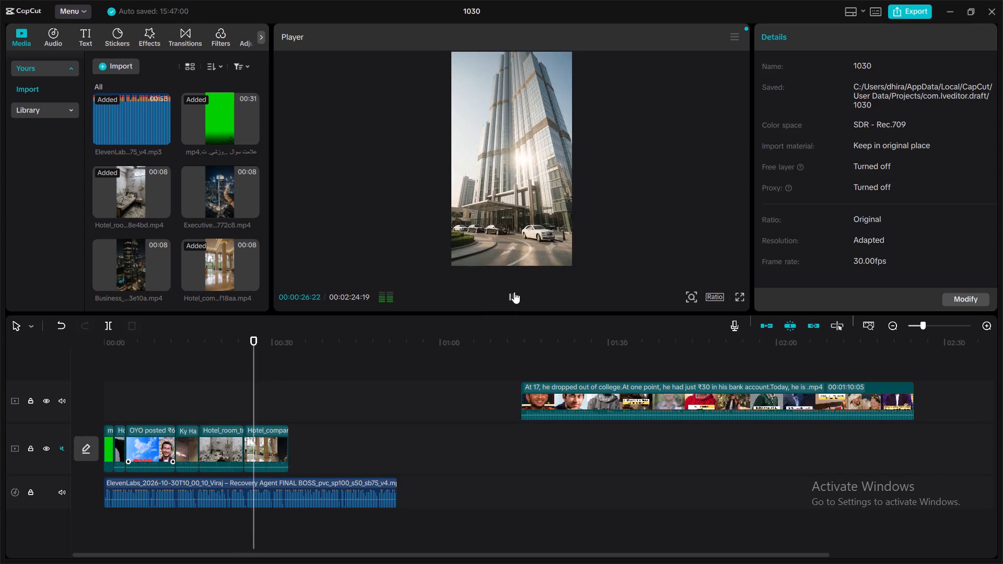
{"action": "left_click", "coordinate": [514, 292]}
{"action": "left_click", "coordinate": [271, 428]}
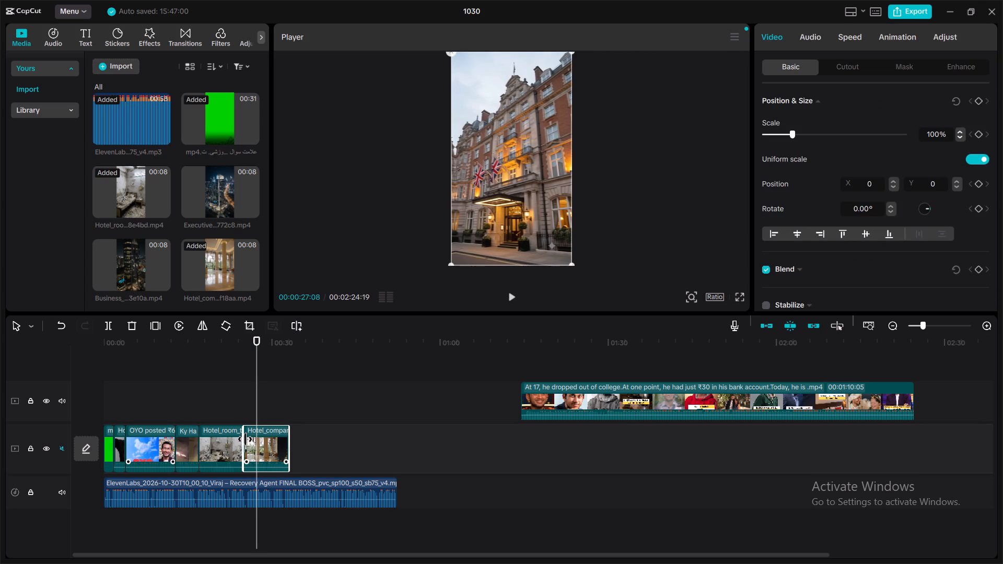
{"action": "left_click_drag", "start_coordinate": [245, 439], "coordinate": [274, 444]}
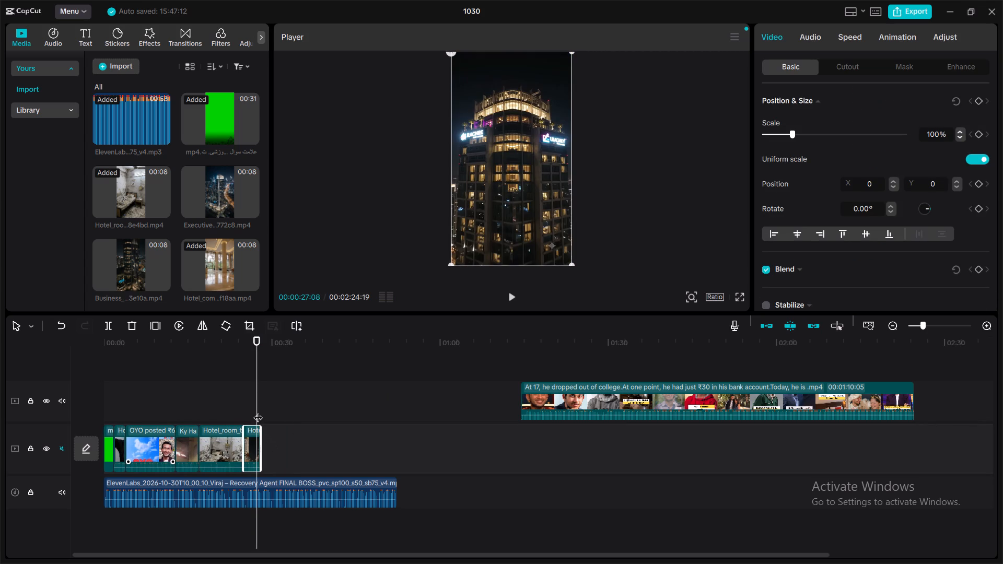
Play the trimmed hotel company clip from 25 seconds, and move it to the upper track at about 47 seconds.
{"action": "left_click_drag", "start_coordinate": [258, 411], "coordinate": [243, 413]}
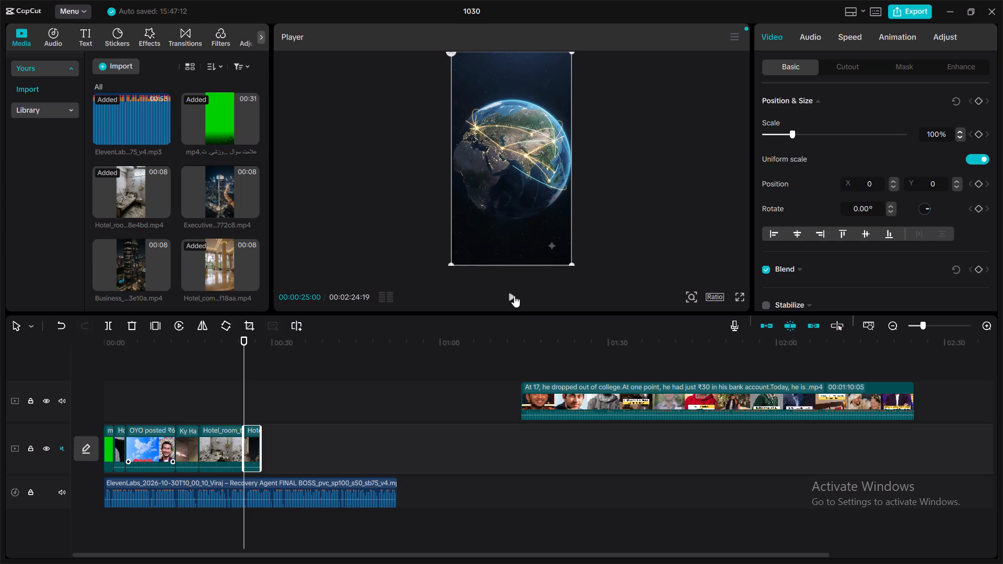
{"action": "left_click", "coordinate": [511, 295]}
{"action": "left_click", "coordinate": [511, 295]}
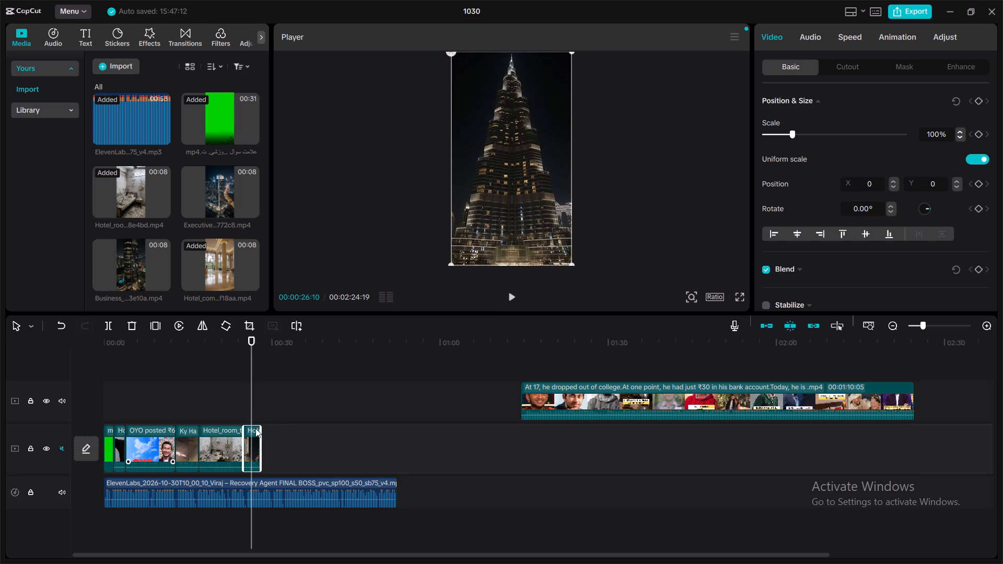
{"action": "left_click_drag", "start_coordinate": [255, 428], "coordinate": [380, 384]}
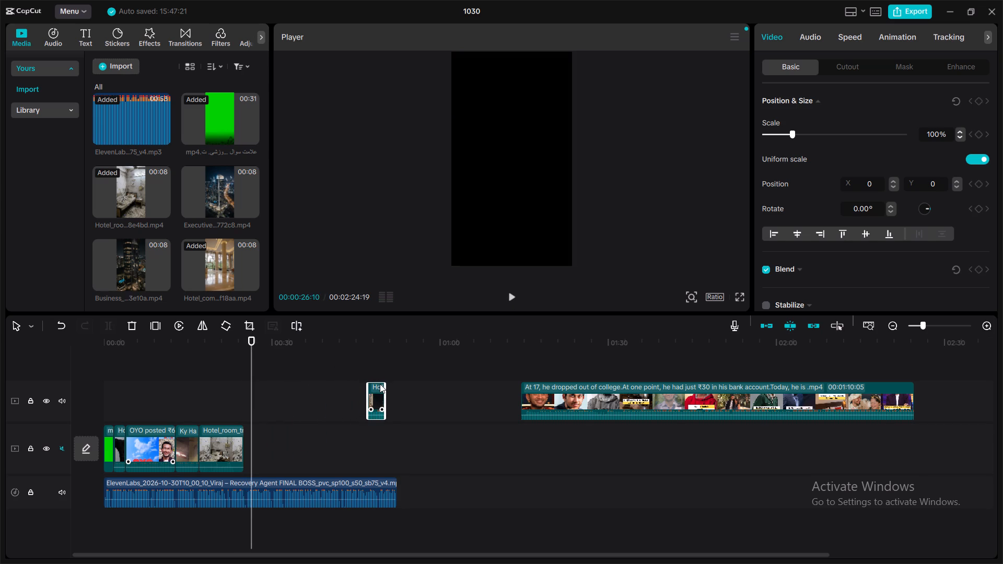
Add the 12-second Ky Ha Ye OYO building clip after the hotel room clip and play it against the voiceover.
{"action": "scroll", "coordinate": [201, 190], "scroll_direction": "up", "scroll_amount": 3}
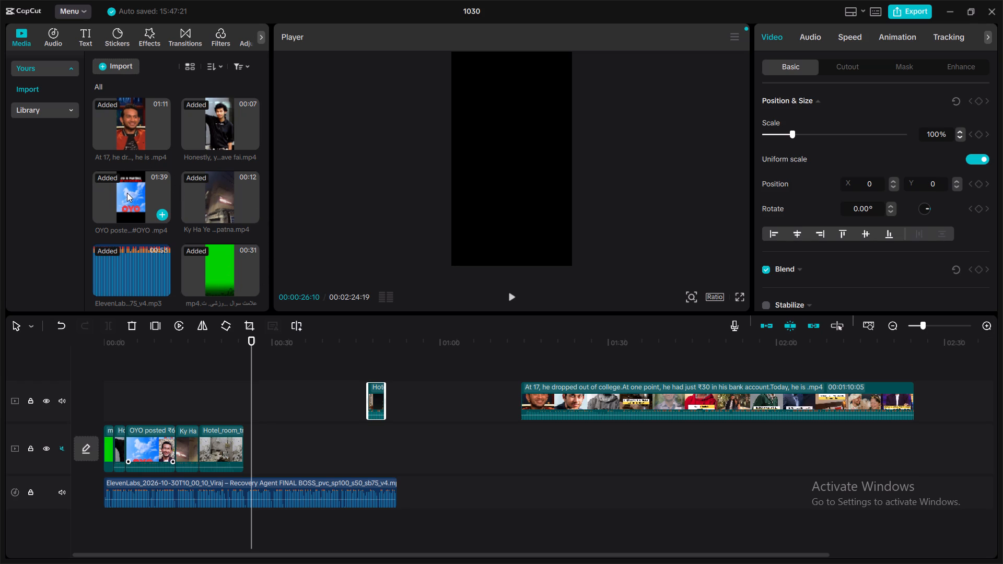
{"action": "left_click_drag", "start_coordinate": [214, 191], "coordinate": [226, 215]}
{"action": "left_click_drag", "start_coordinate": [226, 215], "coordinate": [263, 439]}
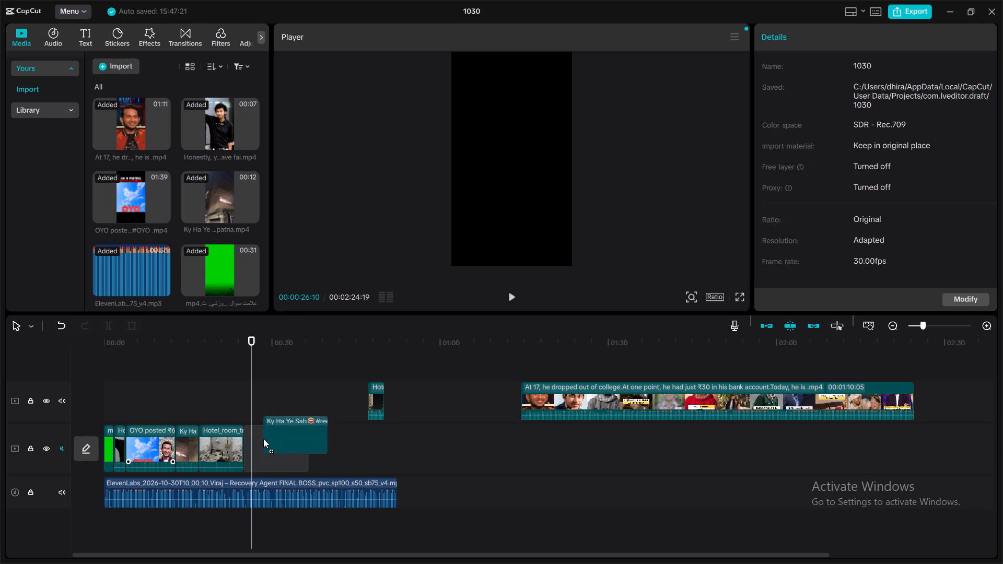
{"action": "left_click_drag", "start_coordinate": [263, 439], "coordinate": [263, 444]}
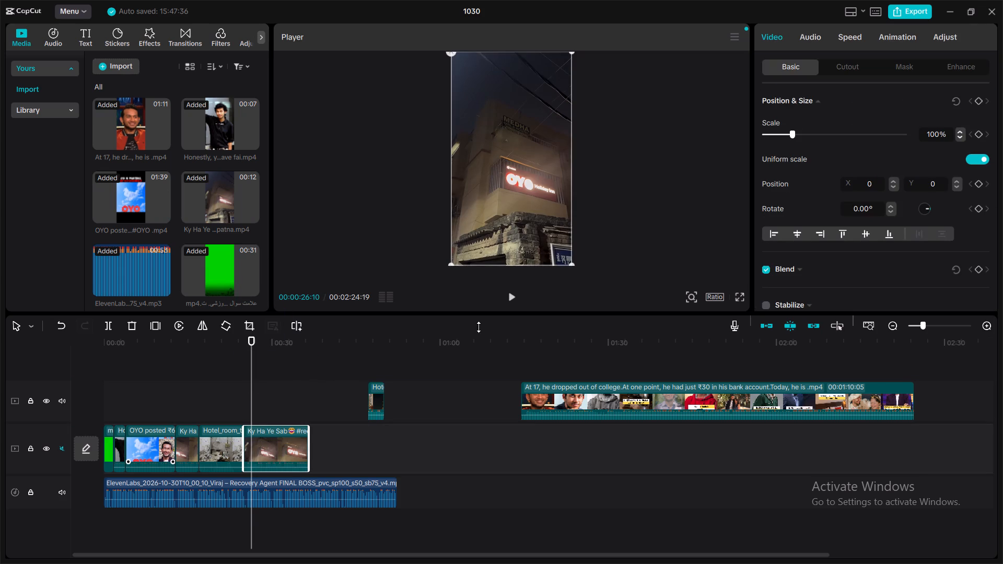
{"action": "left_click", "coordinate": [513, 299]}
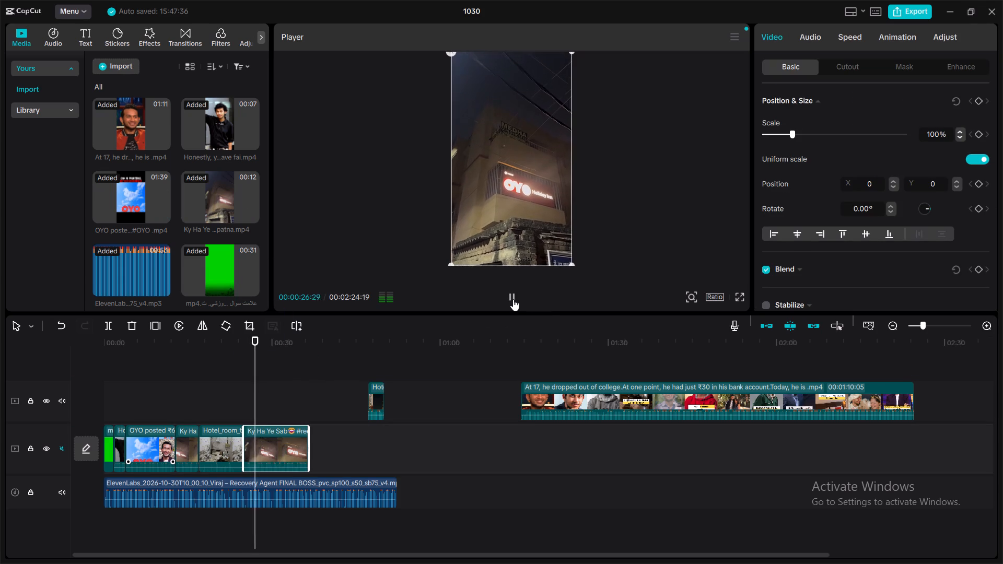
{"action": "left_click", "coordinate": [513, 299]}
{"action": "left_click_drag", "start_coordinate": [256, 346], "coordinate": [244, 349]}
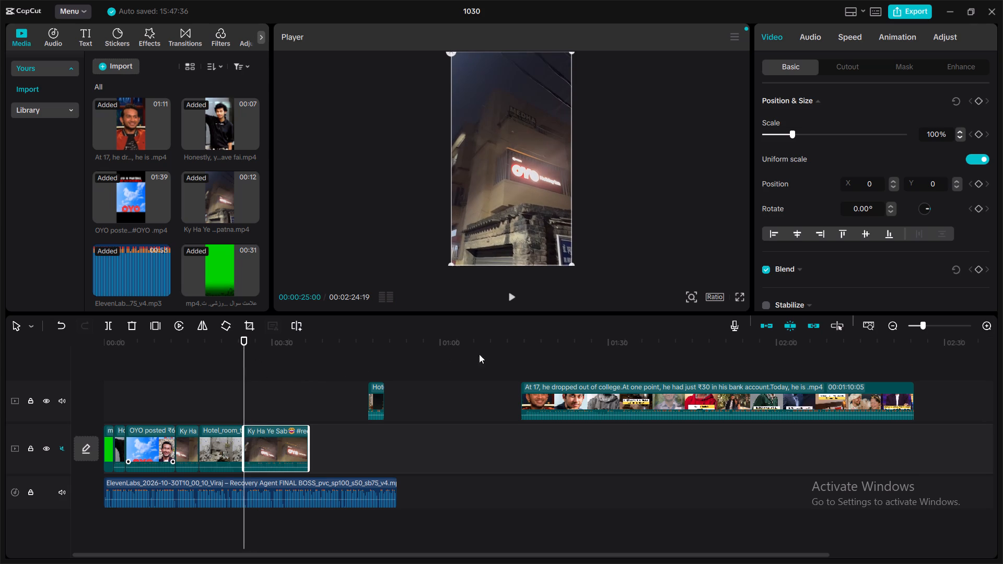
Play the Ky Ha Ye building clip from 25 seconds and trim its end to the 00:00:26:20 point of the voiceover.
{"action": "left_click", "coordinate": [512, 299]}
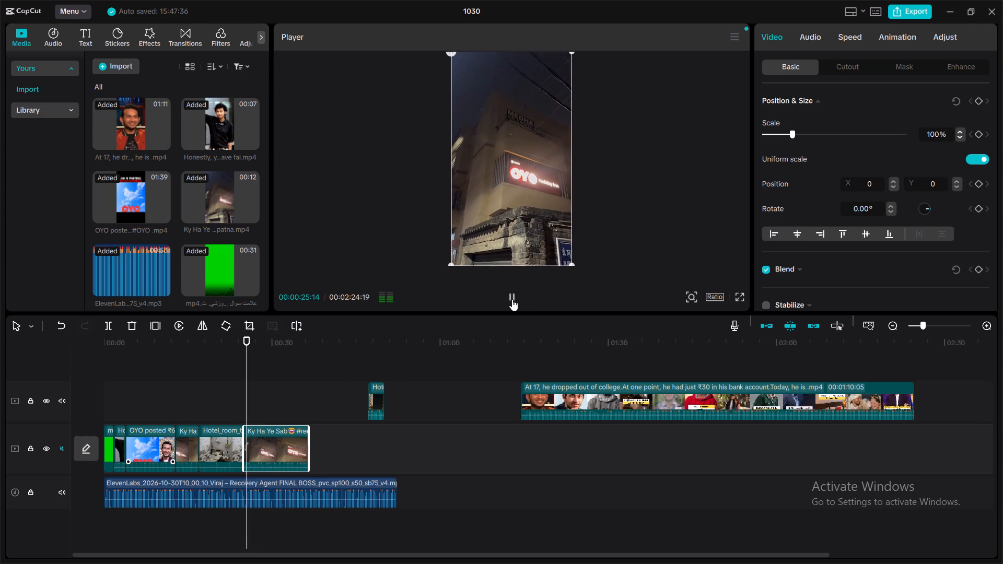
{"action": "left_click", "coordinate": [512, 299]}
{"action": "left_click", "coordinate": [512, 299]}
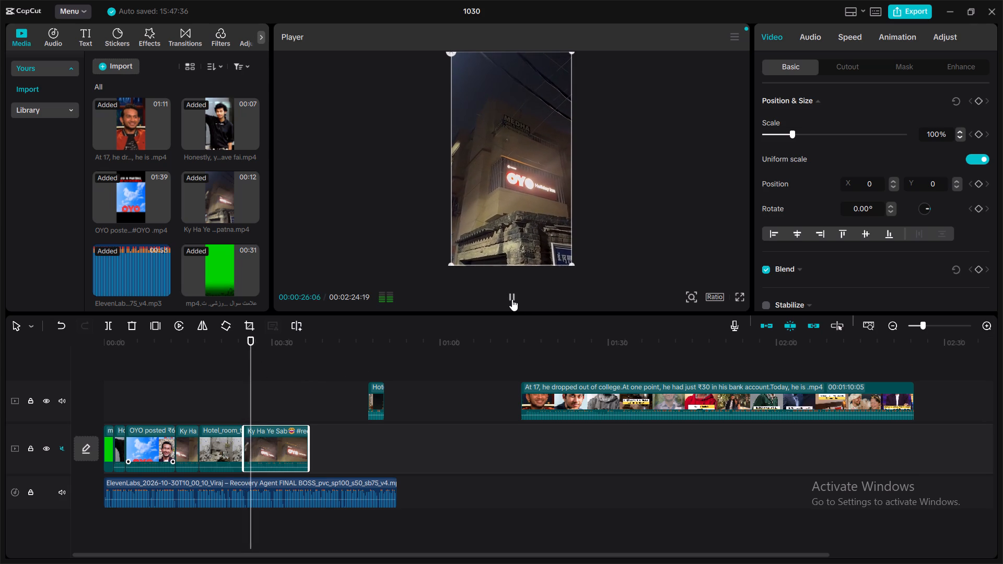
{"action": "left_click", "coordinate": [512, 299]}
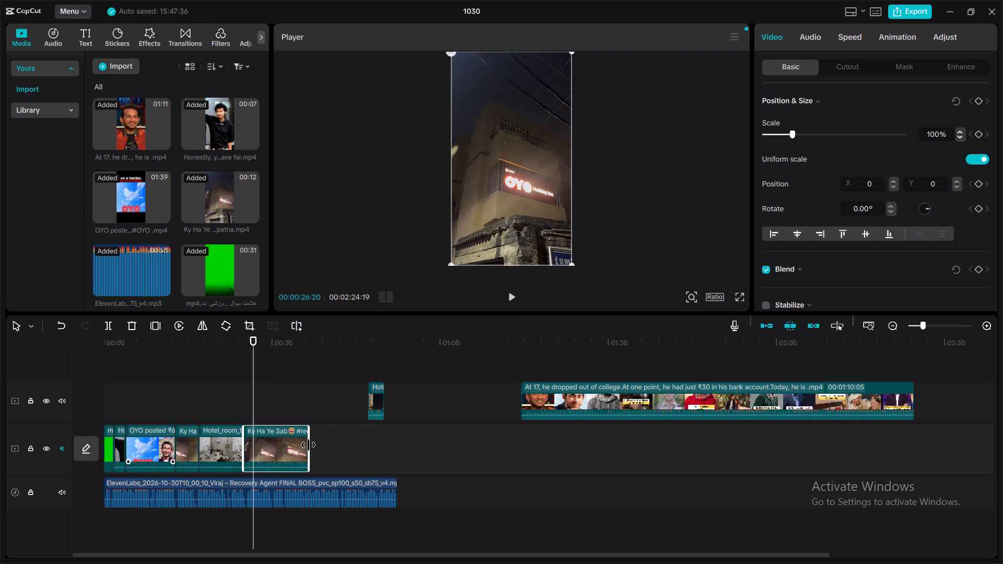
{"action": "left_click_drag", "start_coordinate": [308, 445], "coordinate": [256, 455]}
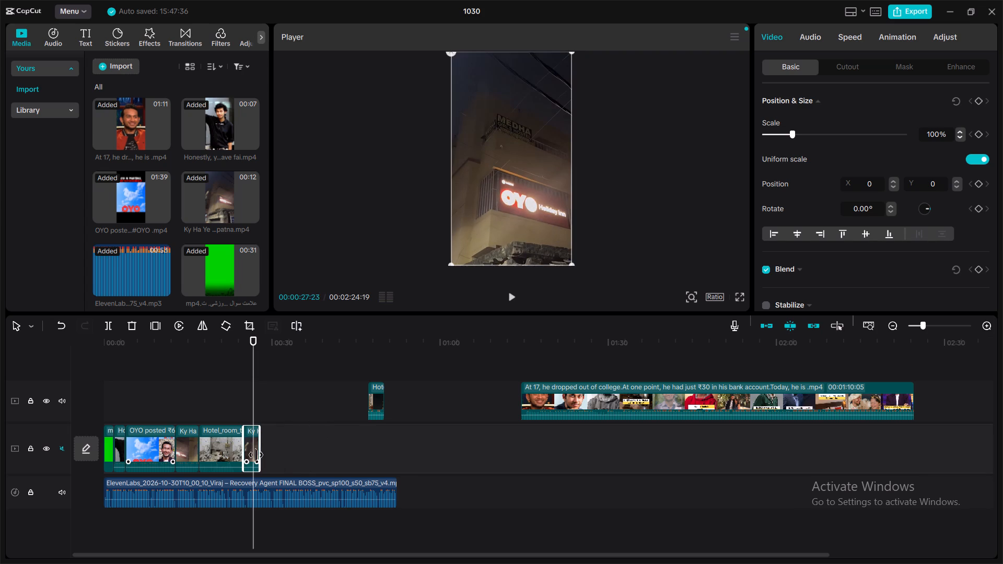
{"action": "left_click_drag", "start_coordinate": [256, 455], "coordinate": [252, 456]}
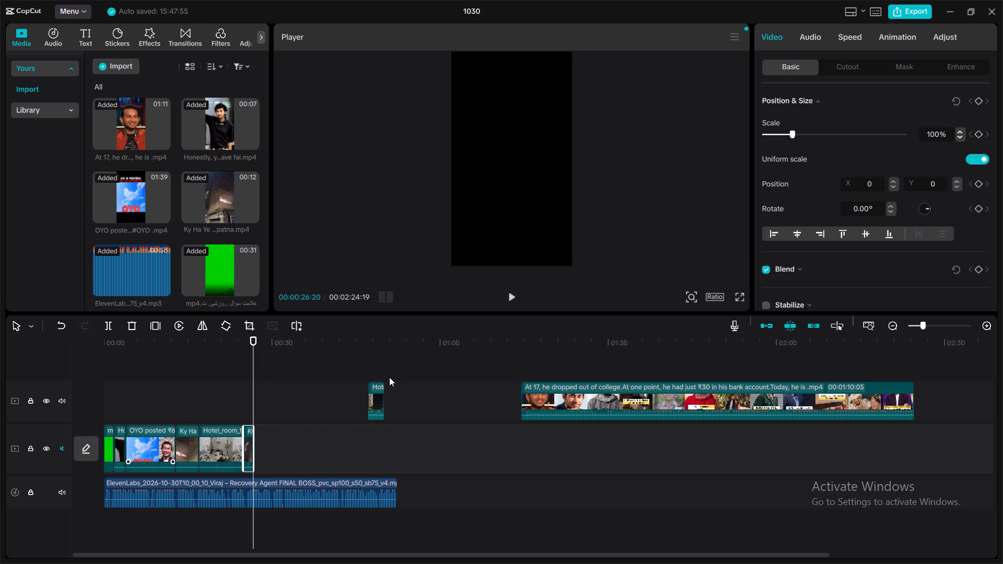
Move the hotel company clip from the upper track to the main track right after the Ky Ha Ye clip and play it.
{"action": "left_click_drag", "start_coordinate": [377, 385], "coordinate": [326, 439]}
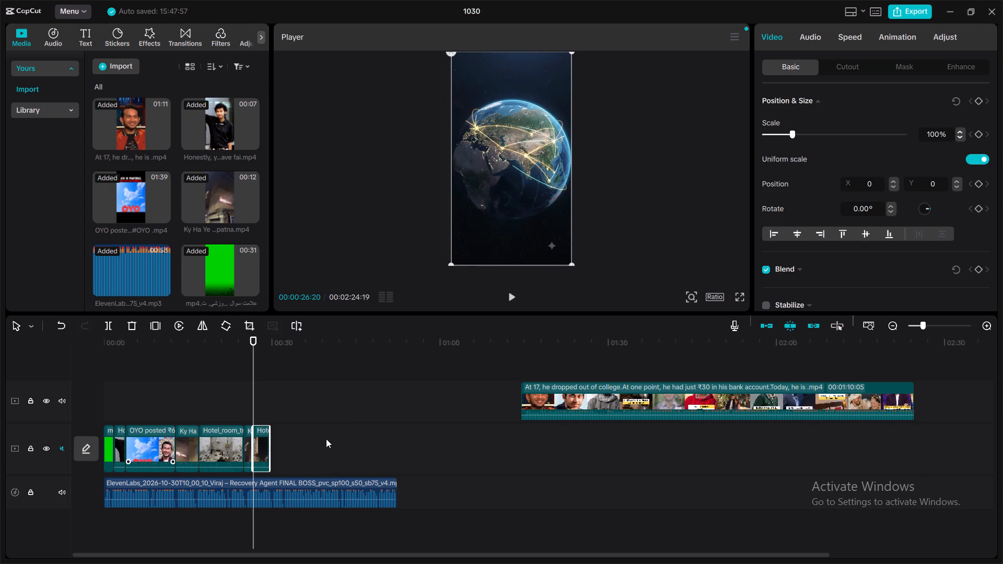
{"action": "left_click", "coordinate": [509, 296]}
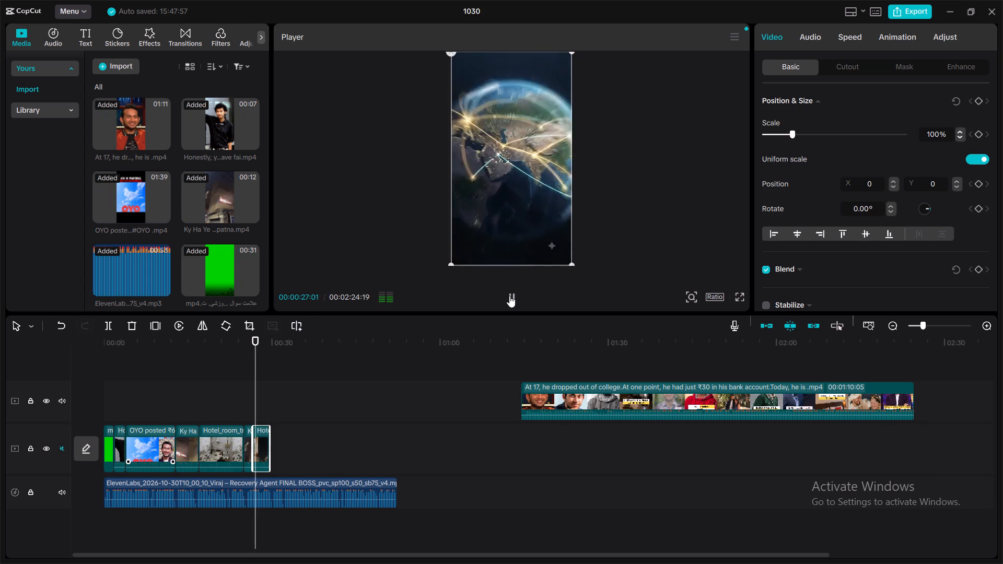
{"action": "left_click", "coordinate": [509, 296]}
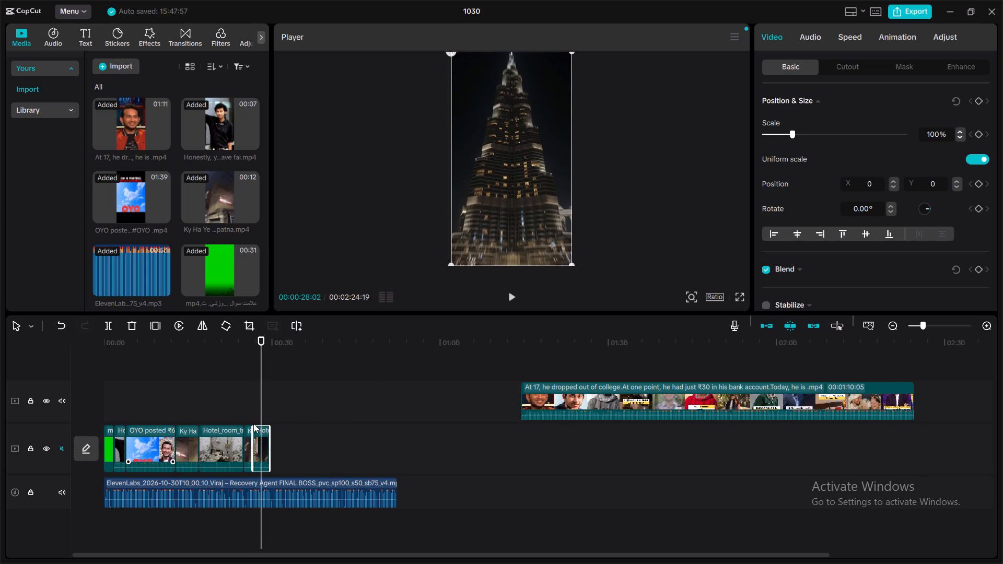
Extend the hotel company clip's start, preview it, and trim it back so the clip opens on the full glowing globe.
{"action": "left_click_drag", "start_coordinate": [252, 431], "coordinate": [246, 433]}
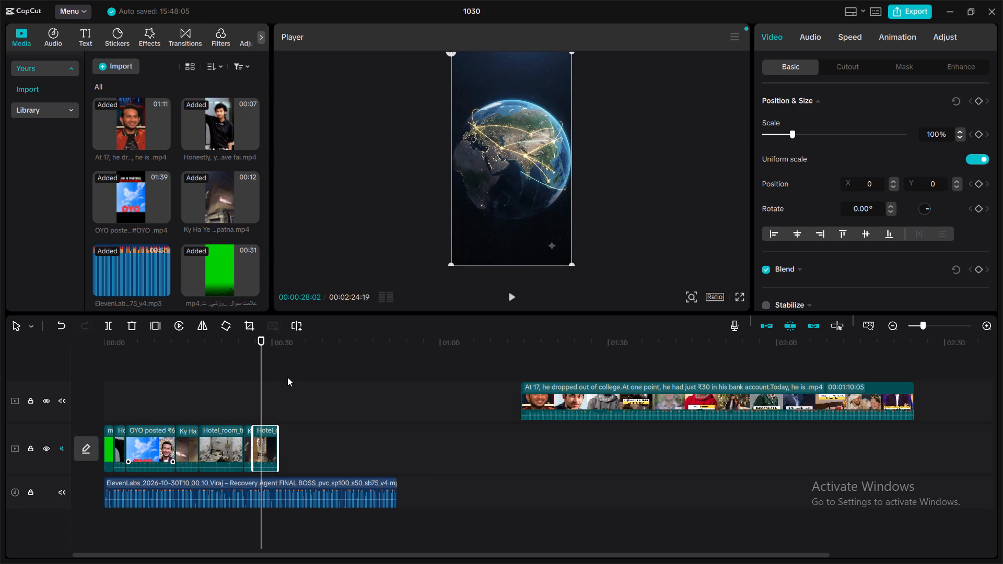
{"action": "left_click_drag", "start_coordinate": [260, 379], "coordinate": [254, 380]}
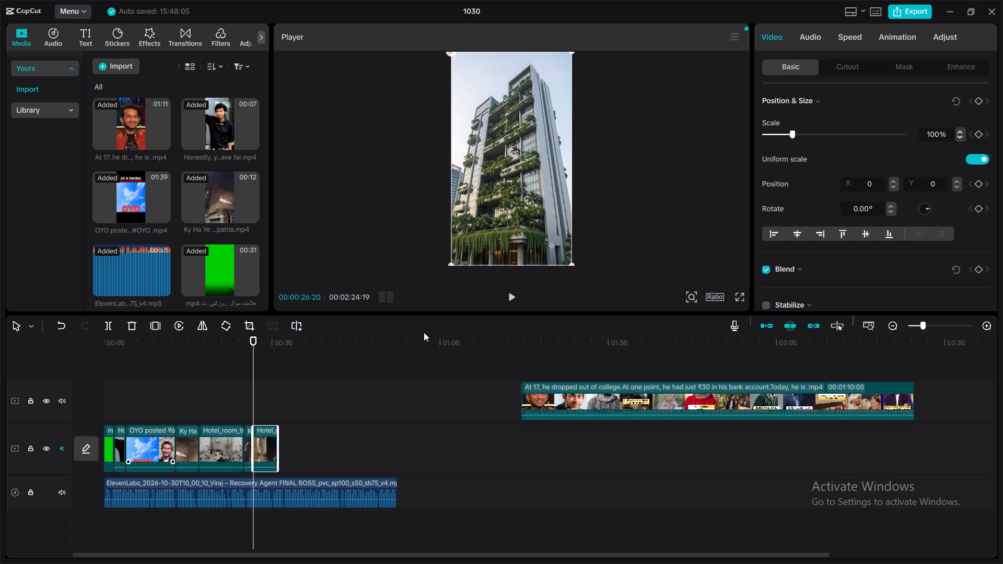
{"action": "left_click", "coordinate": [510, 296]}
{"action": "left_click", "coordinate": [510, 296]}
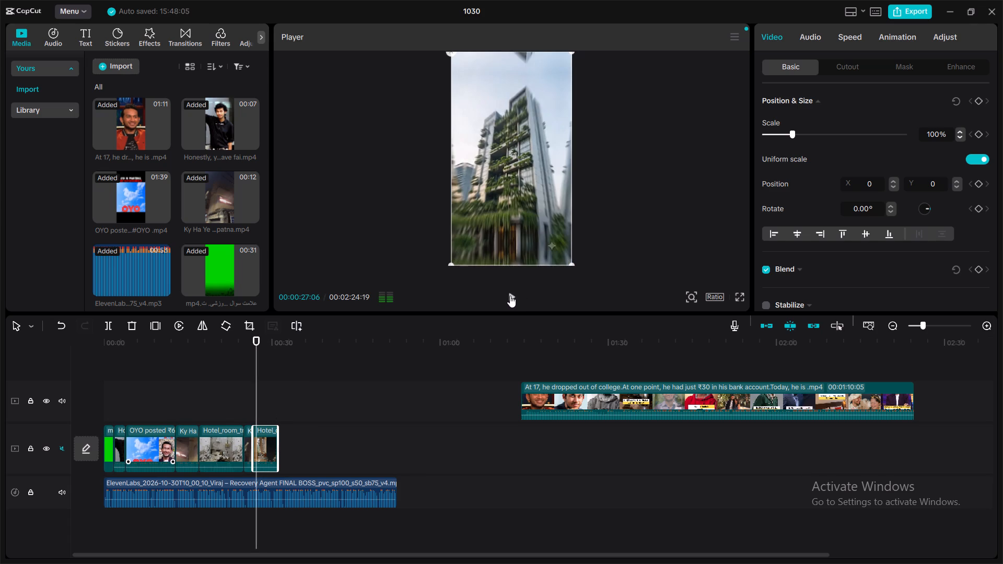
{"action": "left_click", "coordinate": [510, 296]}
{"action": "left_click", "coordinate": [510, 296]}
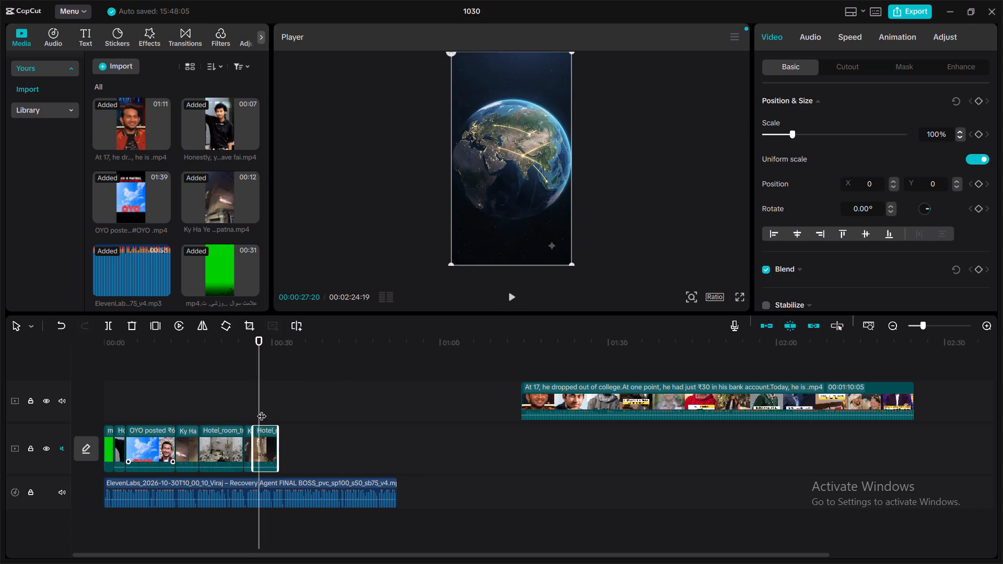
{"action": "left_click_drag", "start_coordinate": [251, 432], "coordinate": [257, 433]}
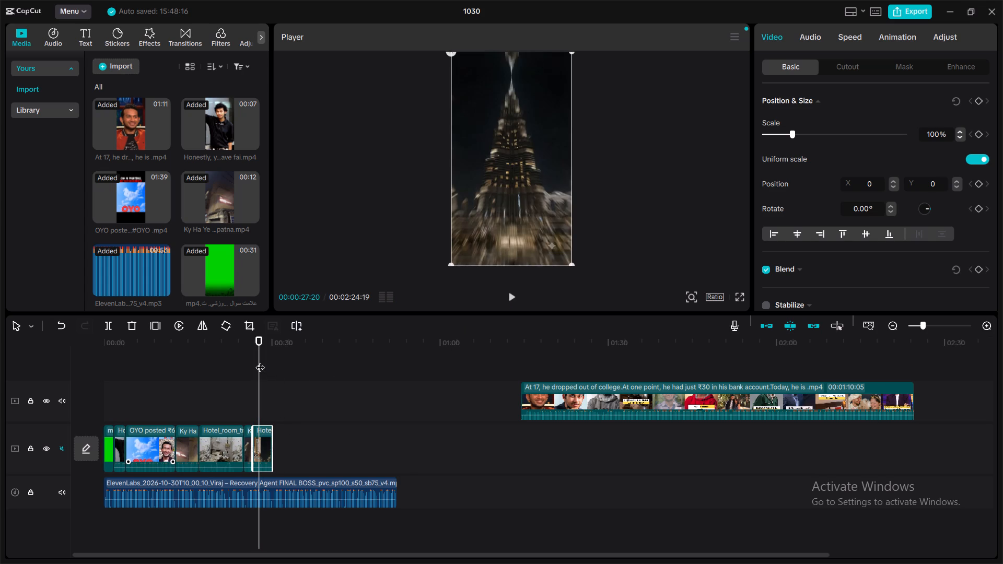
Replay the globe shot against the voiceover from 00:00:26:20 and trim the hotel company clip's end to 00:00:27:15.
{"action": "left_click_drag", "start_coordinate": [260, 361], "coordinate": [255, 362]}
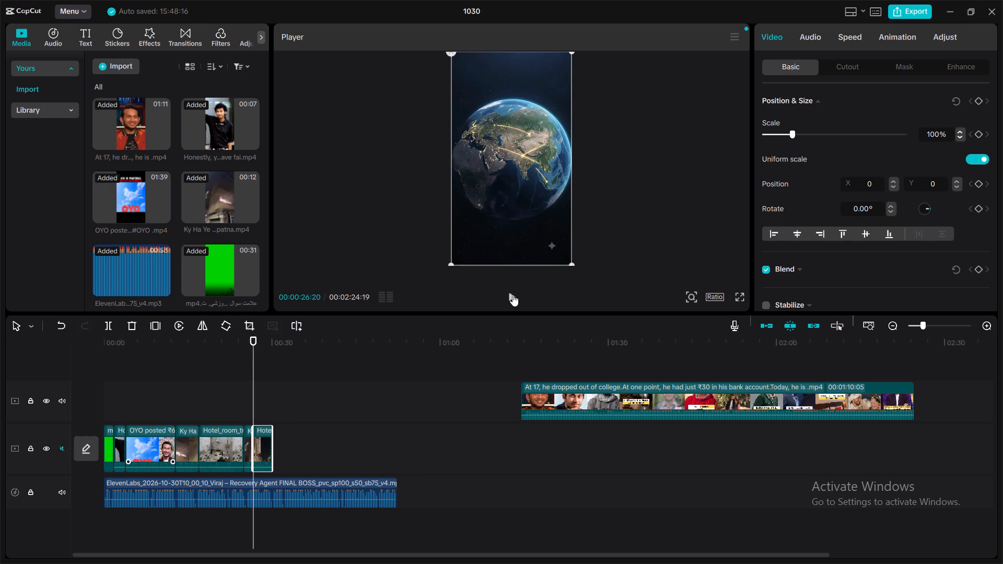
{"action": "left_click", "coordinate": [509, 295]}
{"action": "left_click", "coordinate": [509, 295]}
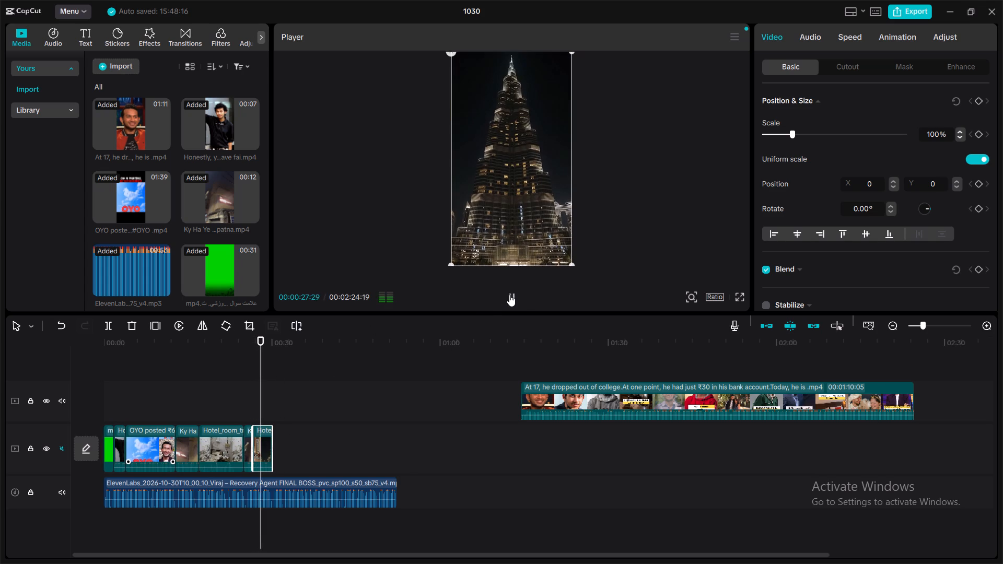
{"action": "left_click", "coordinate": [509, 295]}
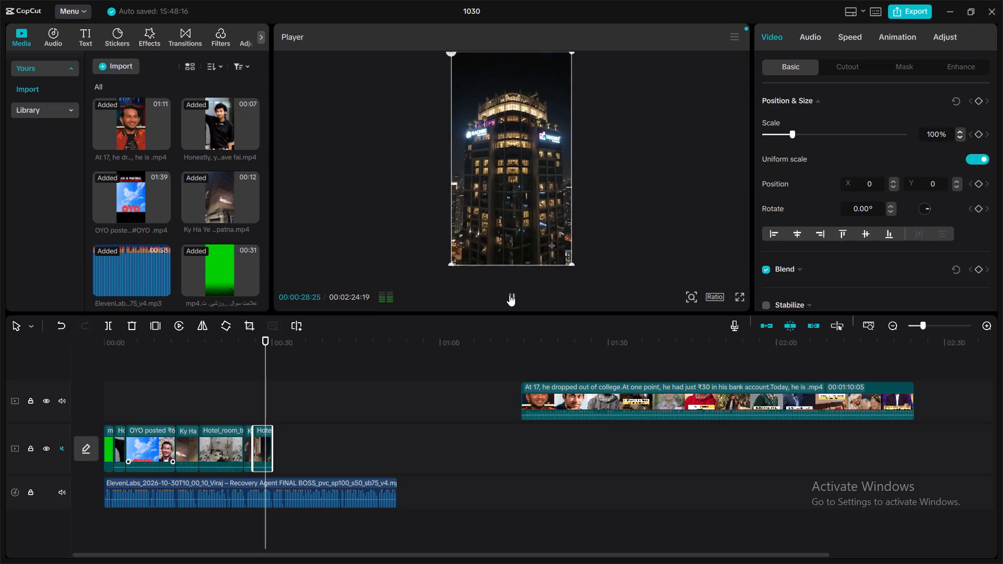
{"action": "left_click", "coordinate": [509, 295]}
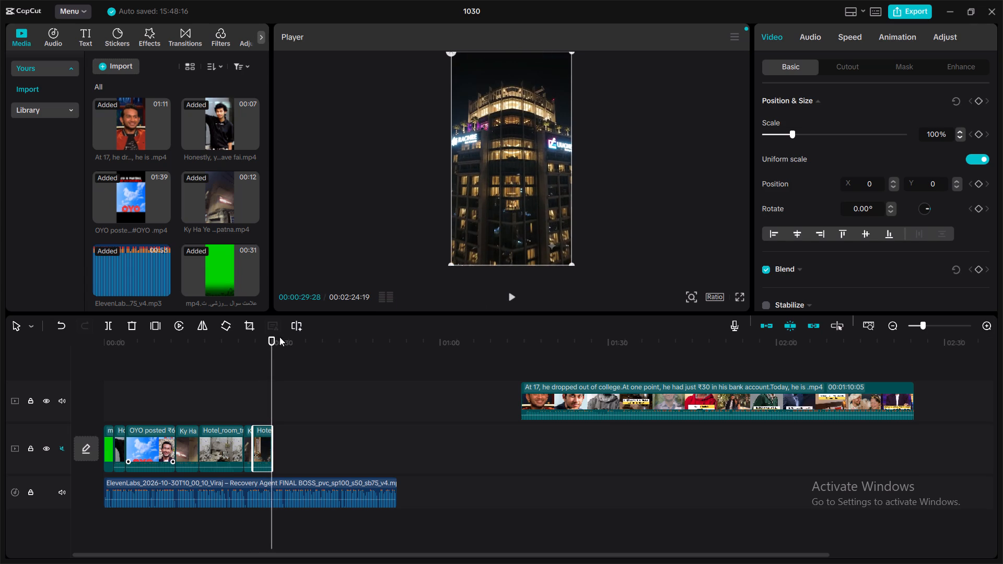
{"action": "left_click_drag", "start_coordinate": [272, 339], "coordinate": [256, 345]}
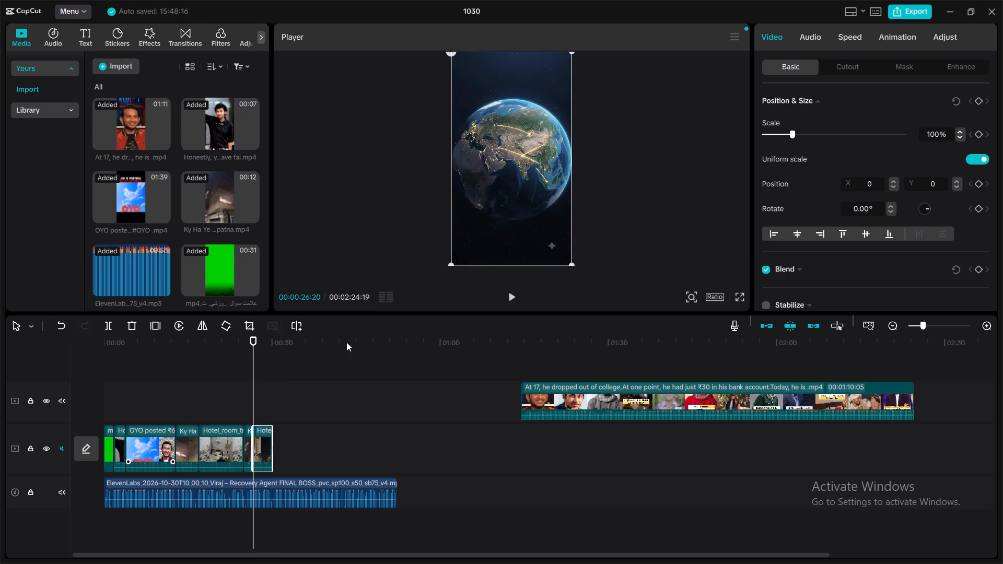
{"action": "left_click", "coordinate": [510, 297]}
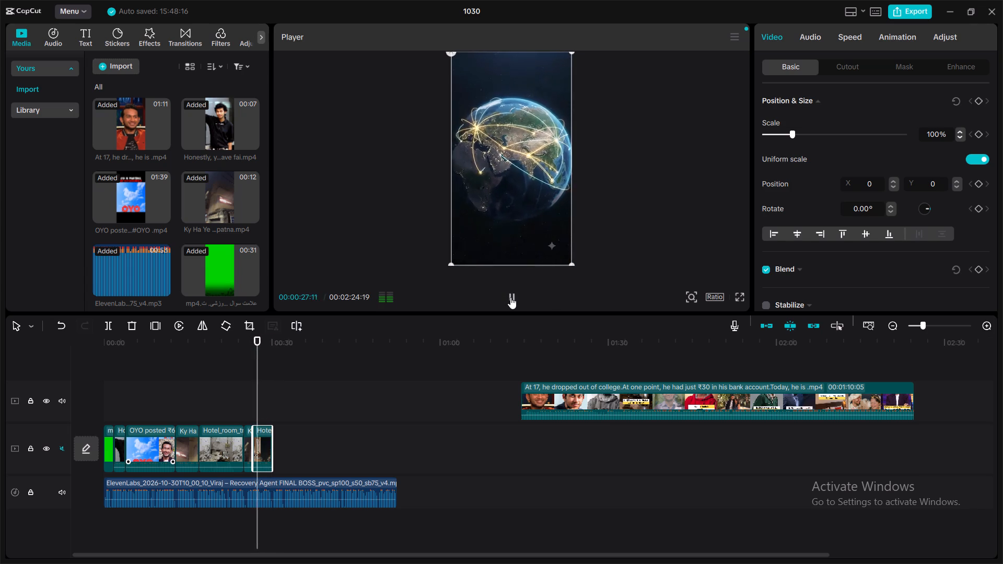
{"action": "left_click", "coordinate": [510, 297]}
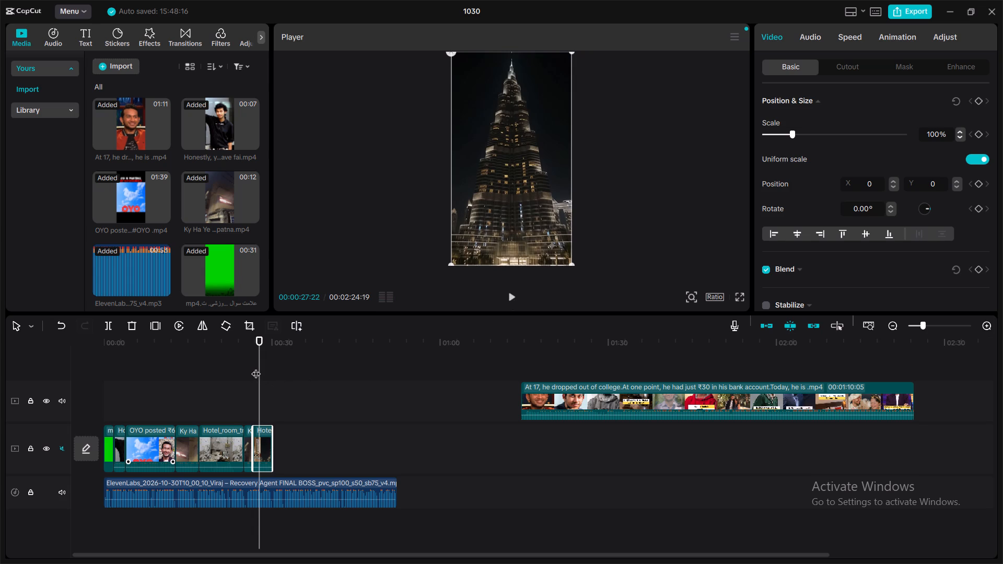
{"action": "left_click", "coordinate": [256, 367]}
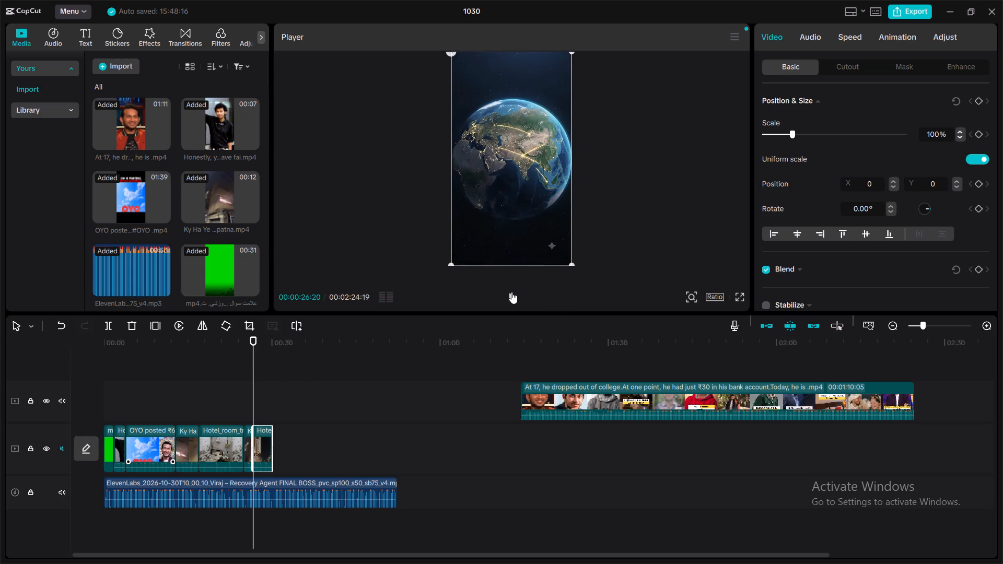
{"action": "left_click", "coordinate": [510, 292]}
{"action": "left_click", "coordinate": [510, 292]}
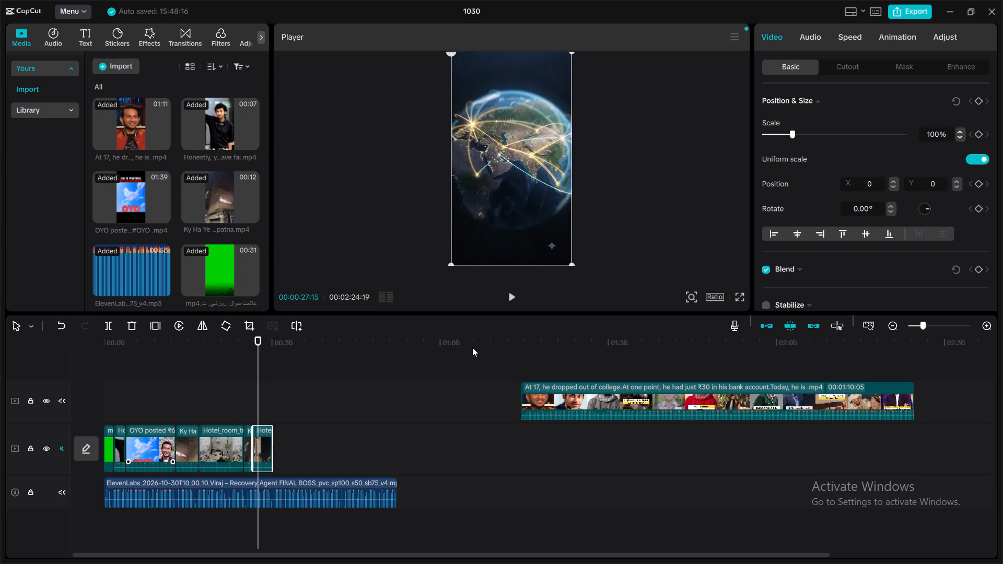
{"action": "left_click_drag", "start_coordinate": [274, 432], "coordinate": [262, 437]}
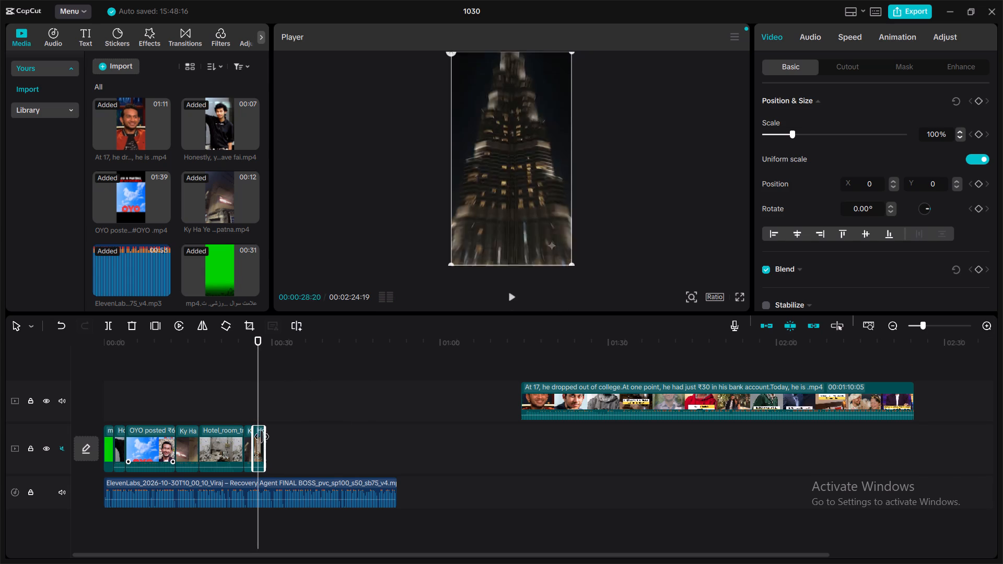
{"action": "left_click_drag", "start_coordinate": [262, 437], "coordinate": [259, 437]}
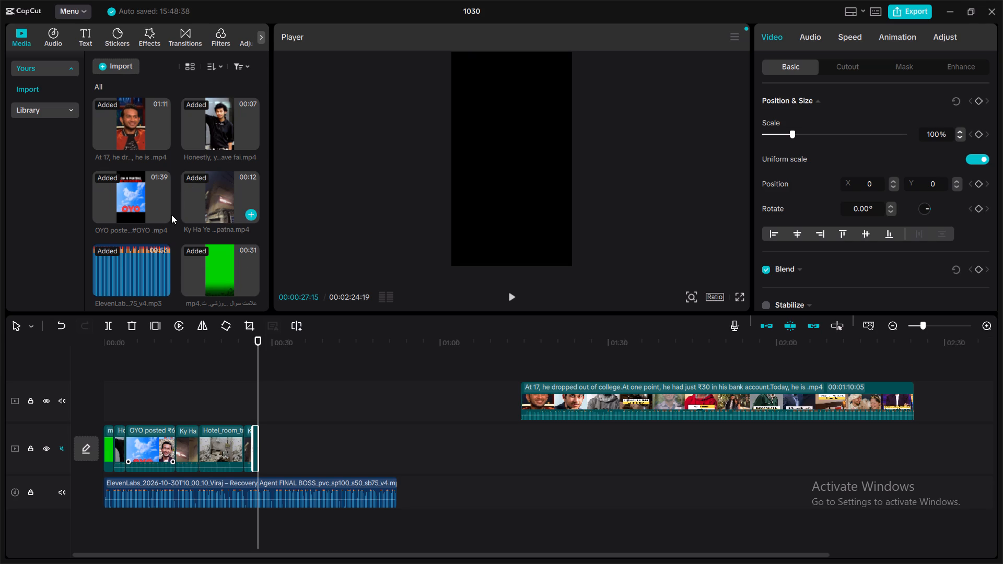
Add the 8-second hotel company clip again after the globe shot and trim its start to the sunlit skyscraper with parked cars.
{"action": "scroll", "coordinate": [174, 220], "scroll_direction": "down", "scroll_amount": 4}
{"action": "left_click_drag", "start_coordinate": [234, 265], "coordinate": [300, 438]}
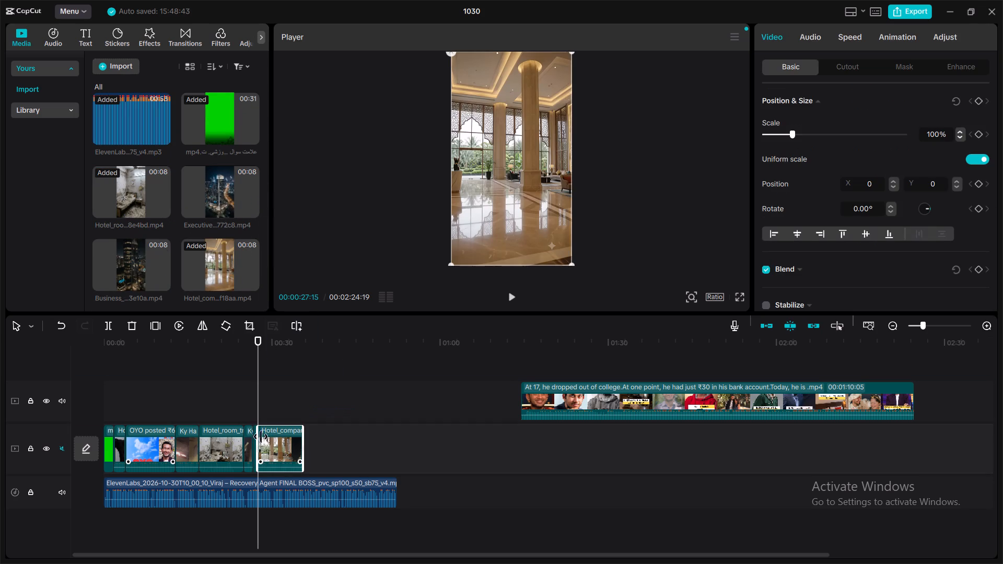
{"action": "left_click_drag", "start_coordinate": [256, 437], "coordinate": [266, 438]}
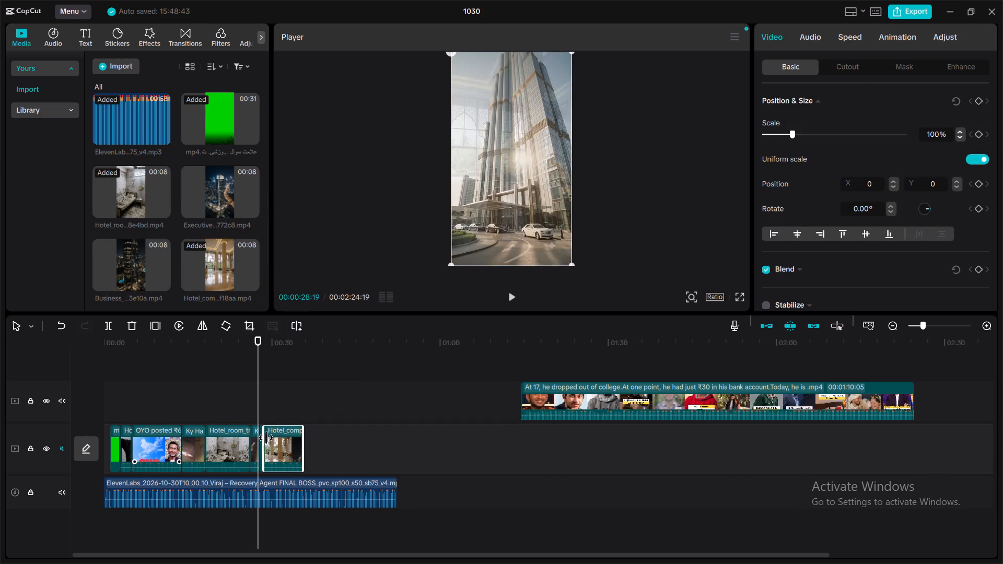
{"action": "left_click_drag", "start_coordinate": [266, 438], "coordinate": [272, 440]}
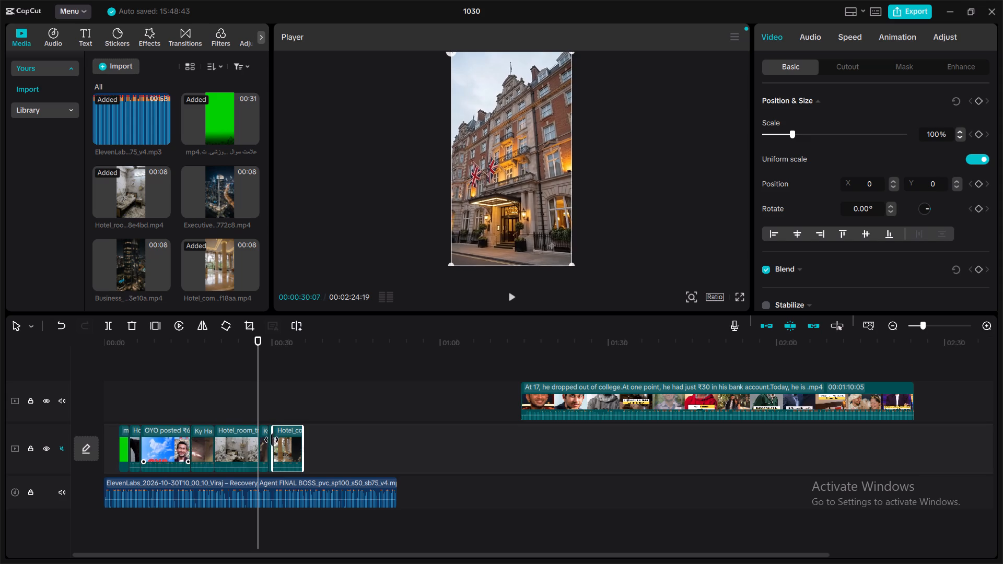
{"action": "left_click_drag", "start_coordinate": [272, 440], "coordinate": [269, 441]}
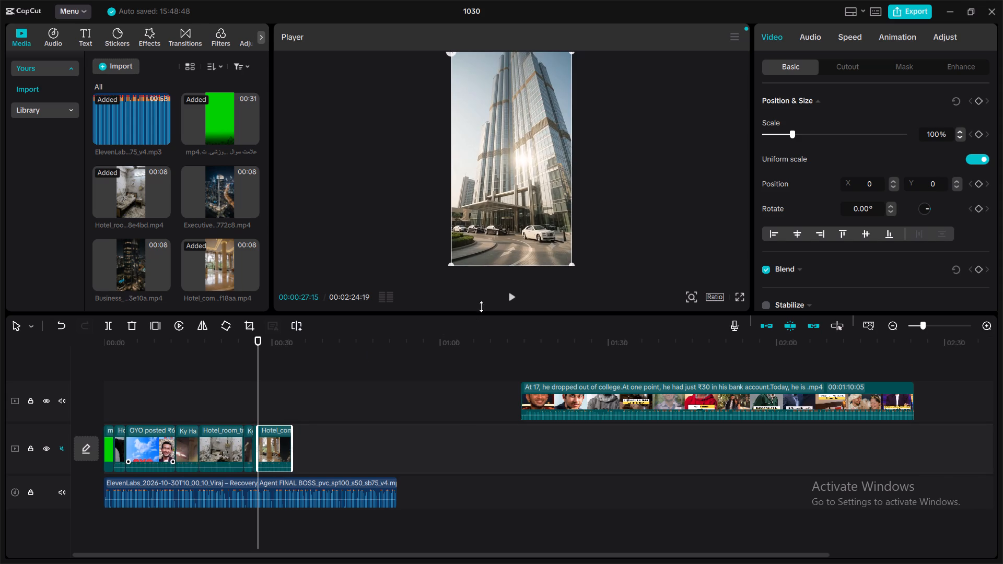
Play the second hotel company clip against the voiceover and trim its end to 00:00:31:23.
{"action": "left_click", "coordinate": [510, 296]}
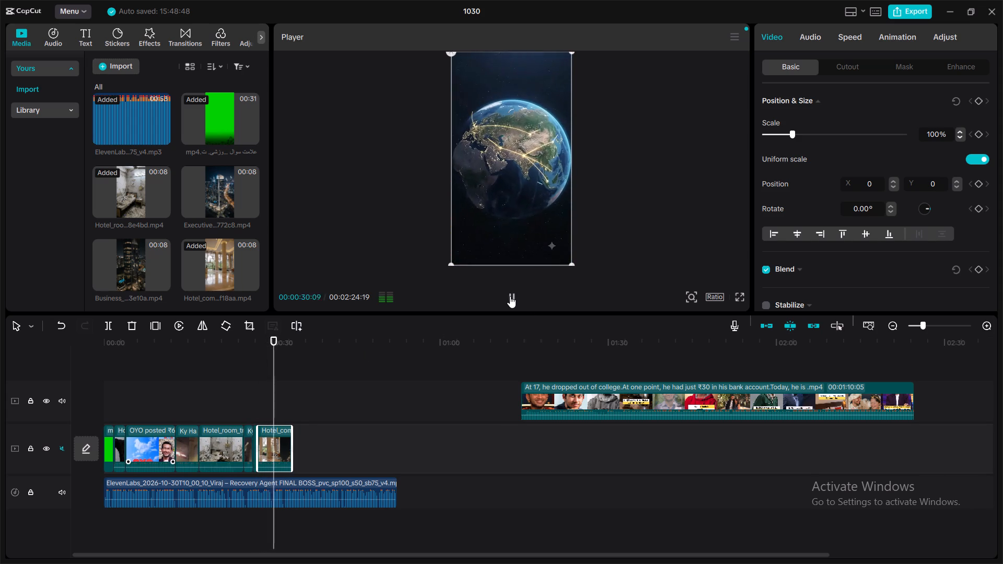
{"action": "left_click", "coordinate": [510, 296]}
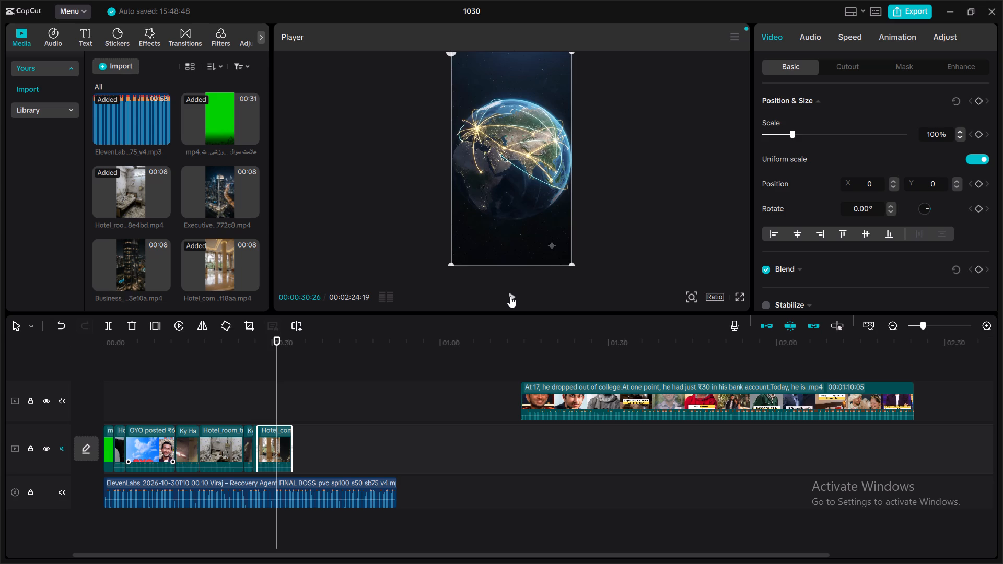
{"action": "left_click", "coordinate": [510, 296]}
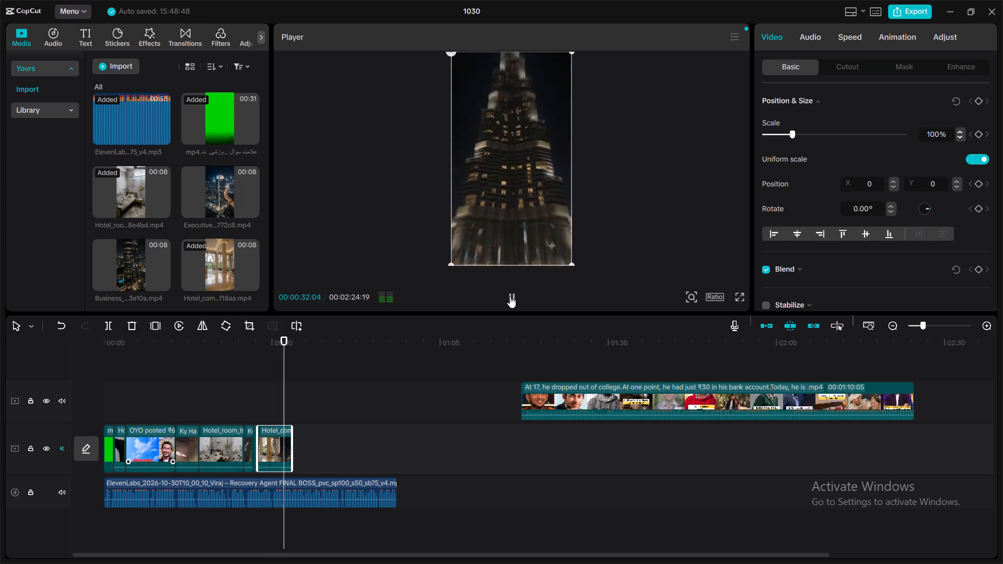
{"action": "left_click", "coordinate": [510, 296]}
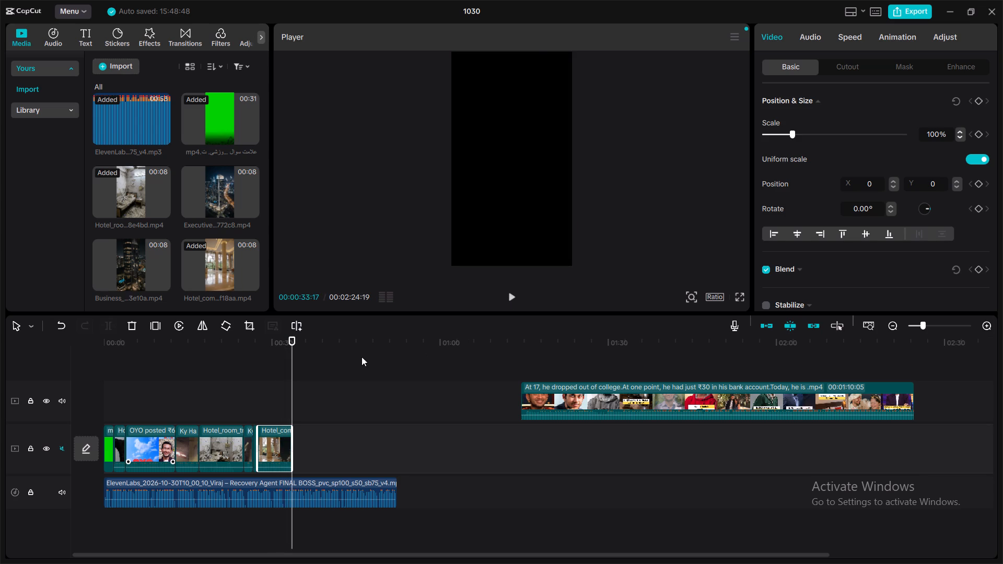
{"action": "left_click_drag", "start_coordinate": [292, 340], "coordinate": [278, 344]}
{"action": "left_click", "coordinate": [509, 295]}
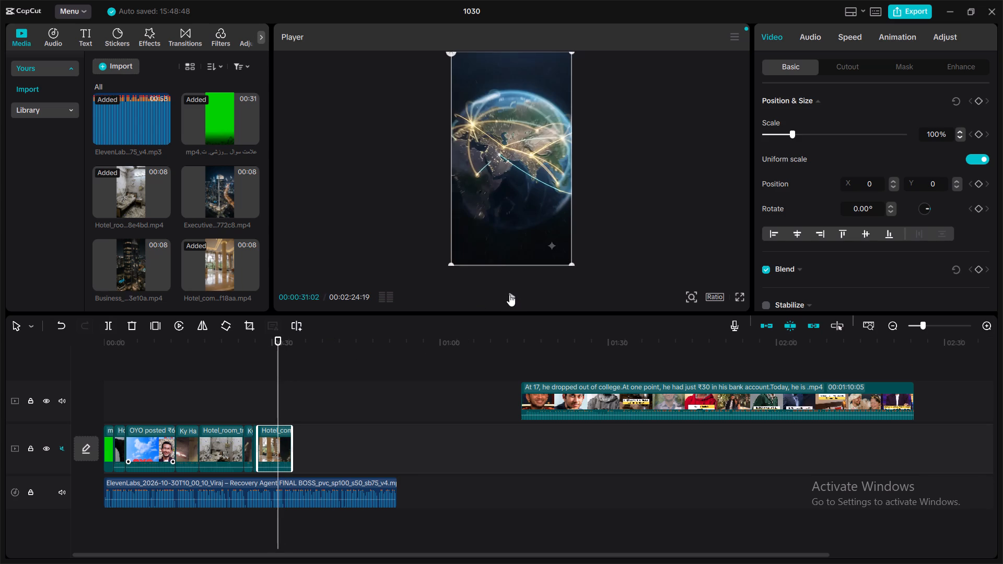
{"action": "left_click", "coordinate": [509, 295]}
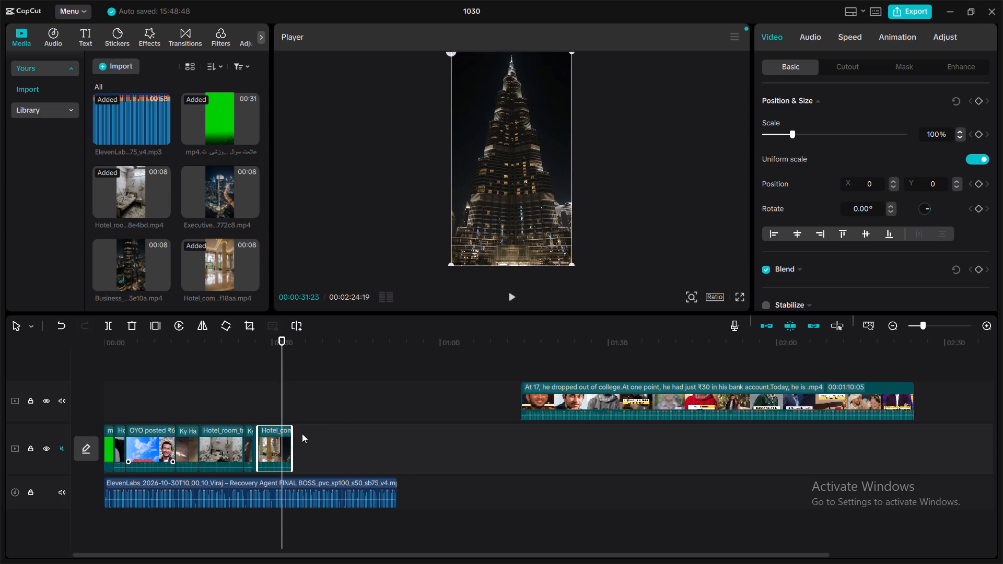
{"action": "left_click_drag", "start_coordinate": [292, 437], "coordinate": [279, 439]}
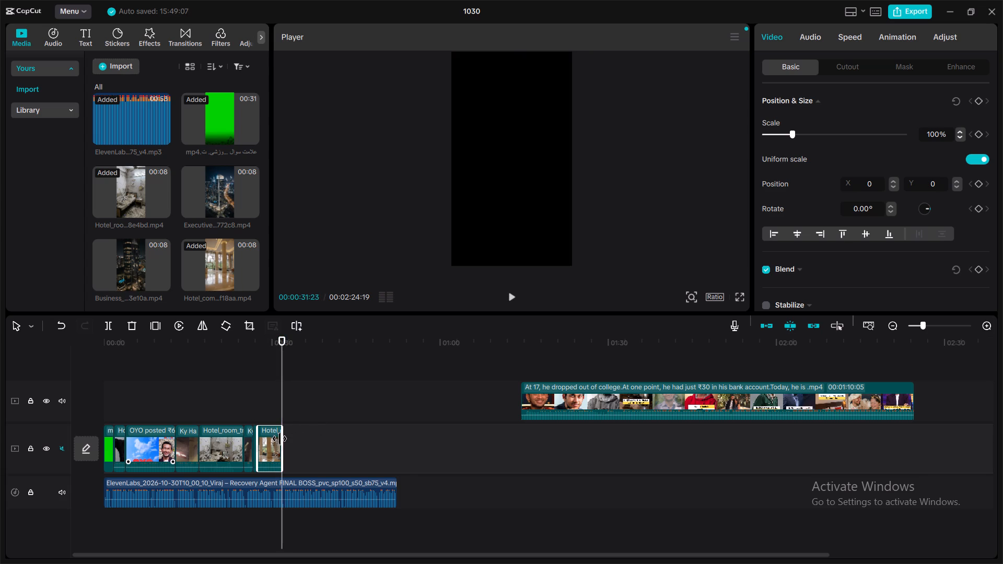
Add the 8-second Business executives clip after the second hotel company clip and trim about 1.6 seconds off its start.
{"action": "scroll", "coordinate": [225, 260], "scroll_direction": "down", "scroll_amount": 2}
{"action": "left_click_drag", "start_coordinate": [126, 261], "coordinate": [148, 269]}
{"action": "left_click_drag", "start_coordinate": [148, 269], "coordinate": [308, 434]}
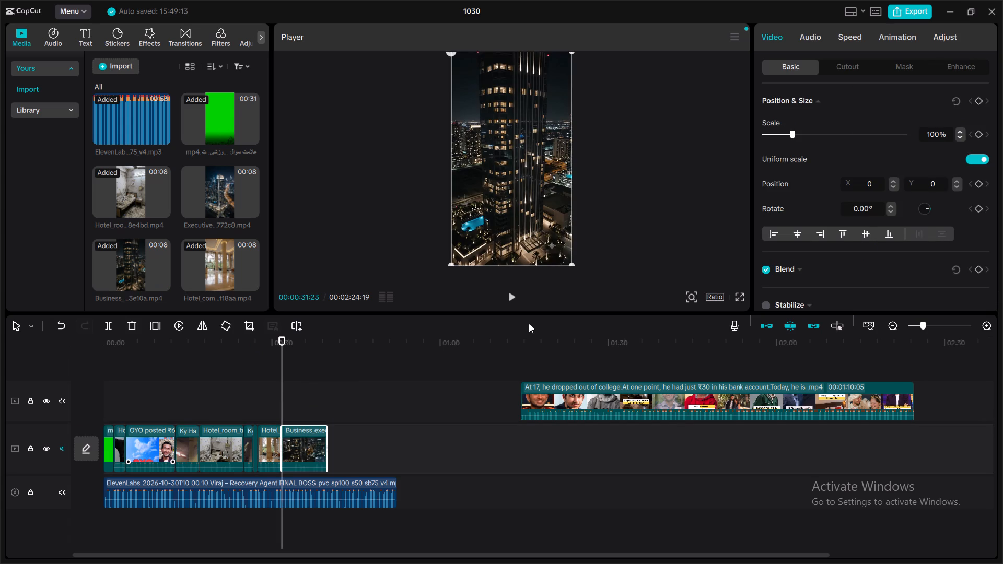
{"action": "left_click", "coordinate": [509, 292]}
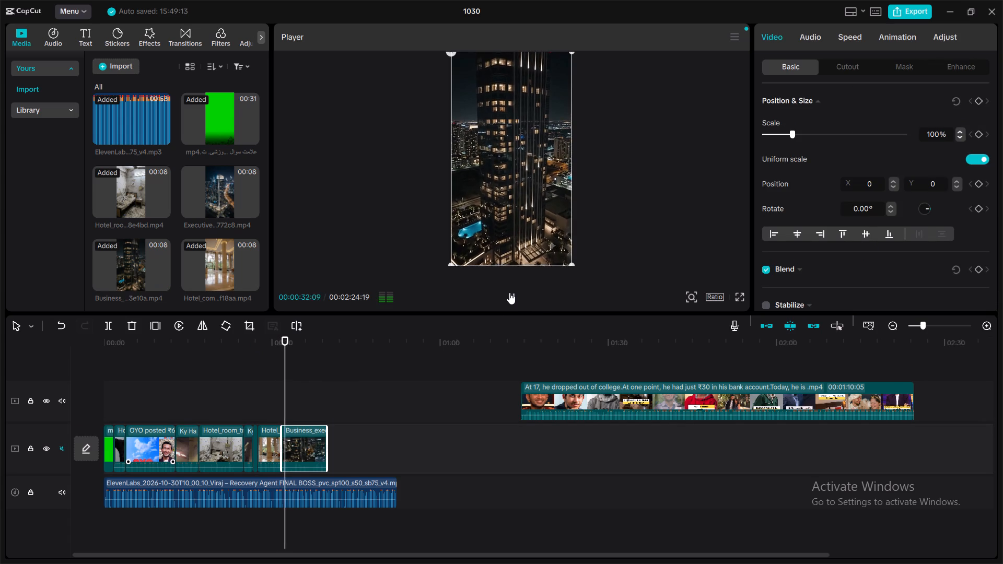
{"action": "left_click", "coordinate": [509, 292]}
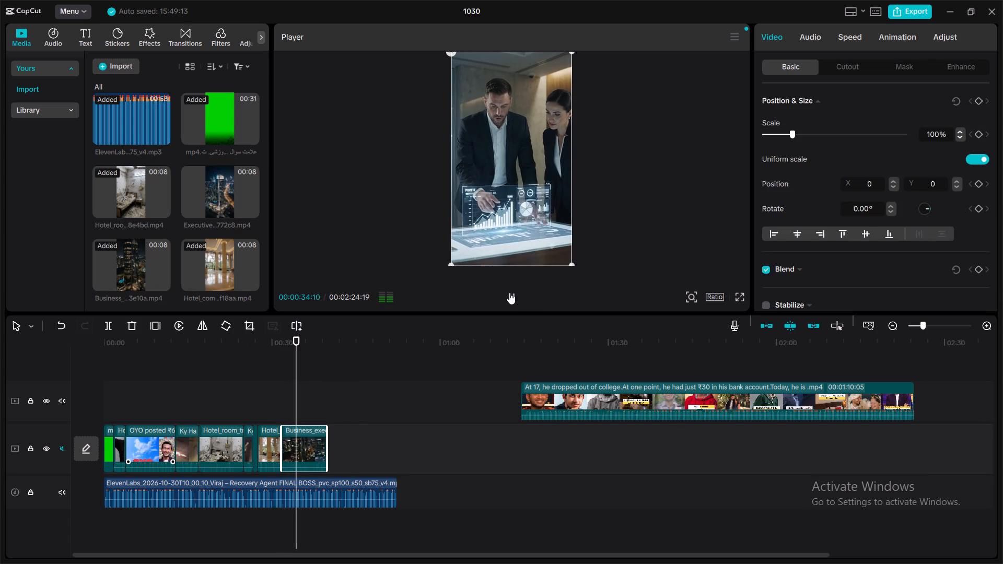
{"action": "left_click_drag", "start_coordinate": [283, 434], "coordinate": [288, 434]}
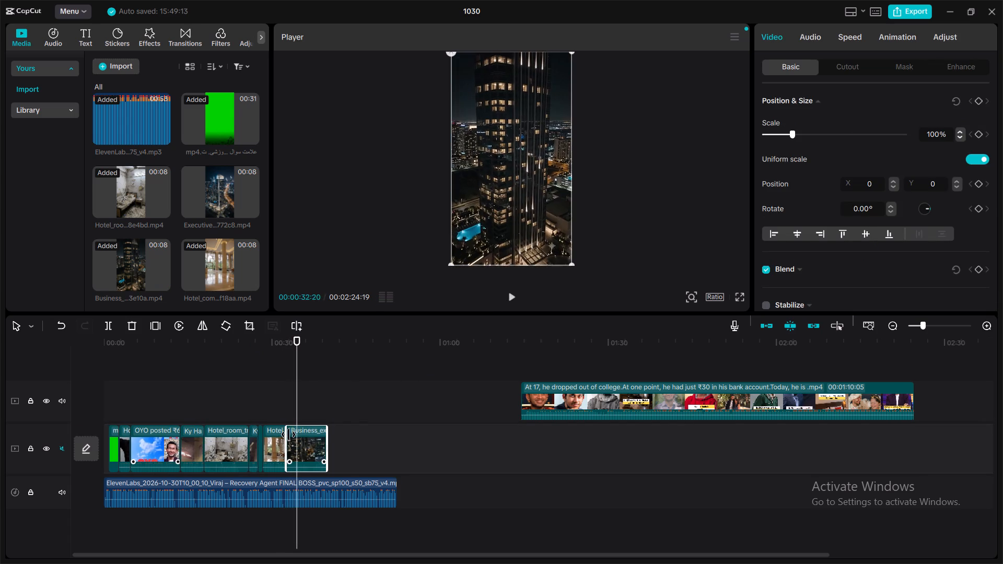
{"action": "left_click_drag", "start_coordinate": [288, 434], "coordinate": [293, 436]}
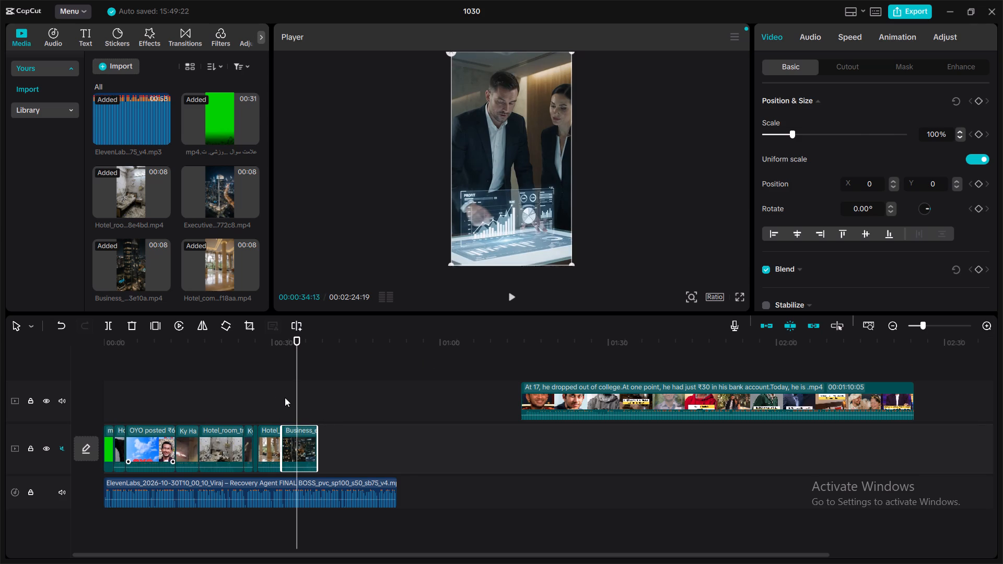
Play the Business executives clip against the voiceover and trim its end to 00:00:35:24.
{"action": "left_click", "coordinate": [285, 397]}
{"action": "left_click", "coordinate": [509, 295]}
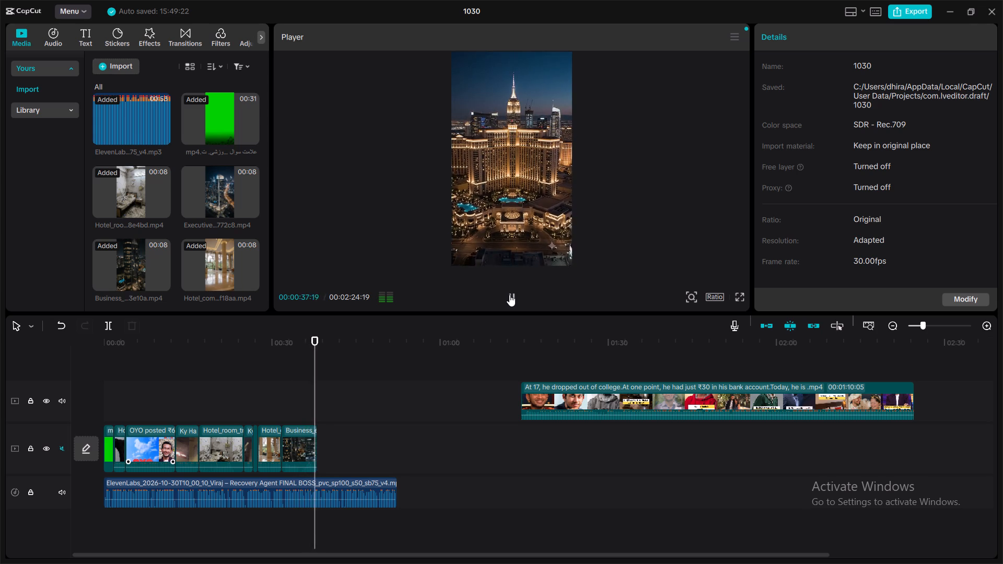
{"action": "left_click", "coordinate": [509, 295]}
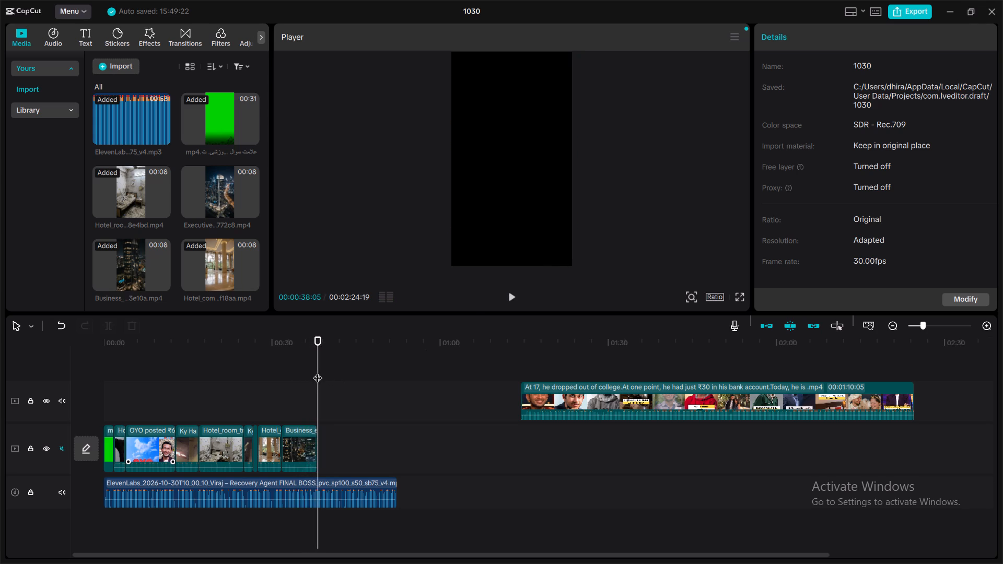
{"action": "left_click_drag", "start_coordinate": [314, 371], "coordinate": [299, 374]}
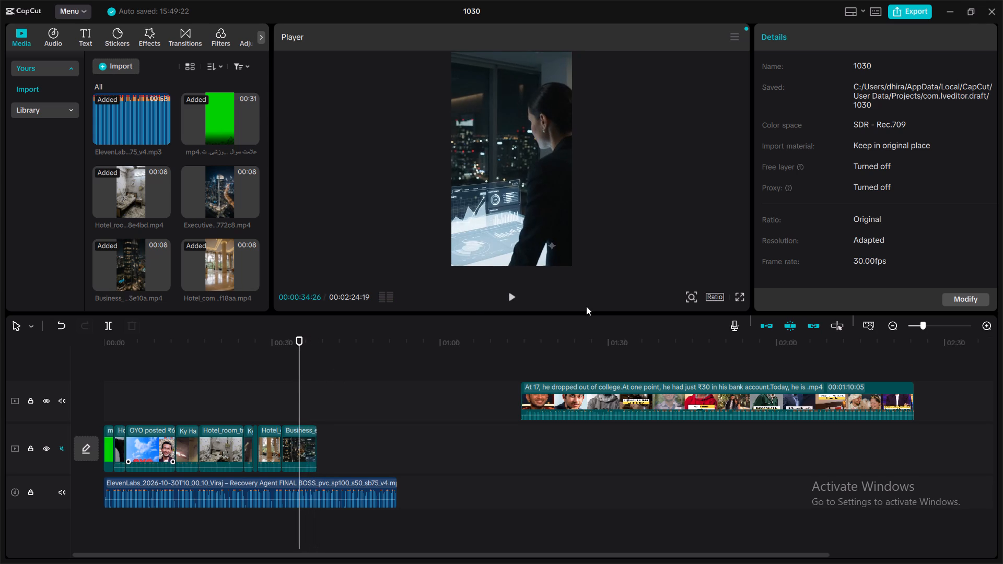
{"action": "left_click", "coordinate": [513, 290]}
{"action": "left_click", "coordinate": [513, 290]}
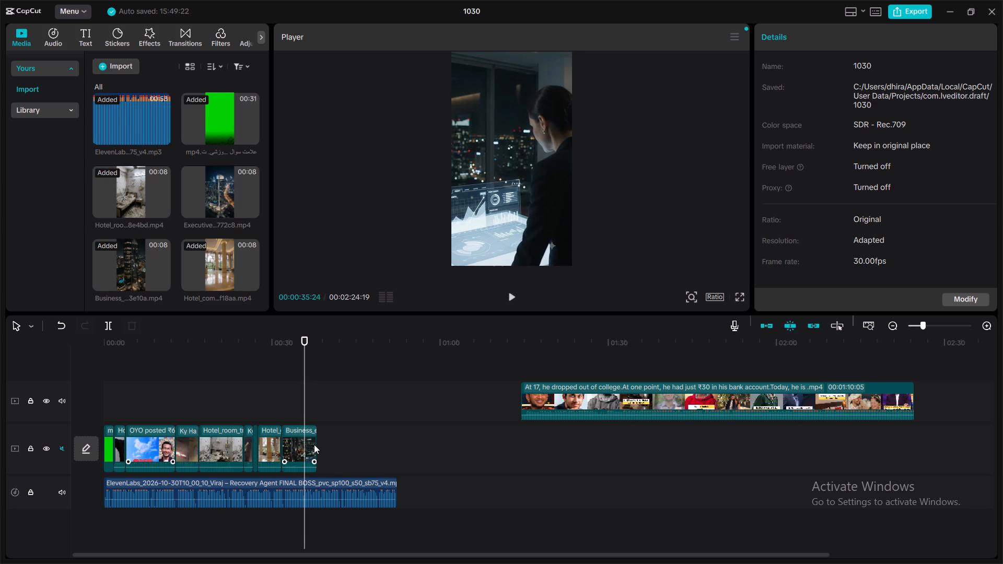
{"action": "left_click_drag", "start_coordinate": [316, 443], "coordinate": [305, 447]}
Add the 8-second Executives clip at 00:00:35:24 and trim its start so it opens on the rising green arrow chart.
{"action": "left_click_drag", "start_coordinate": [211, 194], "coordinate": [269, 288]}
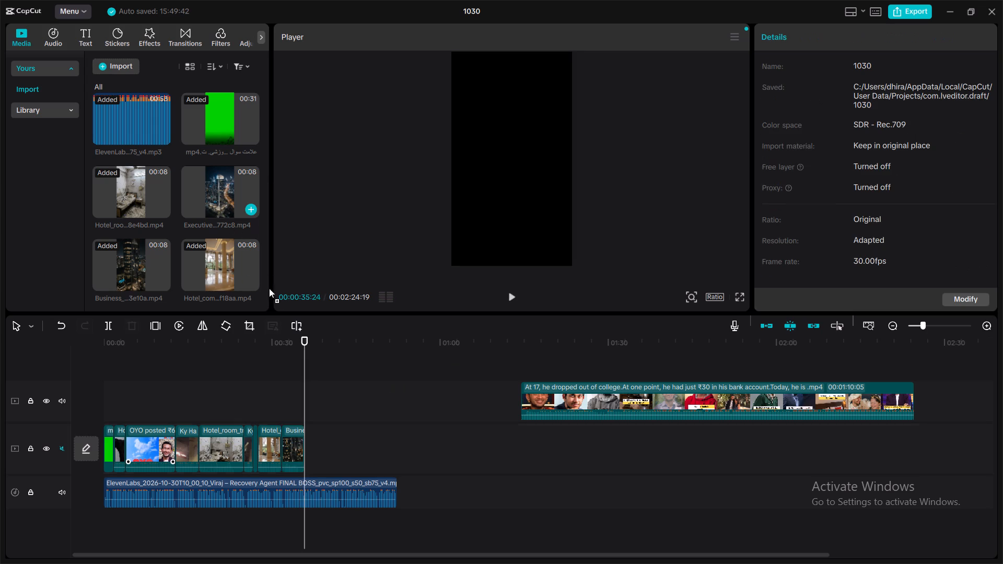
{"action": "left_click_drag", "start_coordinate": [269, 288], "coordinate": [322, 445]}
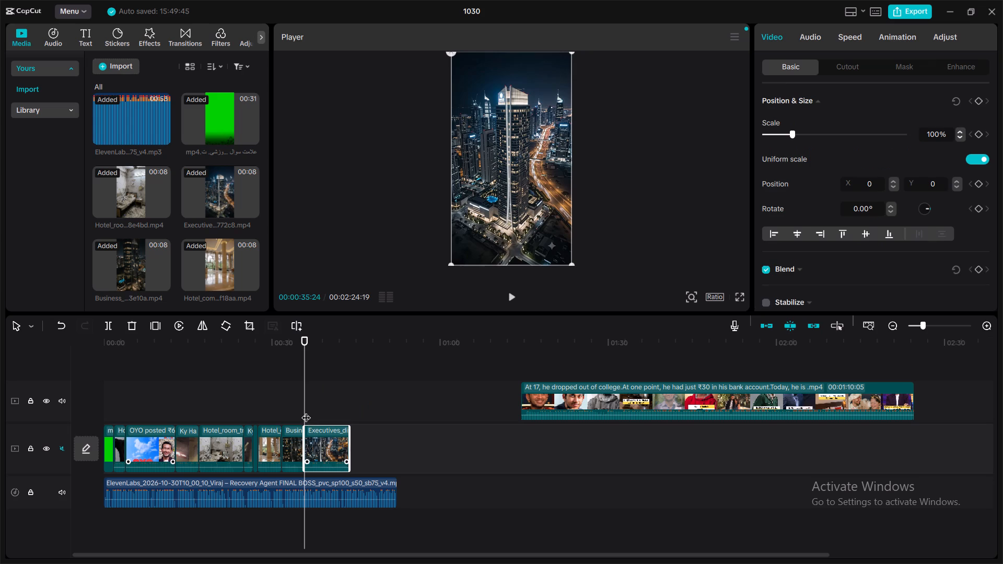
{"action": "left_click_drag", "start_coordinate": [303, 398], "coordinate": [331, 401]}
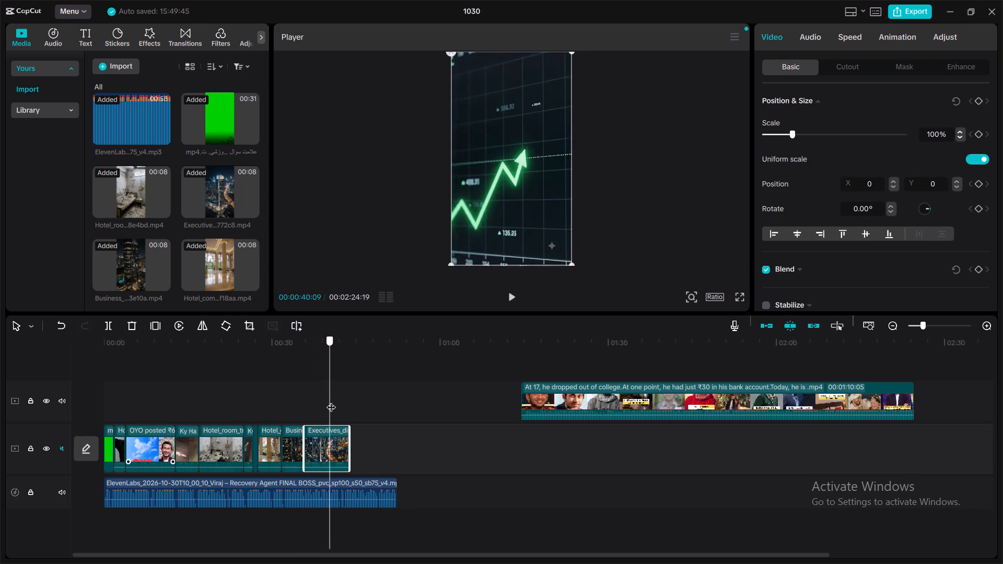
{"action": "left_click_drag", "start_coordinate": [331, 401], "coordinate": [324, 404]}
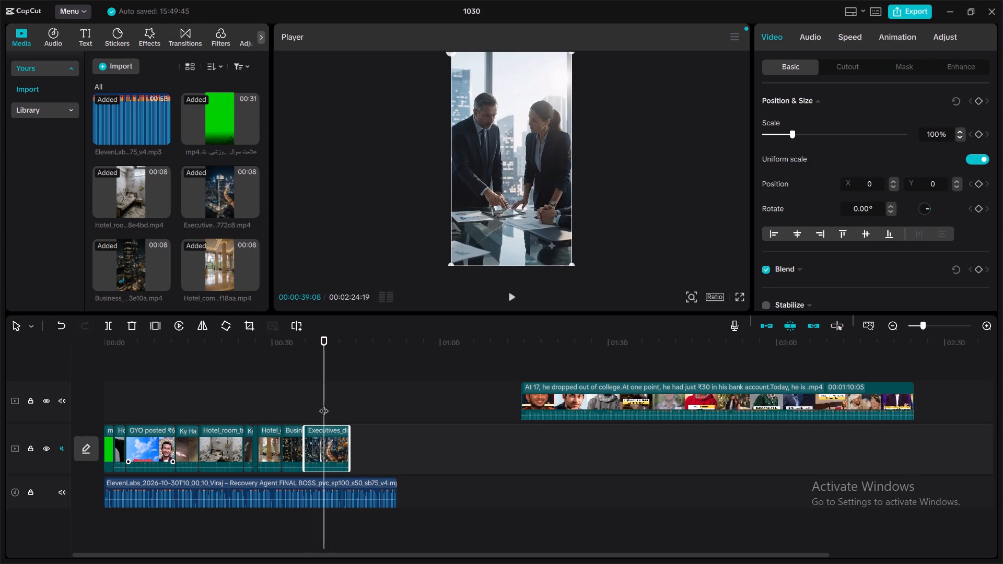
{"action": "left_click_drag", "start_coordinate": [303, 441], "coordinate": [325, 443]}
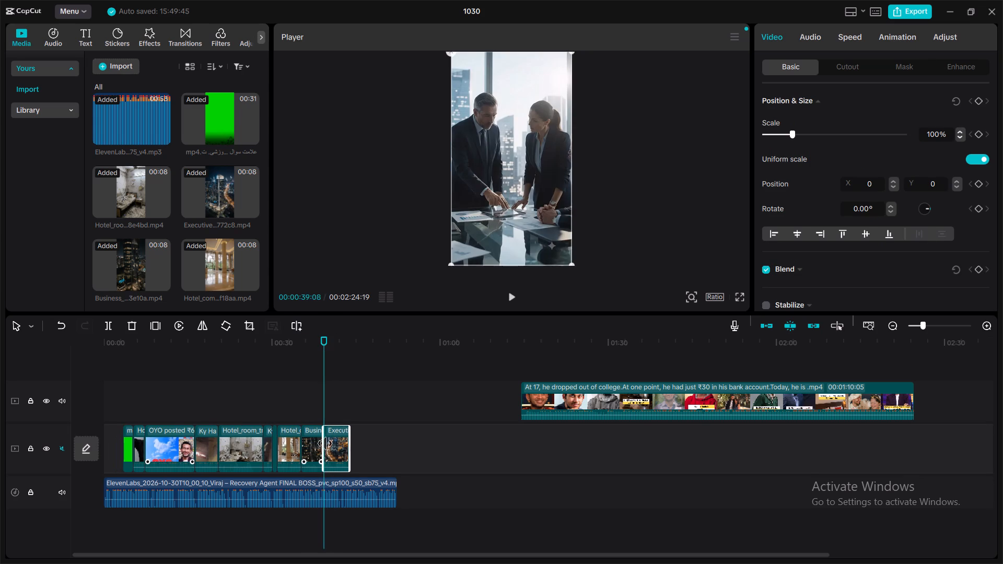
{"action": "left_click_drag", "start_coordinate": [325, 443], "coordinate": [326, 444]}
{"action": "left_click_drag", "start_coordinate": [306, 438], "coordinate": [313, 439]}
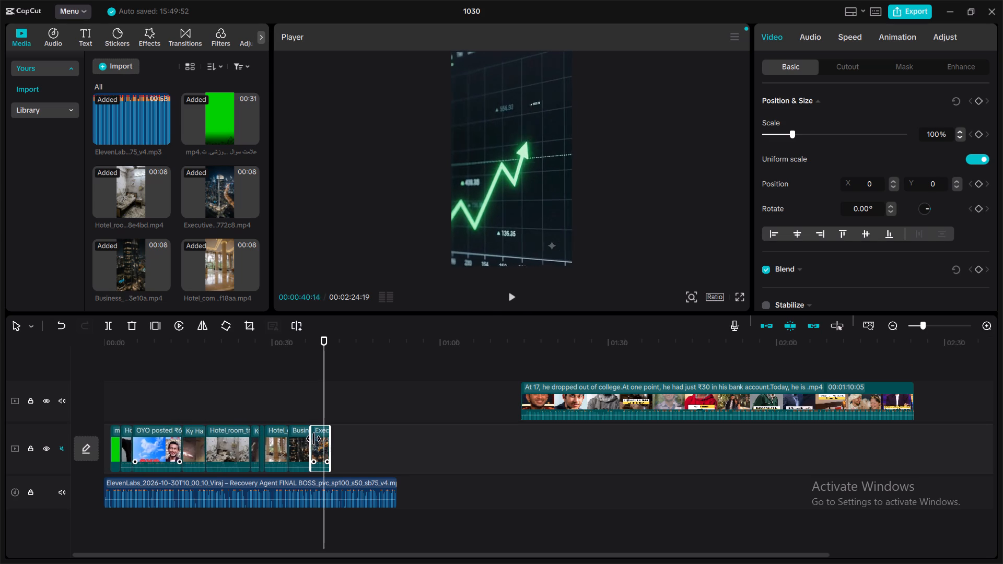
{"action": "left_click_drag", "start_coordinate": [313, 439], "coordinate": [310, 441]}
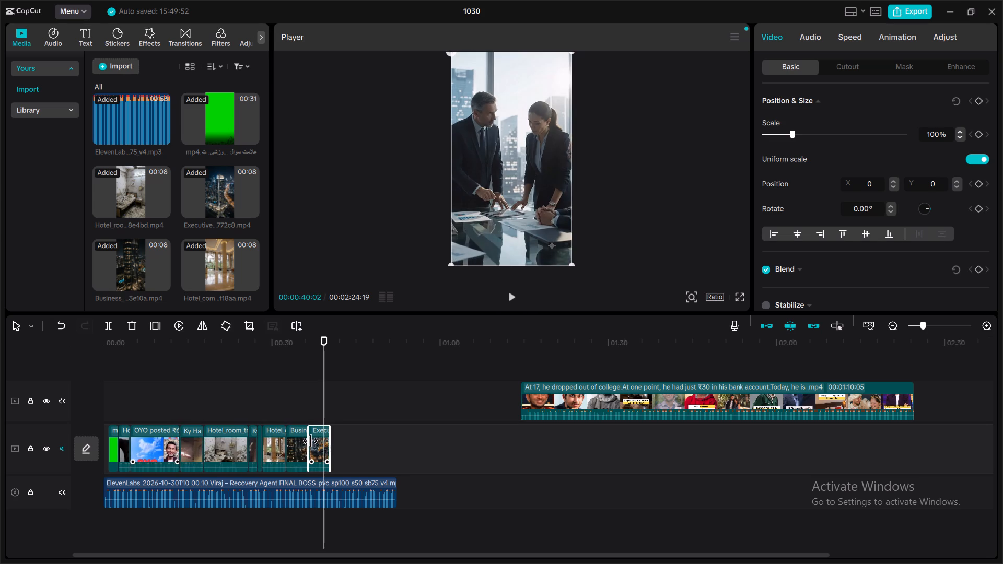
{"action": "left_click_drag", "start_coordinate": [310, 441], "coordinate": [311, 442]}
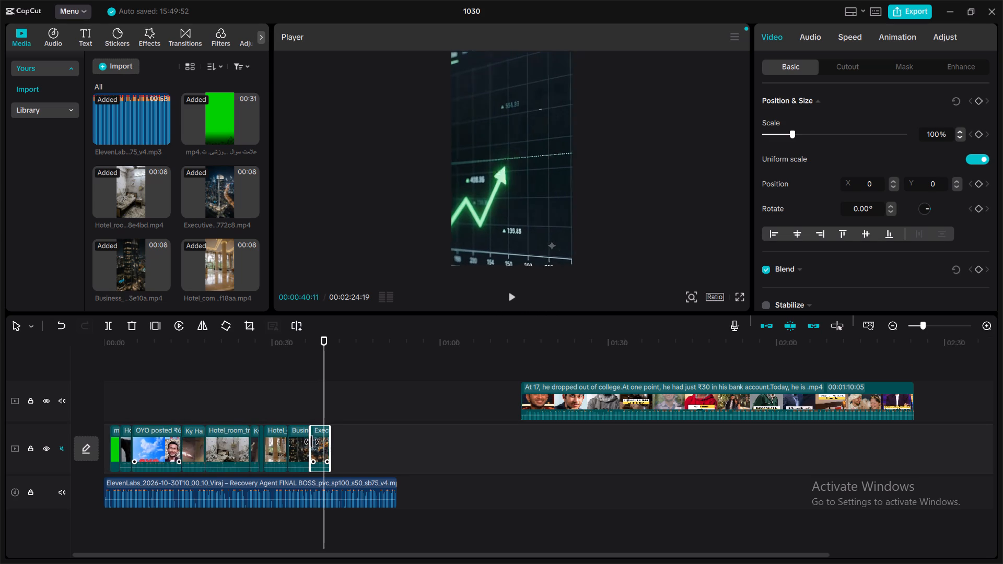
Play the green arrow chart shot against the voiceover from 00:00:35:24.
{"action": "left_click", "coordinate": [302, 407]}
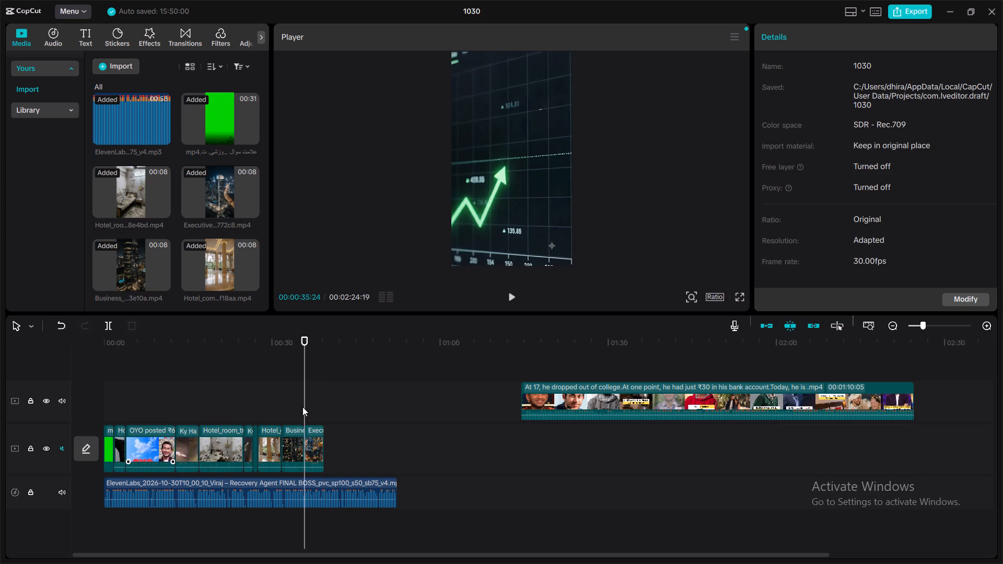
{"action": "left_click", "coordinate": [515, 293]}
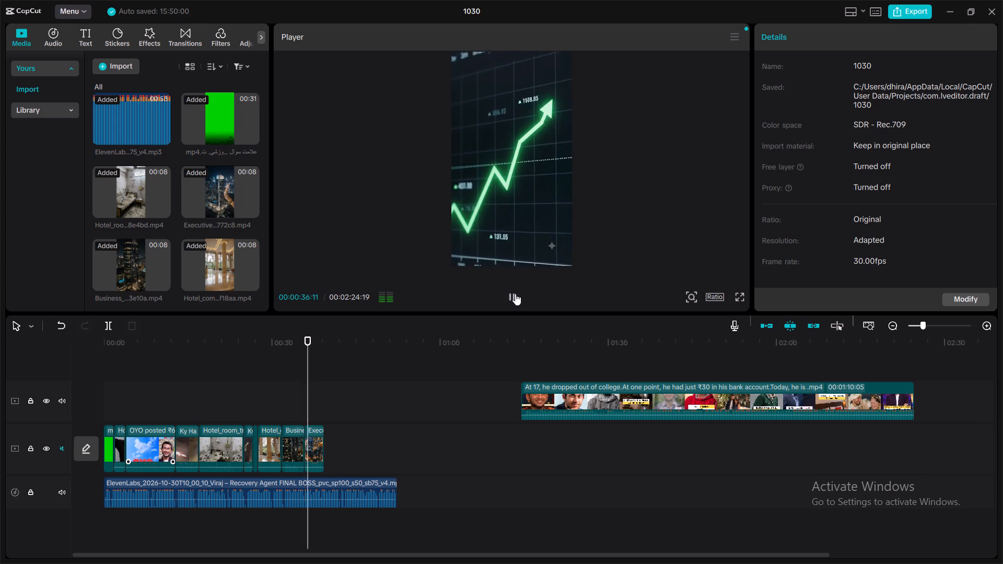
{"action": "left_click", "coordinate": [515, 293]}
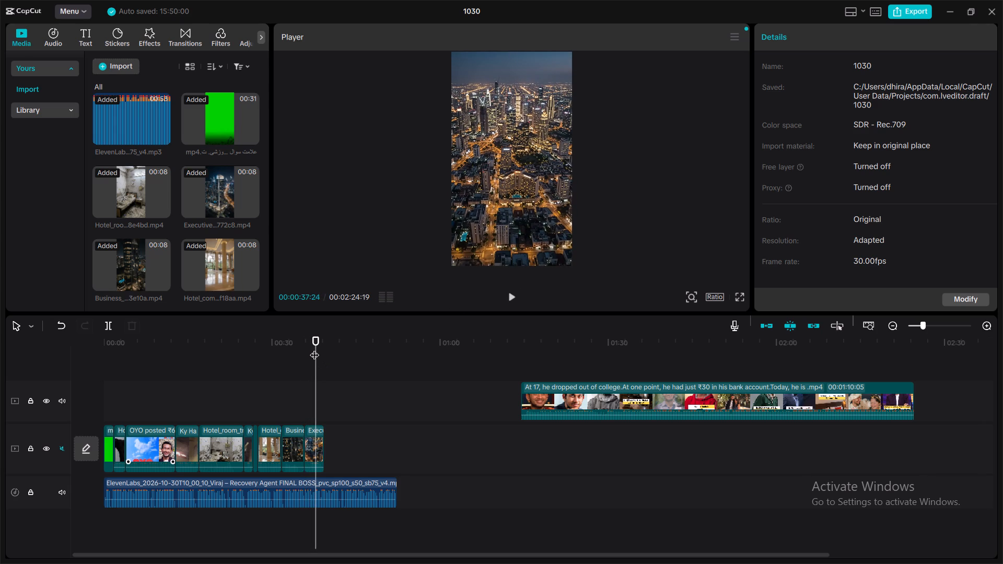
Skim the "At 17, he dropped out of college" clip on the upper track and delete it from the timeline.
{"action": "left_click_drag", "start_coordinate": [314, 348], "coordinate": [602, 375]}
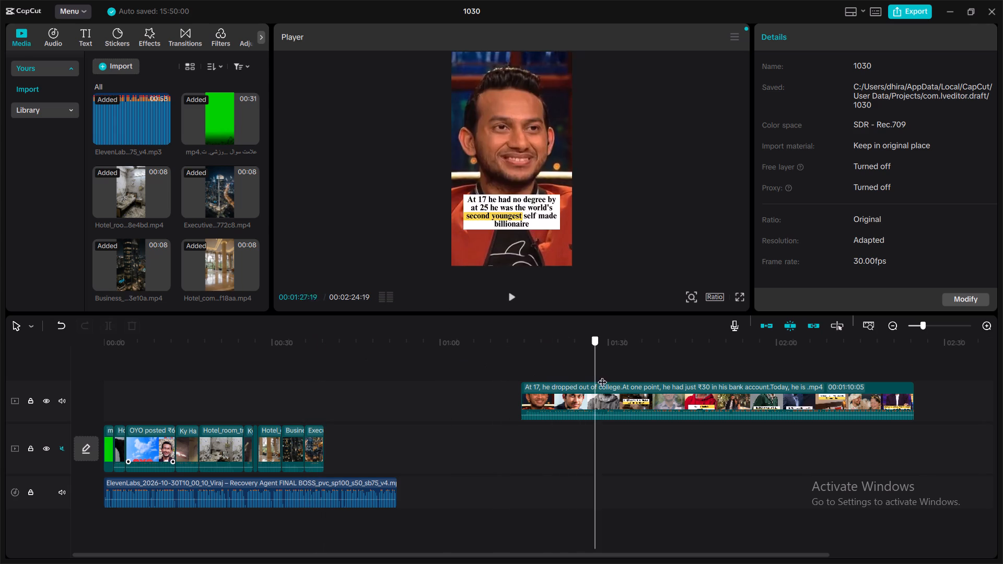
{"action": "left_click_drag", "start_coordinate": [602, 375], "coordinate": [838, 380]}
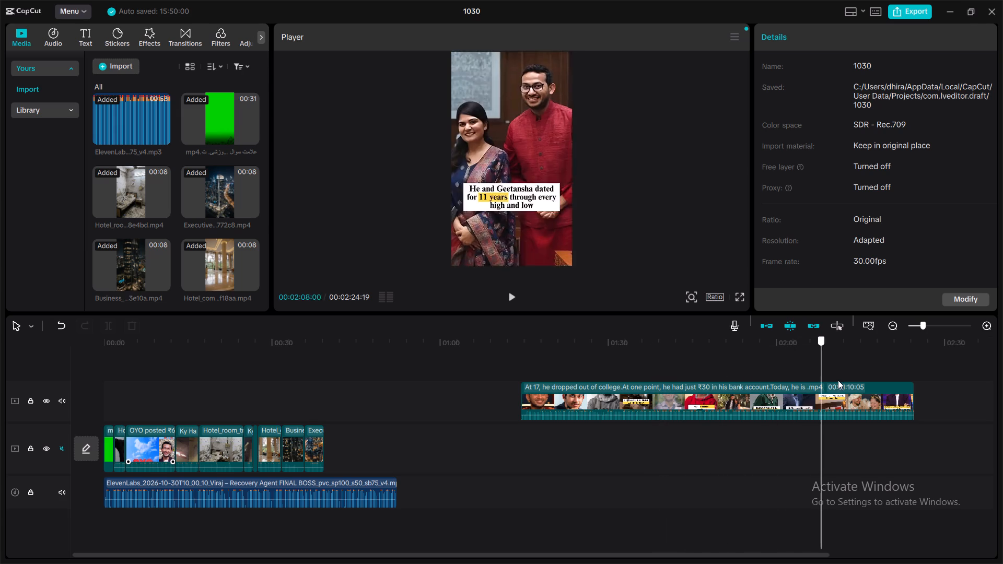
{"action": "left_click_drag", "start_coordinate": [838, 380], "coordinate": [832, 395]}
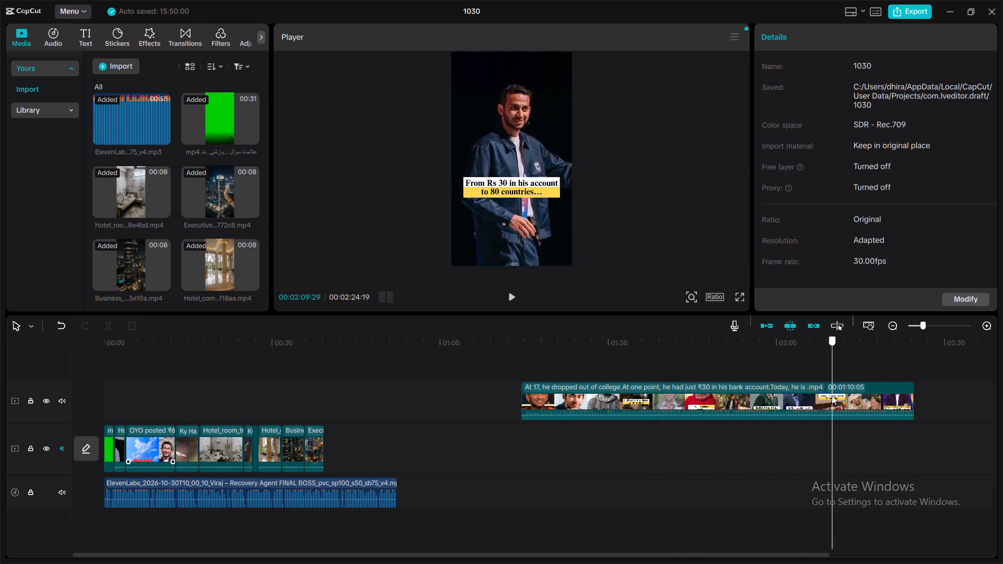
{"action": "left_click", "coordinate": [888, 396]}
{"action": "key", "text": "BackSpace"}
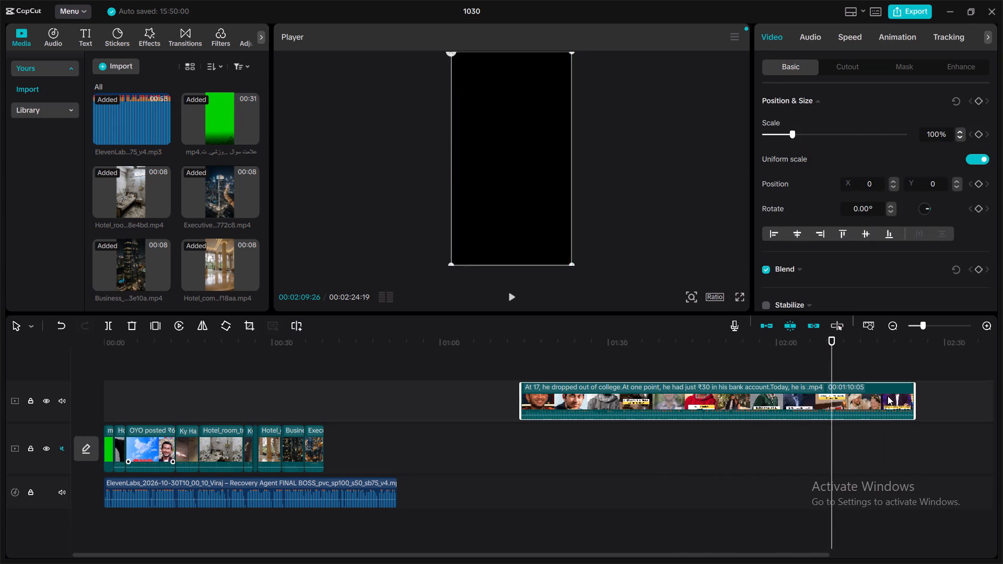
Add the "OYO posted ₹600+ crore profit" clip to a track above the main video at about 00:01:01.
{"action": "scroll", "coordinate": [193, 181], "scroll_direction": "up", "scroll_amount": 4}
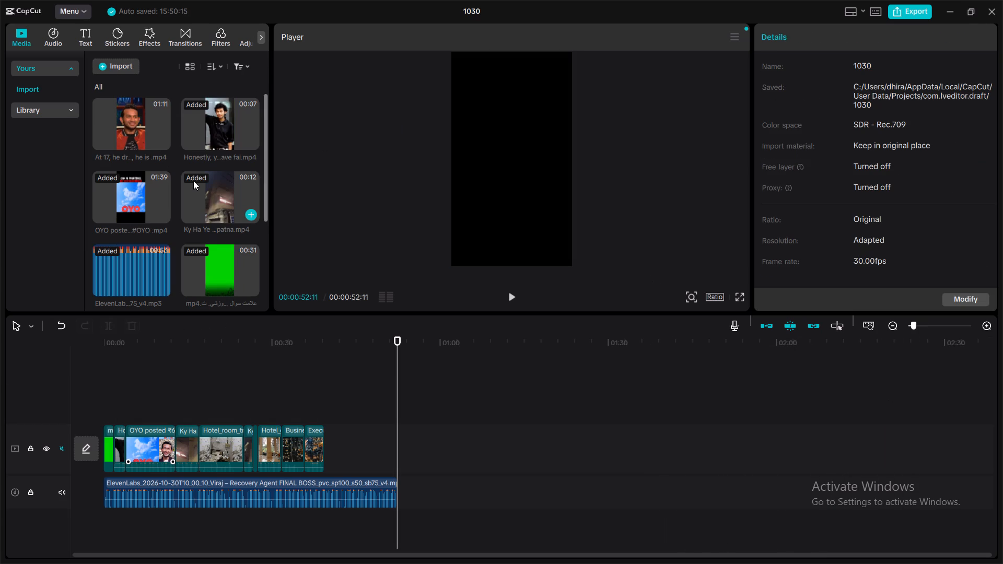
{"action": "scroll", "coordinate": [193, 181], "scroll_direction": "up", "scroll_amount": 3}
{"action": "left_click_drag", "start_coordinate": [143, 201], "coordinate": [267, 234]}
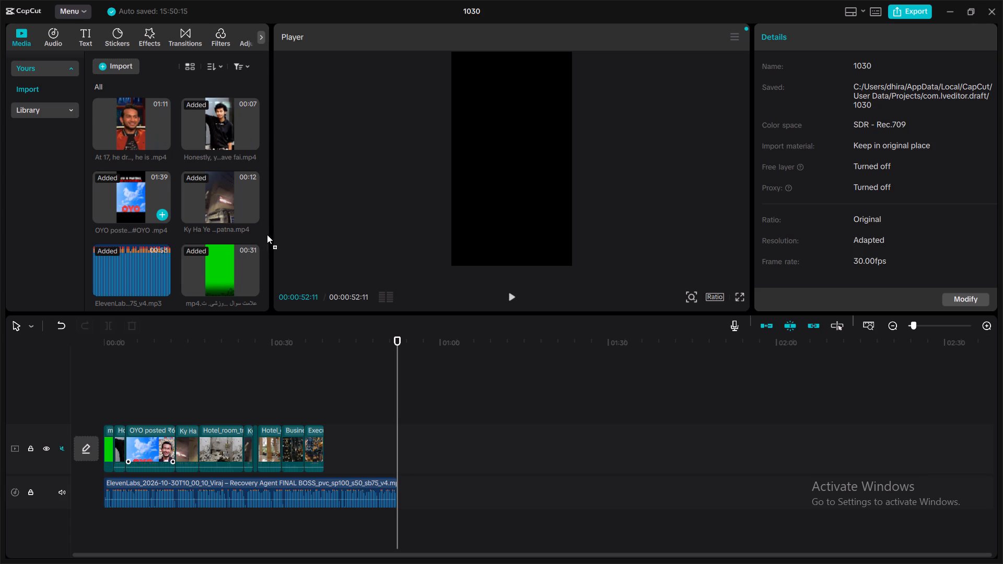
{"action": "left_click_drag", "start_coordinate": [267, 234], "coordinate": [447, 391]}
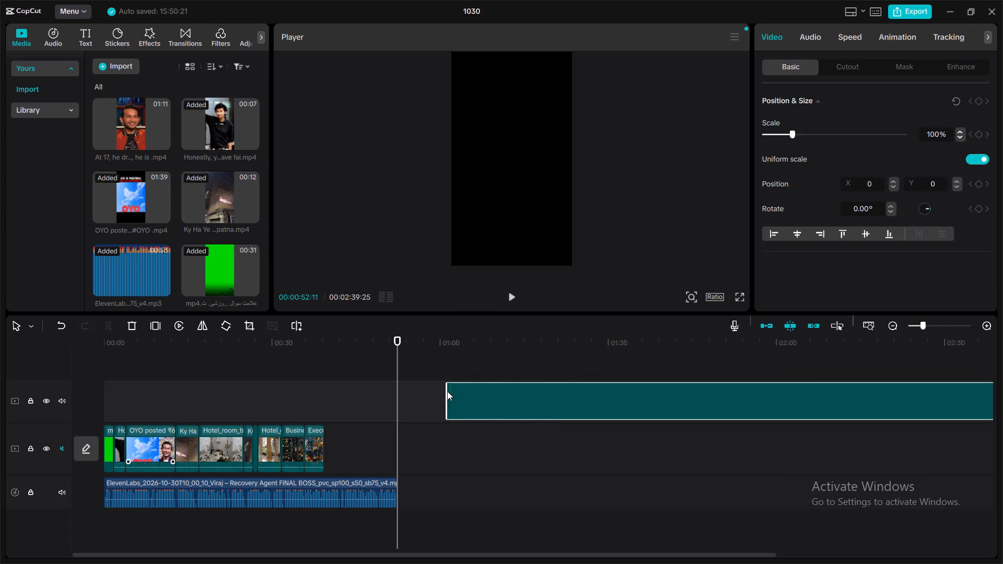
Skim the "OYO posted ₹600+ crore profit" clip on the upper track for a usable shot.
{"action": "left_click_drag", "start_coordinate": [396, 347], "coordinate": [565, 372]}
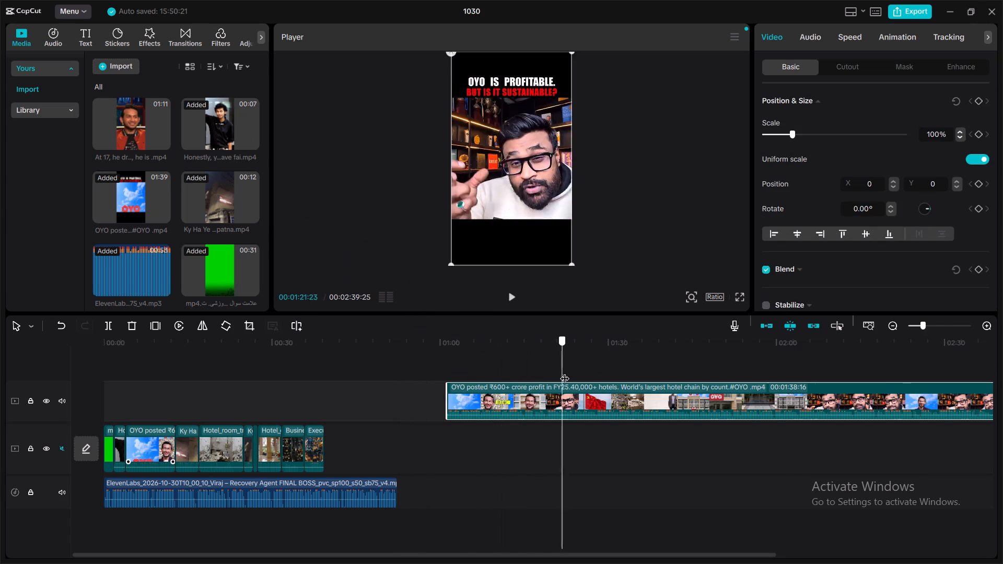
{"action": "left_click_drag", "start_coordinate": [565, 372], "coordinate": [587, 383]}
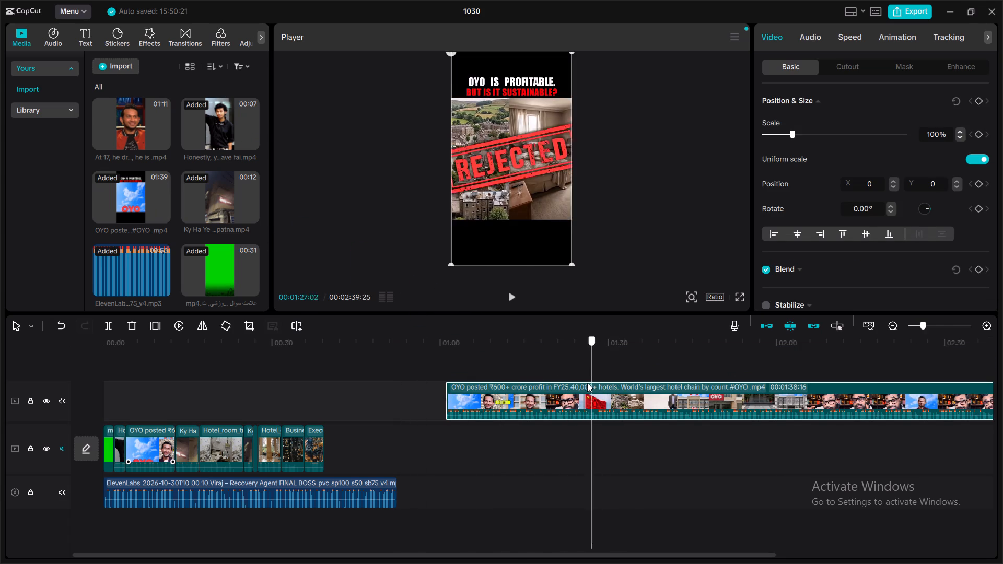
{"action": "left_click_drag", "start_coordinate": [587, 383], "coordinate": [574, 384]}
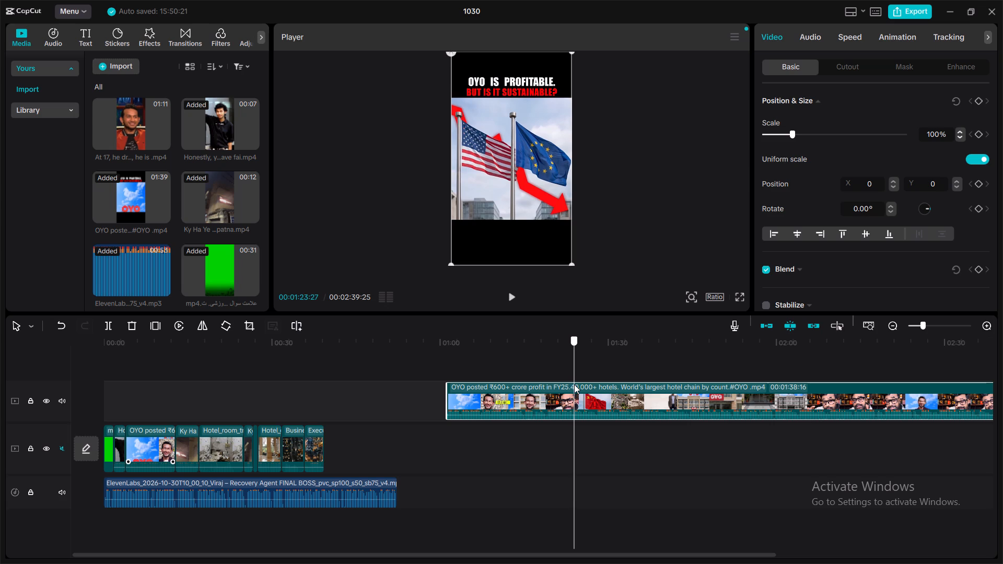
{"action": "left_click_drag", "start_coordinate": [574, 384], "coordinate": [742, 392]}
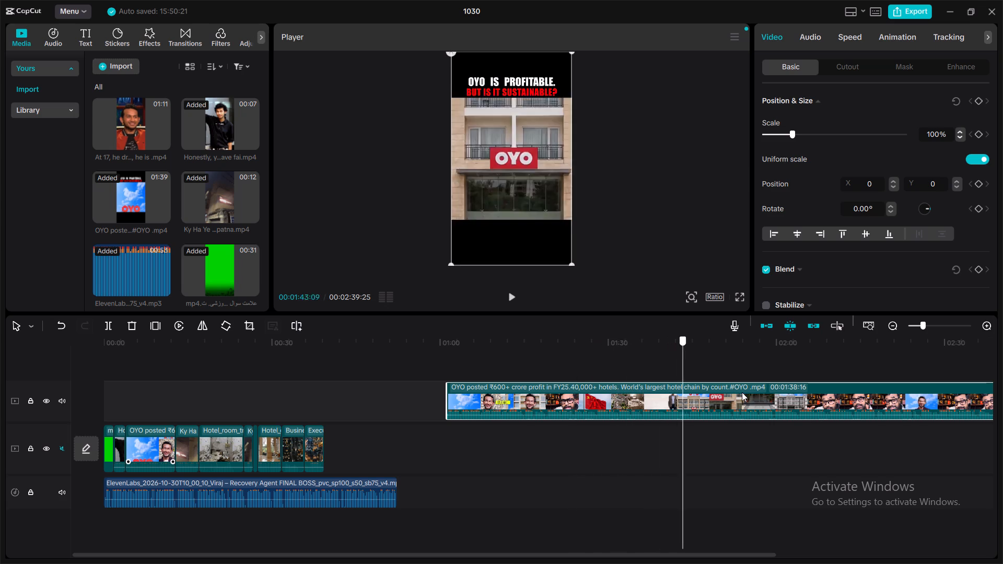
{"action": "left_click_drag", "start_coordinate": [742, 392], "coordinate": [967, 395]}
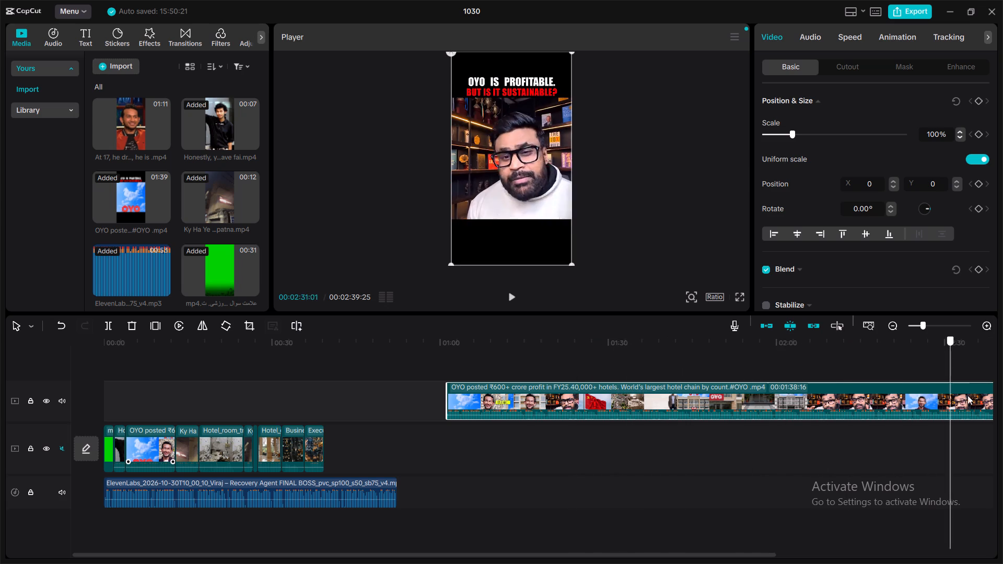
{"action": "left_click_drag", "start_coordinate": [967, 395], "coordinate": [713, 376]}
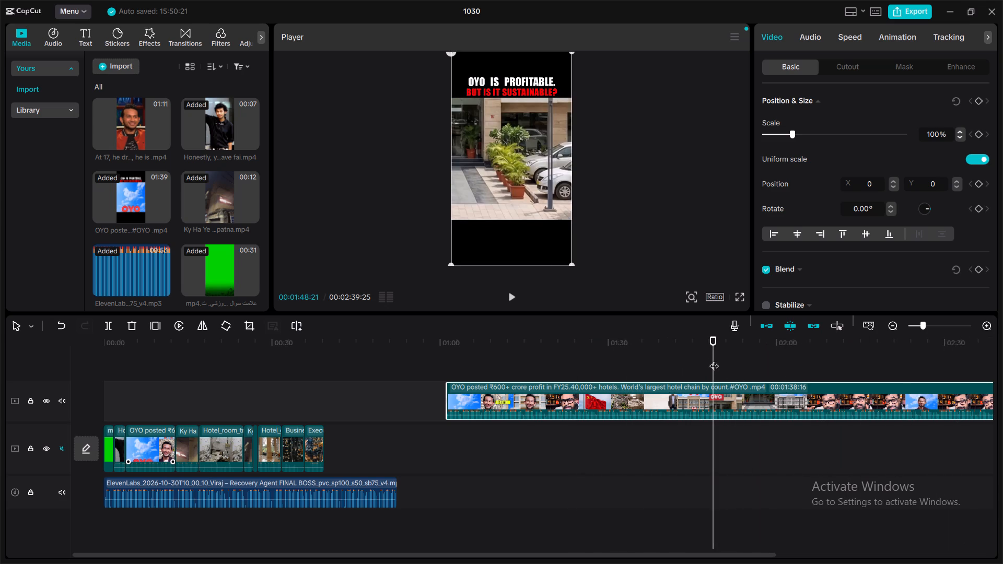
Play the edit from the beginning through the OYO Holiday Inn sign shot, checking the visuals against the voiceover.
{"action": "left_click_drag", "start_coordinate": [714, 344], "coordinate": [202, 332]}
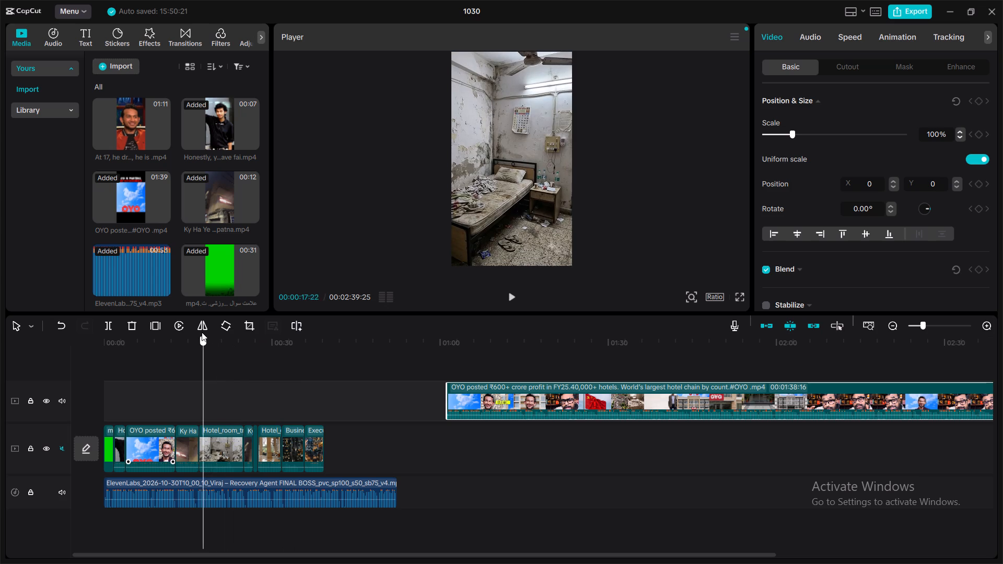
{"action": "left_click_drag", "start_coordinate": [202, 332], "coordinate": [202, 331]}
{"action": "left_click_drag", "start_coordinate": [199, 340], "coordinate": [72, 365]}
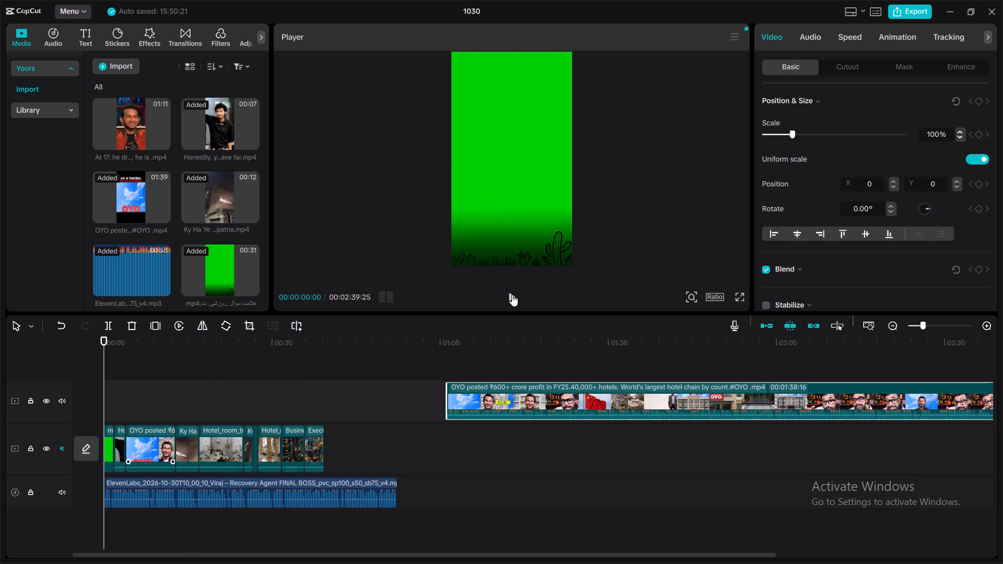
{"action": "left_click", "coordinate": [512, 295]}
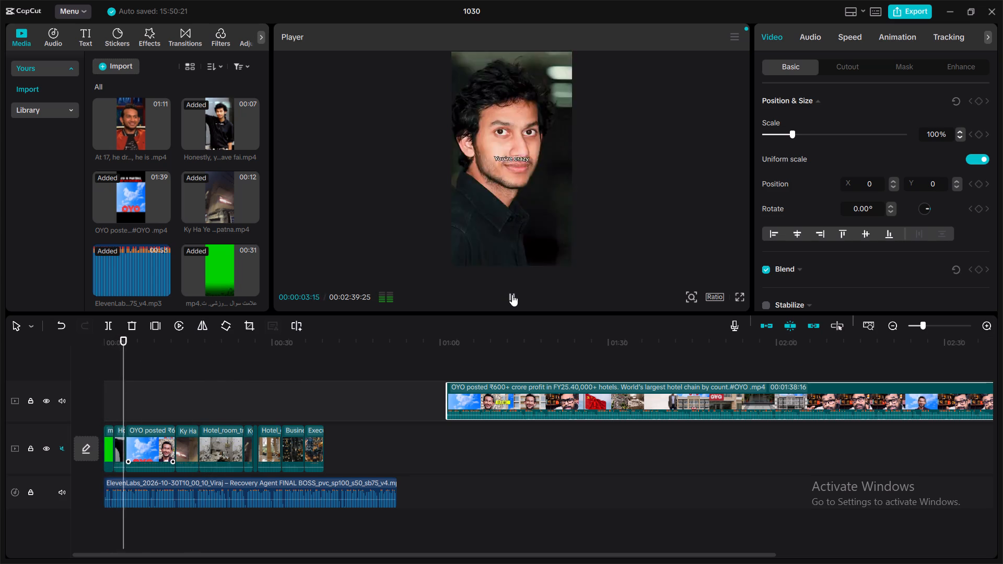
{"action": "left_click", "coordinate": [512, 295]}
{"action": "left_click", "coordinate": [512, 295]}
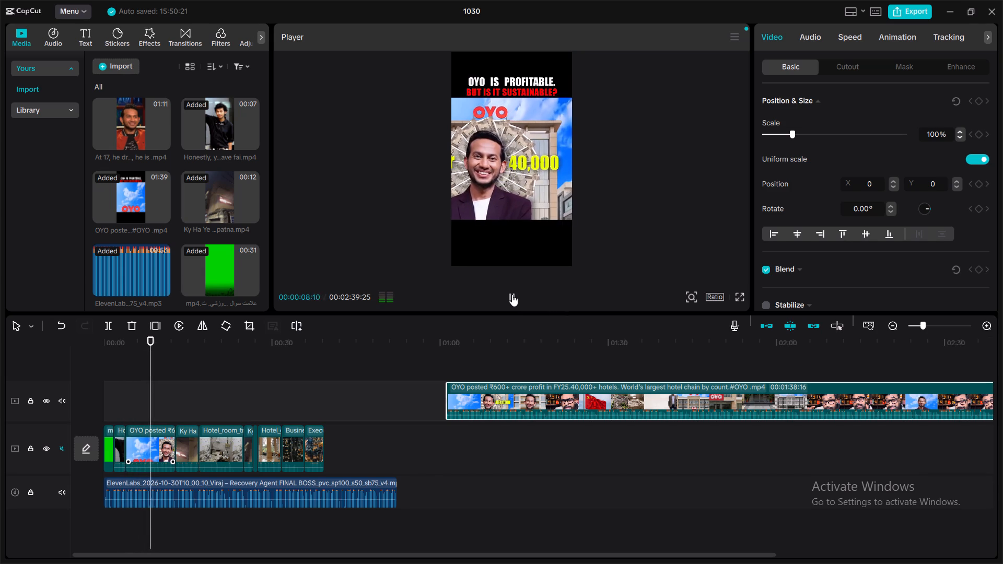
{"action": "left_click", "coordinate": [512, 295]}
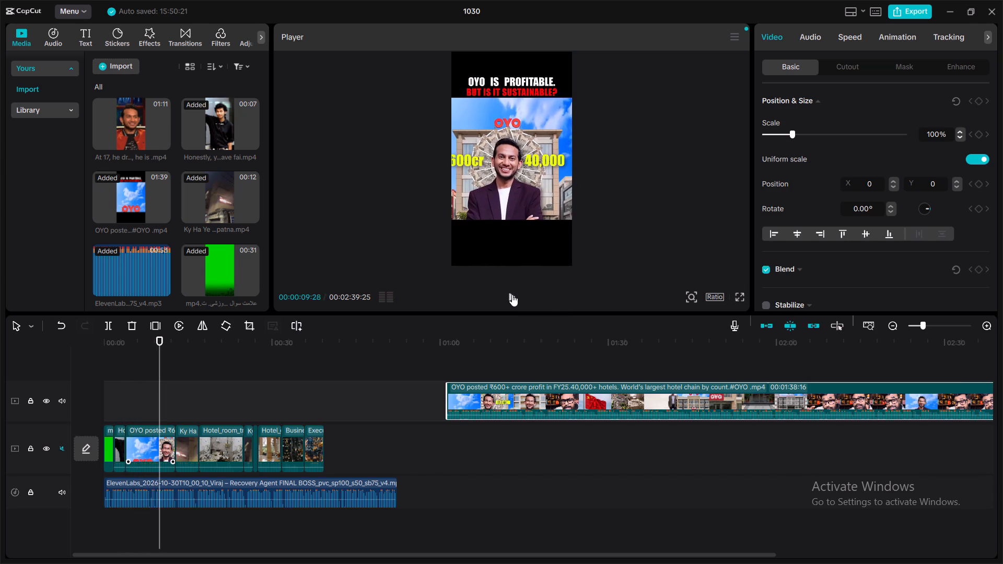
{"action": "left_click", "coordinate": [512, 295]}
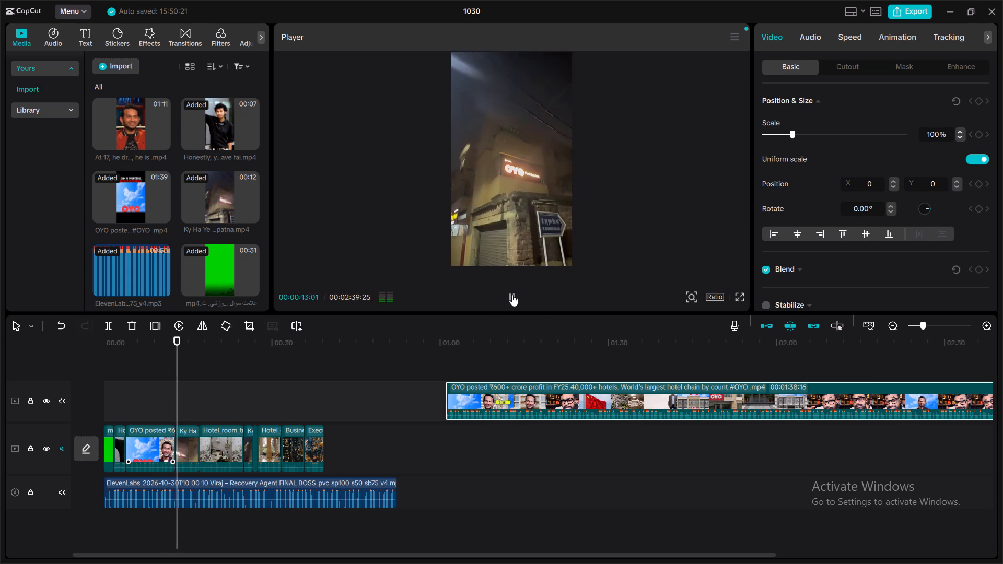
{"action": "left_click", "coordinate": [512, 295]}
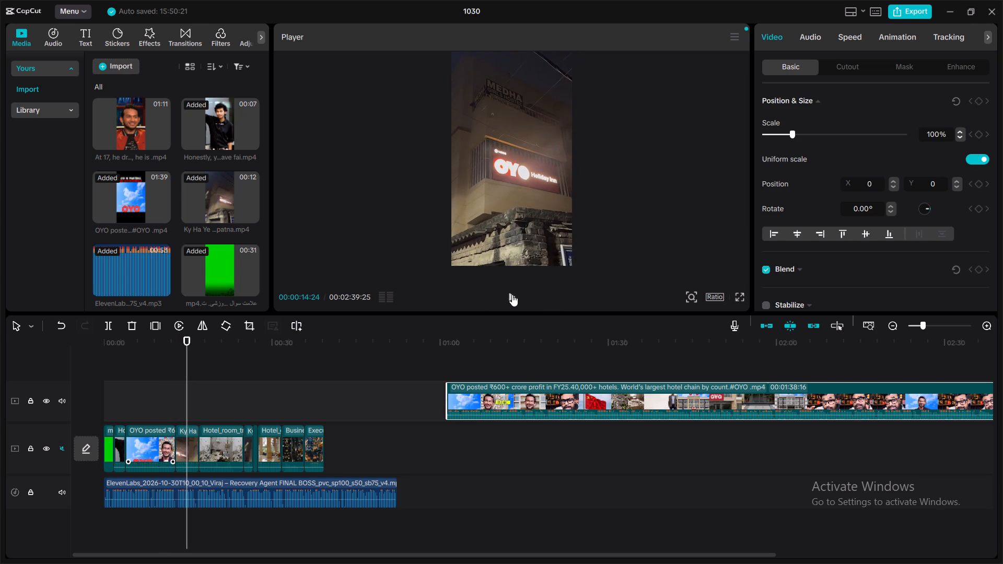
{"action": "left_click", "coordinate": [512, 295]}
{"action": "left_click", "coordinate": [512, 295]}
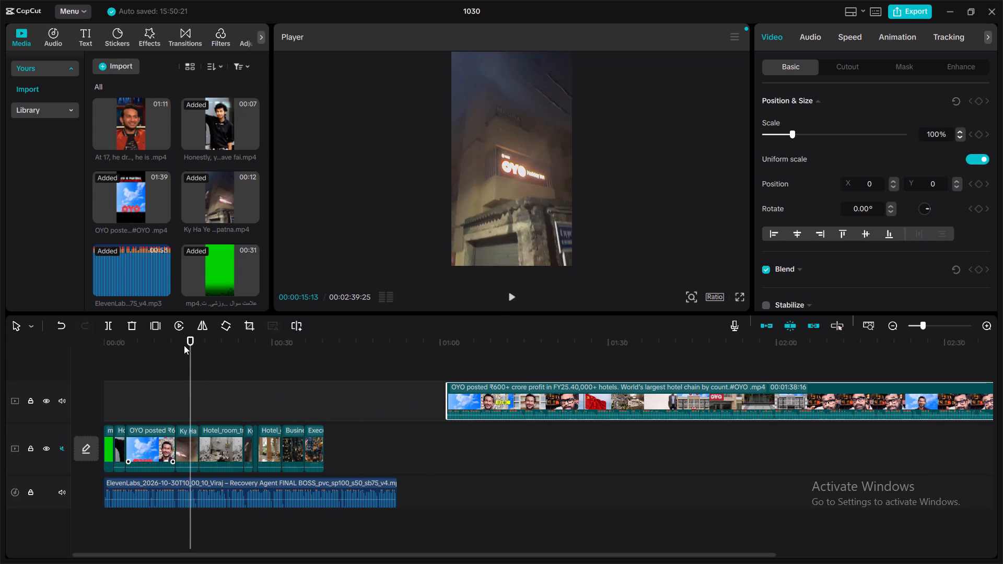
Split the "OYO posted ₹600+ crore profit" clip on the upper track at 00:01:51:12, on the empty hotel entrance shot.
{"action": "left_click_drag", "start_coordinate": [189, 347], "coordinate": [559, 410]}
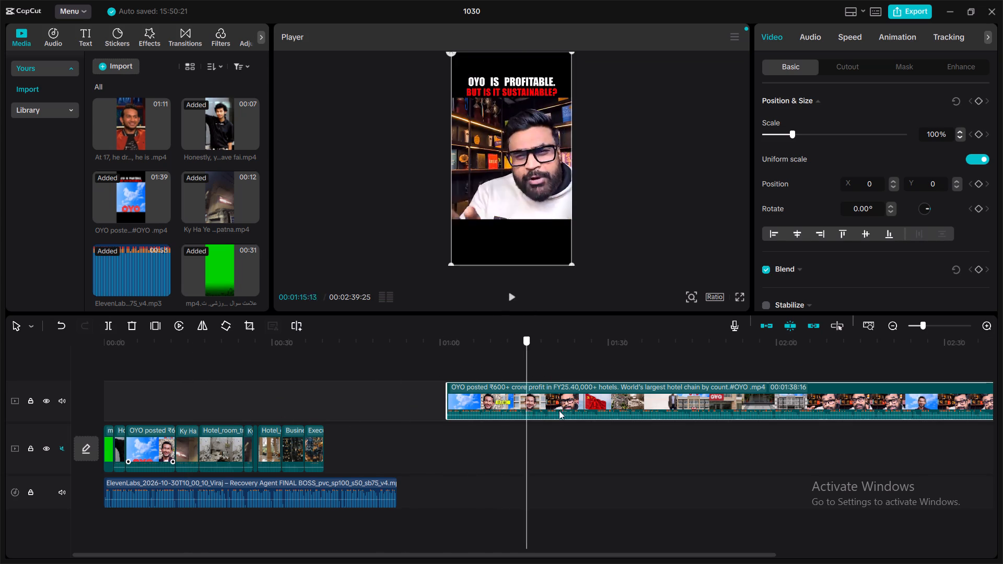
{"action": "left_click_drag", "start_coordinate": [559, 410], "coordinate": [590, 412]}
{"action": "scroll", "coordinate": [501, 395], "scroll_direction": "left", "scroll_amount": 1}
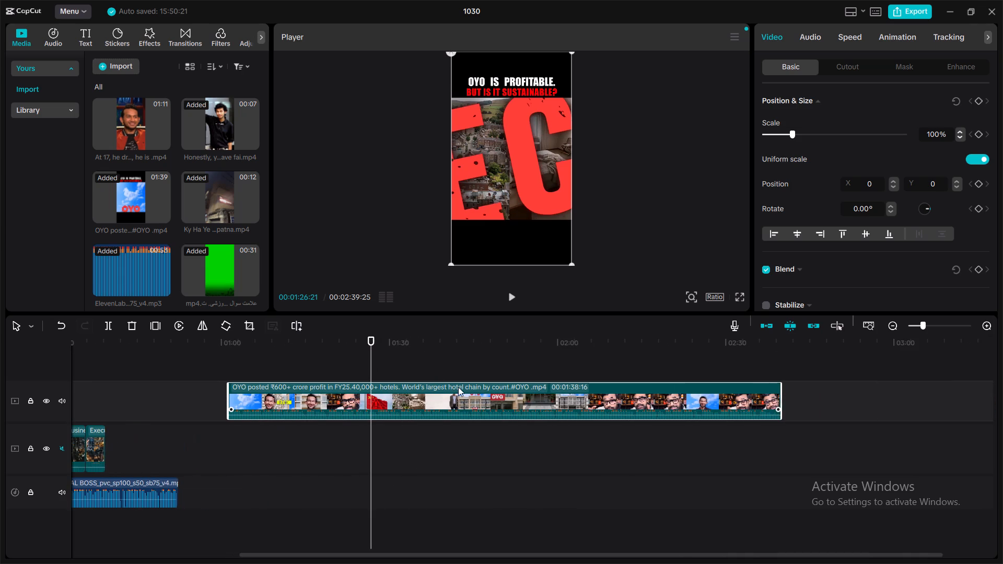
{"action": "left_click_drag", "start_coordinate": [370, 340], "coordinate": [433, 352]}
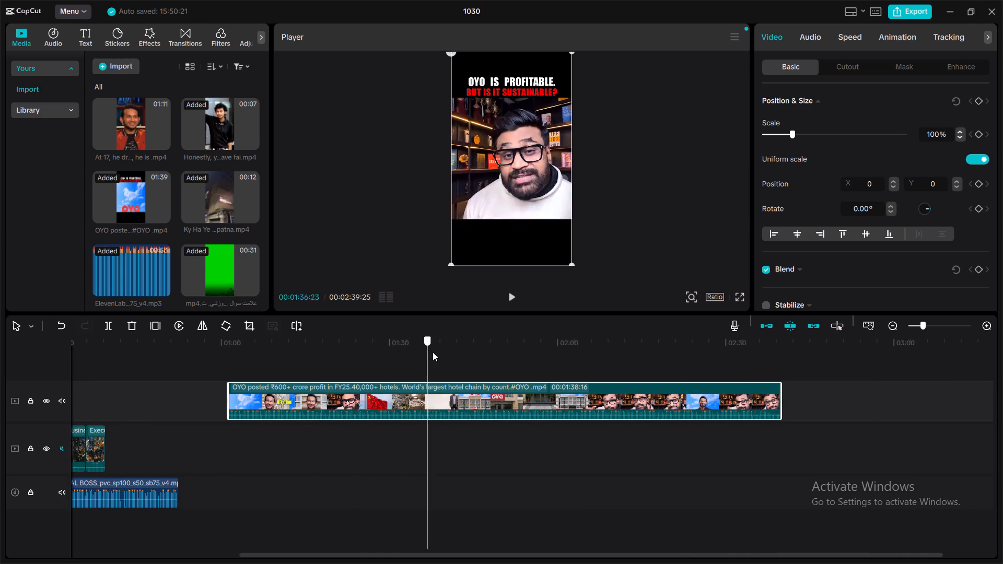
{"action": "left_click_drag", "start_coordinate": [433, 352], "coordinate": [511, 359]}
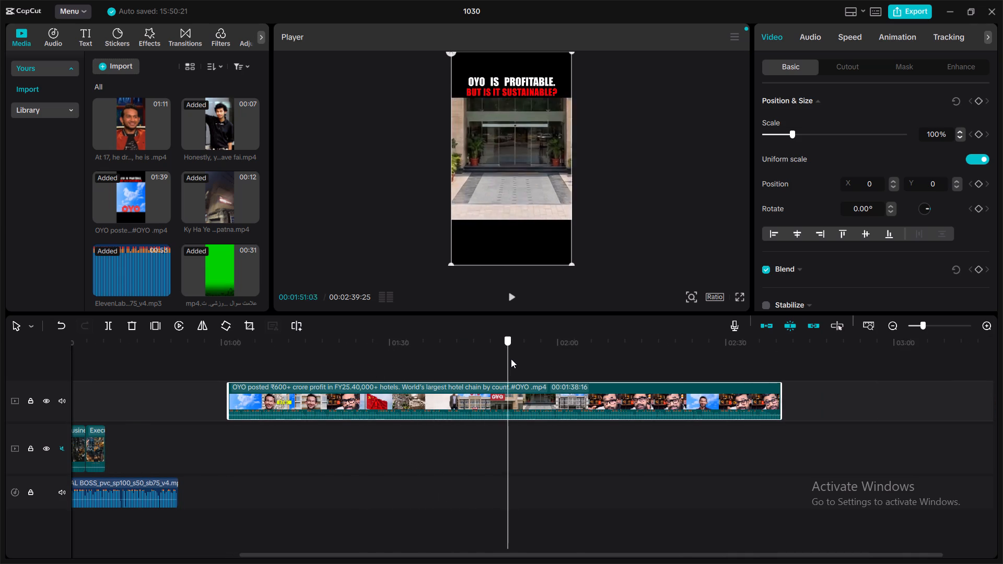
{"action": "left_click_drag", "start_coordinate": [511, 359], "coordinate": [506, 363]}
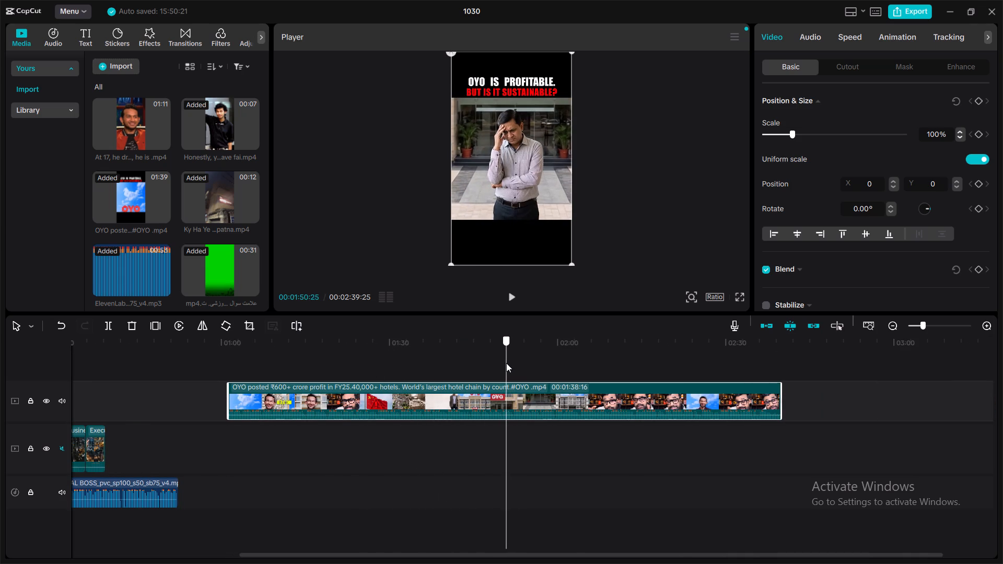
{"action": "left_click_drag", "start_coordinate": [506, 363], "coordinate": [509, 363]}
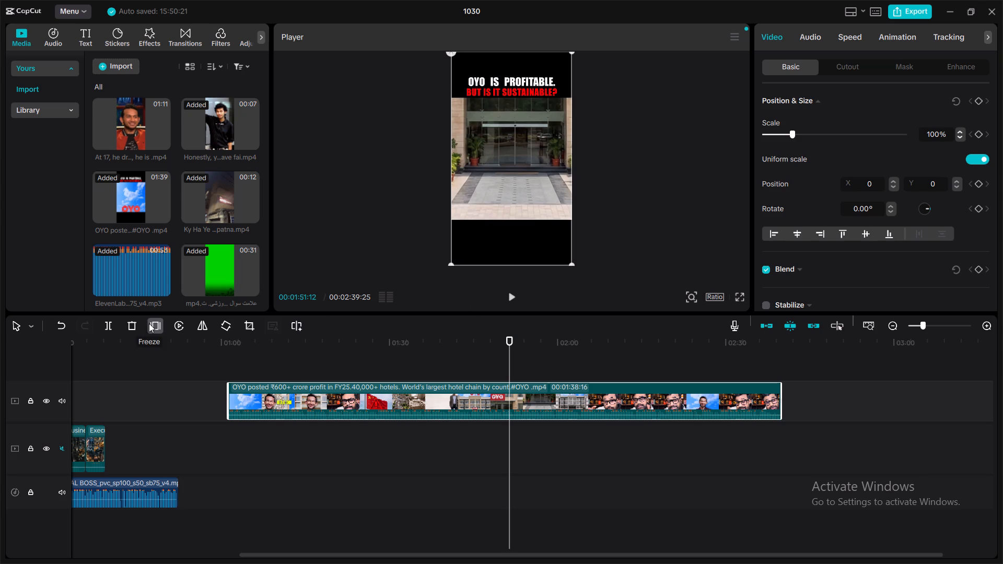
{"action": "left_click", "coordinate": [111, 323]}
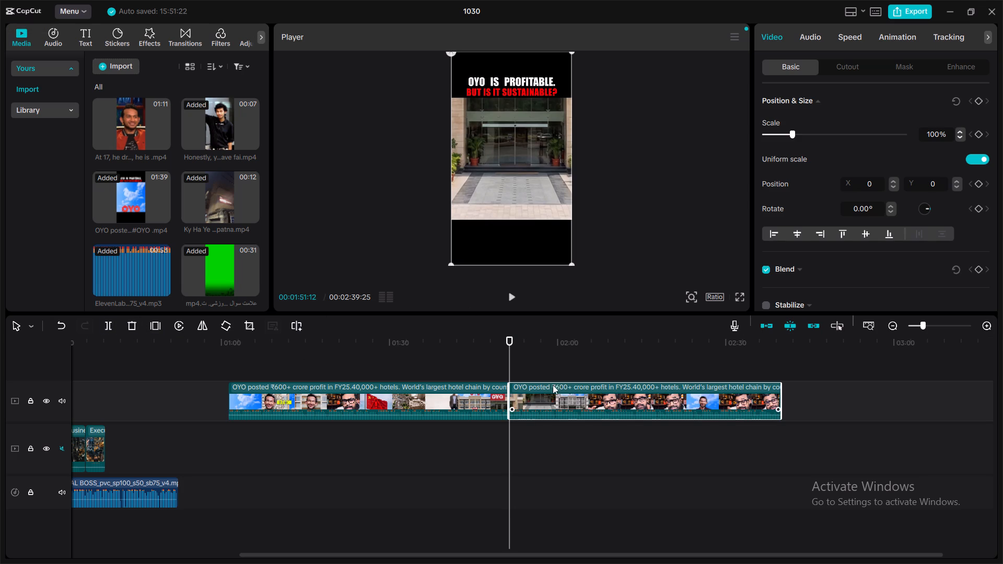
Preview the shot after the cut and split it at 00:01:56:13, where DEPENDENCY appears over the OYO hotel building.
{"action": "left_click", "coordinate": [512, 296]}
{"action": "left_click", "coordinate": [512, 296]}
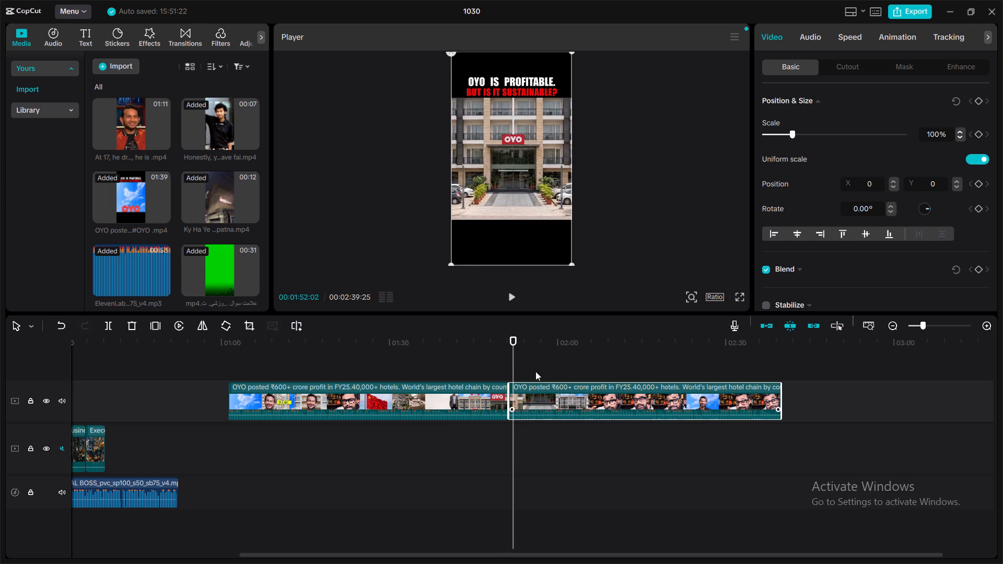
{"action": "left_click", "coordinate": [515, 297]}
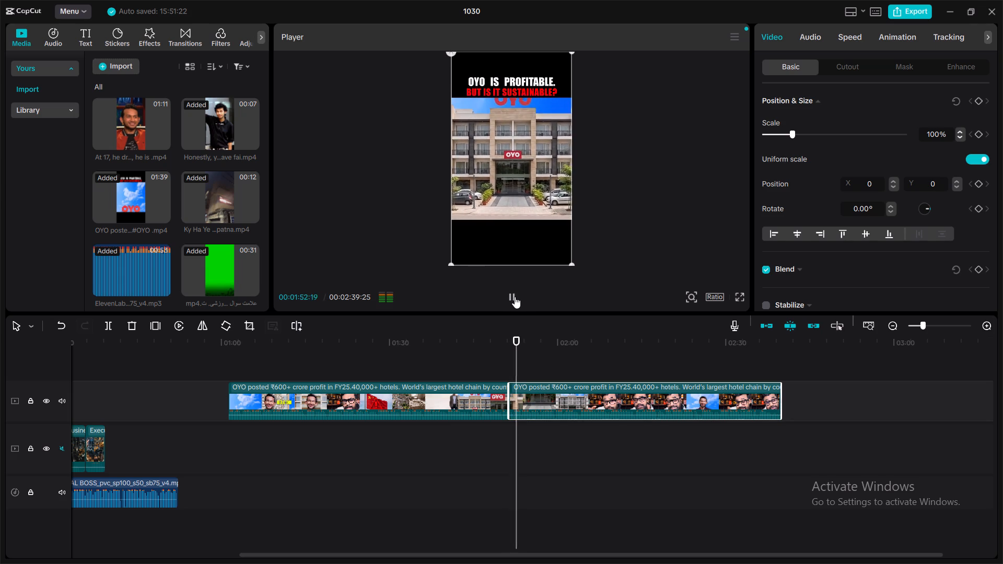
{"action": "left_click", "coordinate": [515, 297]}
{"action": "left_click", "coordinate": [515, 297]}
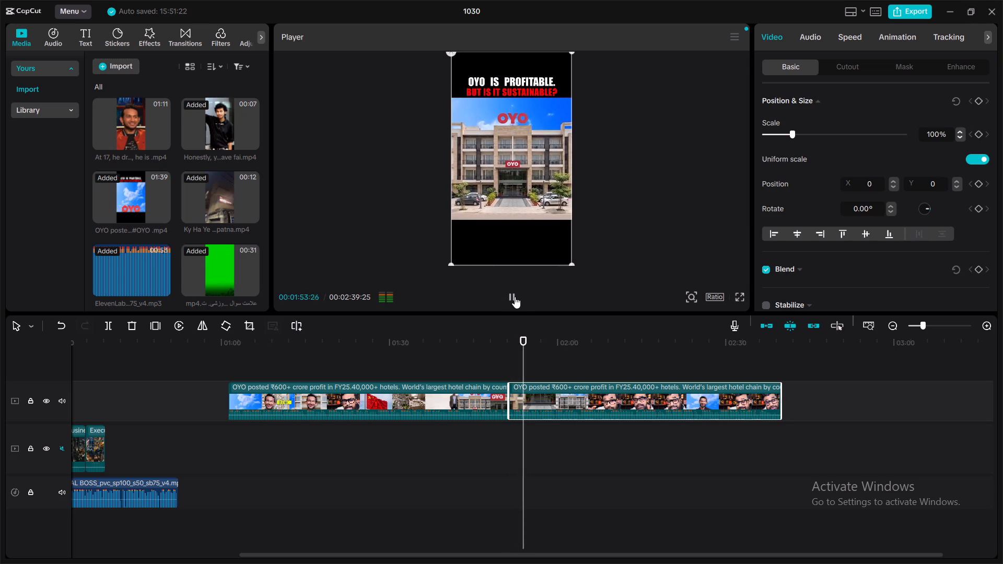
{"action": "left_click", "coordinate": [515, 297]}
{"action": "left_click", "coordinate": [515, 297]}
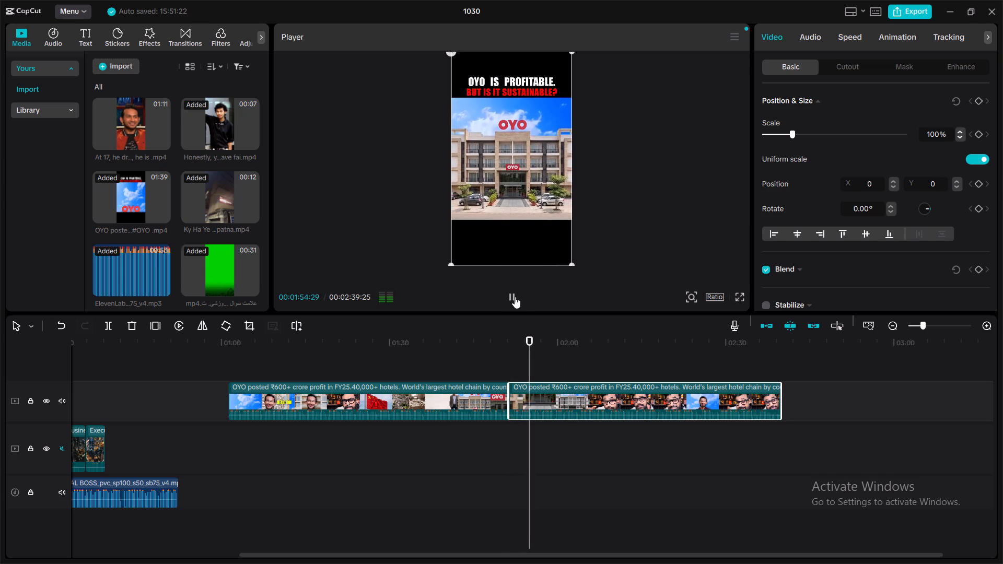
{"action": "left_click", "coordinate": [515, 297]}
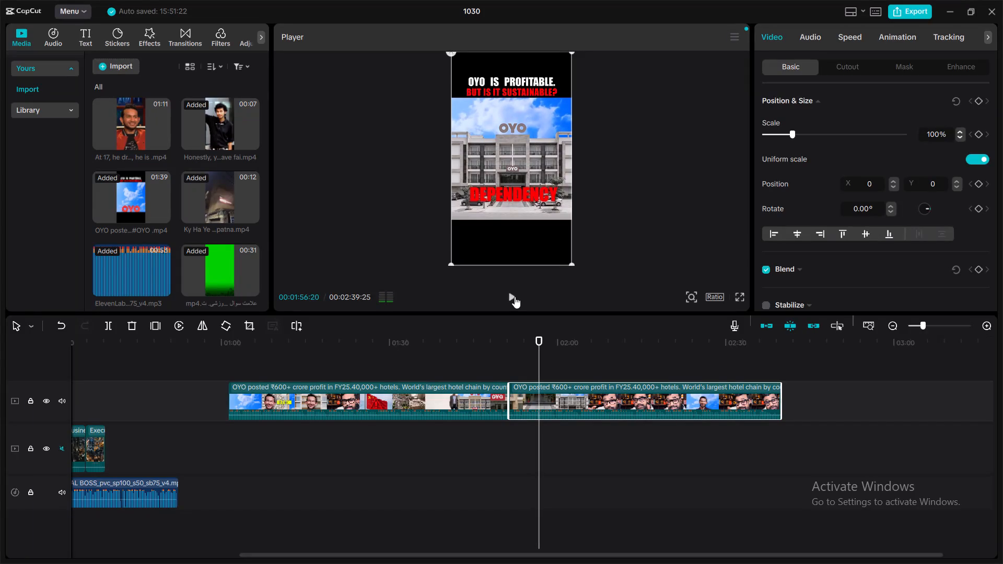
{"action": "left_click", "coordinate": [515, 297]}
{"action": "left_click", "coordinate": [515, 297]}
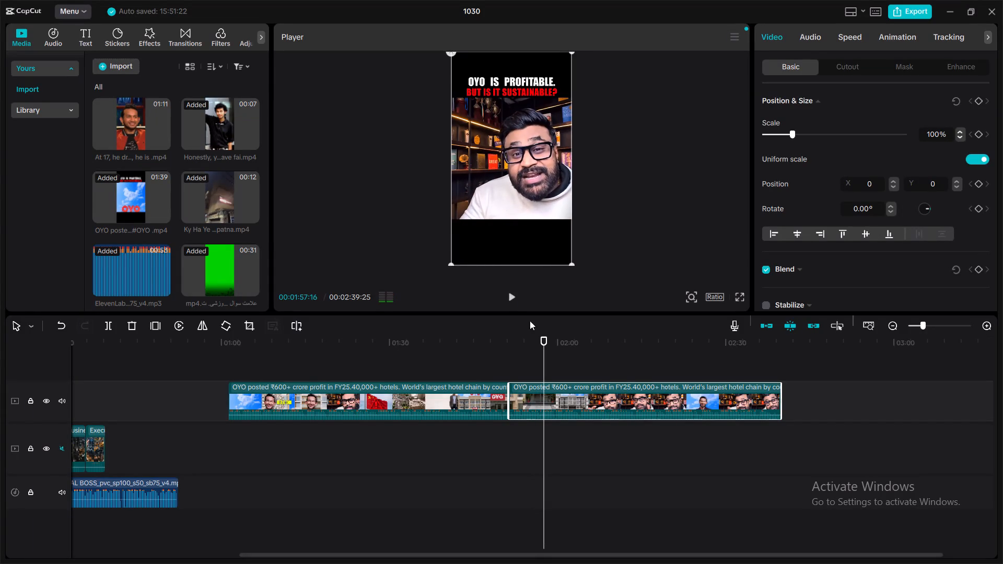
{"action": "left_click_drag", "start_coordinate": [542, 345], "coordinate": [561, 347]}
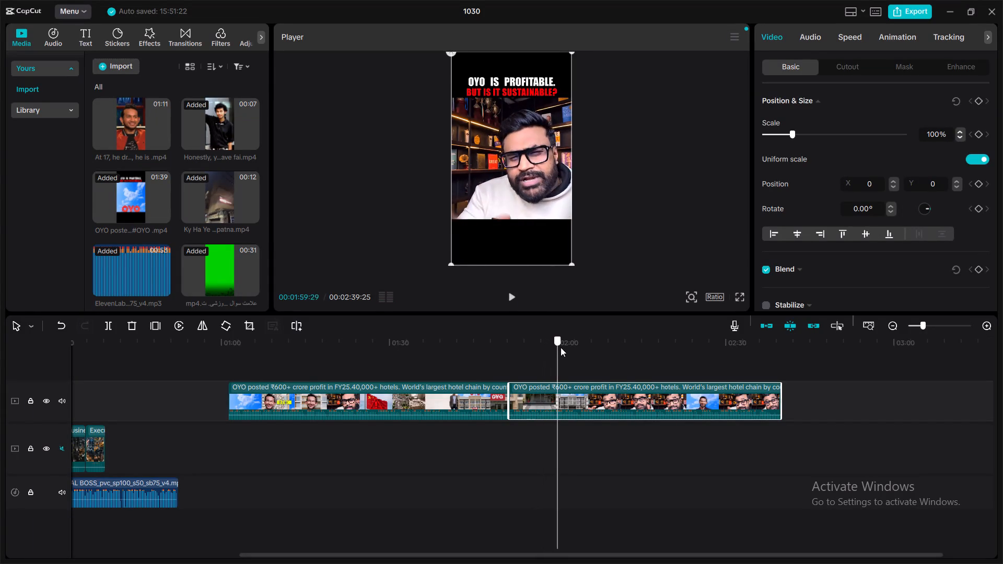
{"action": "left_click_drag", "start_coordinate": [561, 347], "coordinate": [575, 356]}
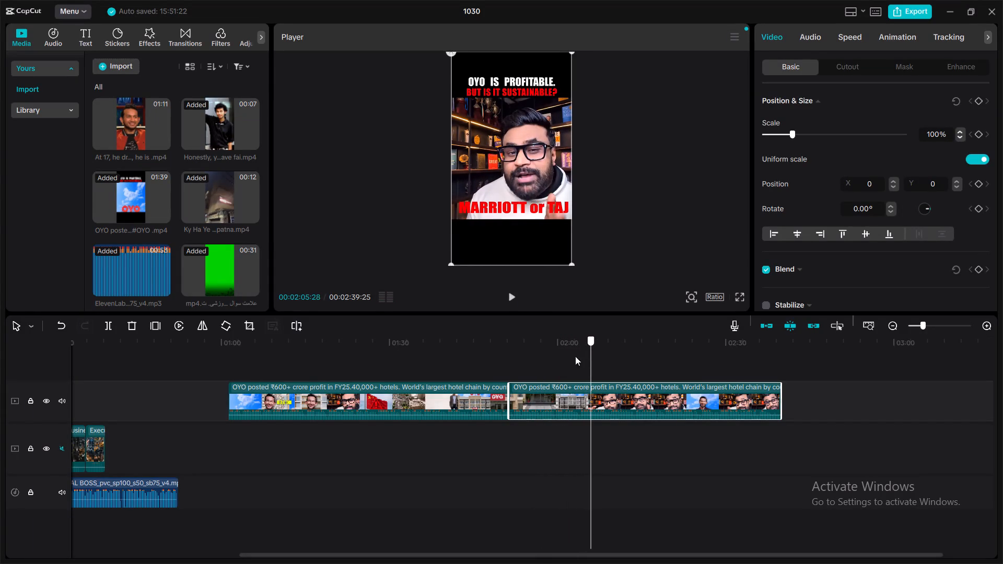
{"action": "left_click_drag", "start_coordinate": [575, 356], "coordinate": [535, 368]}
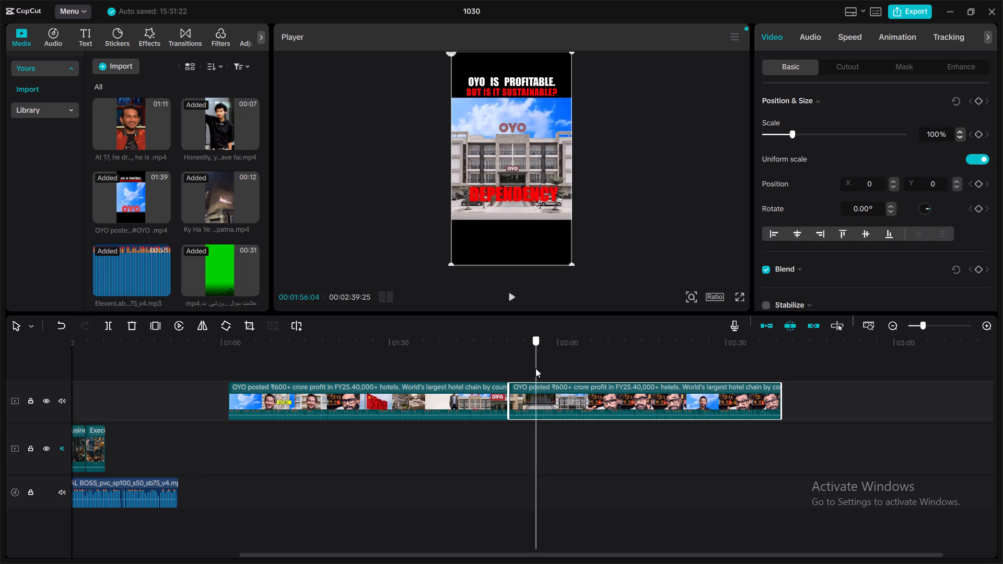
{"action": "left_click_drag", "start_coordinate": [535, 368], "coordinate": [538, 368]}
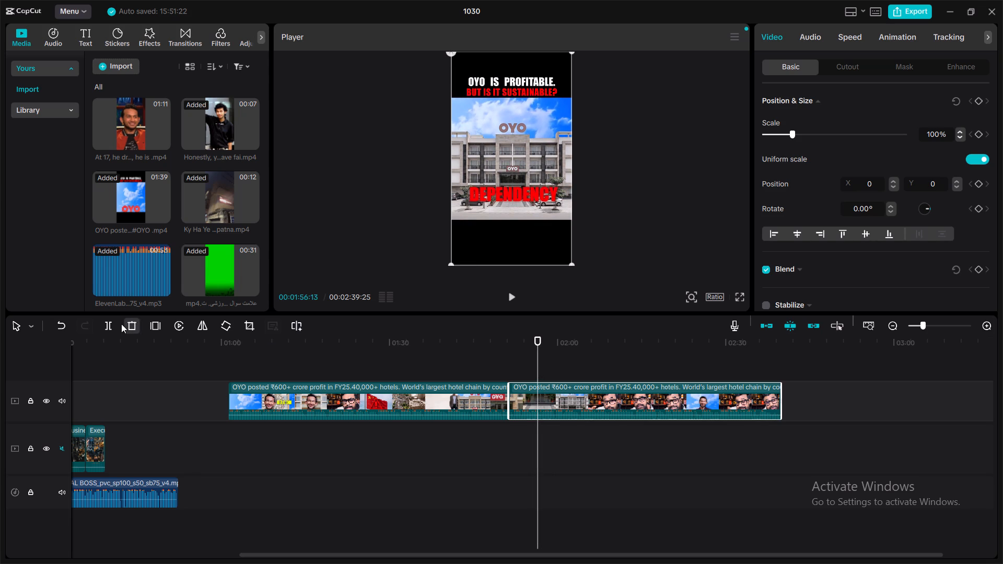
{"action": "left_click", "coordinate": [107, 323]}
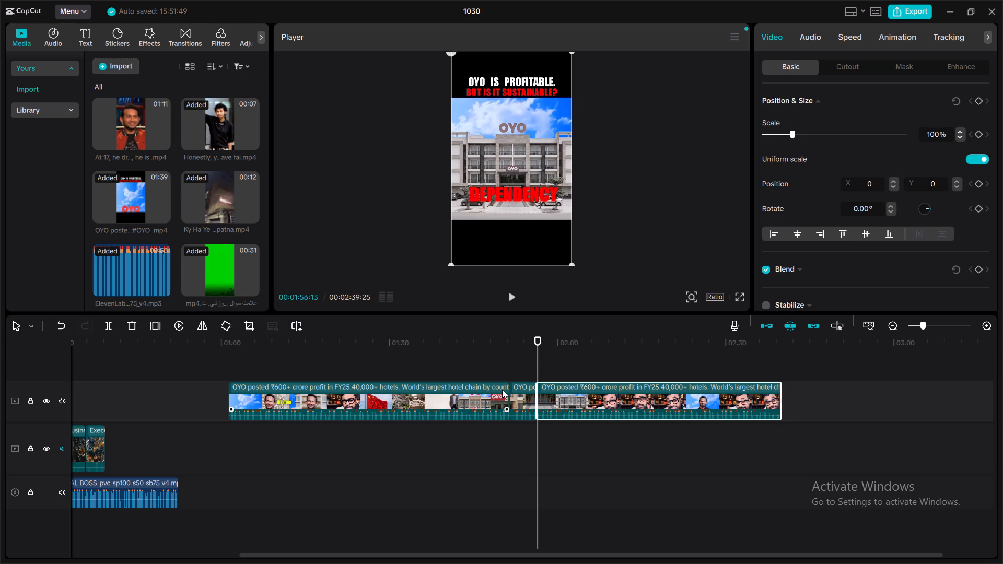
Move the short OYO hotel building segment to the main track directly after the Executives clip and return the playhead to the start.
{"action": "left_click_drag", "start_coordinate": [522, 387], "coordinate": [437, 447]}
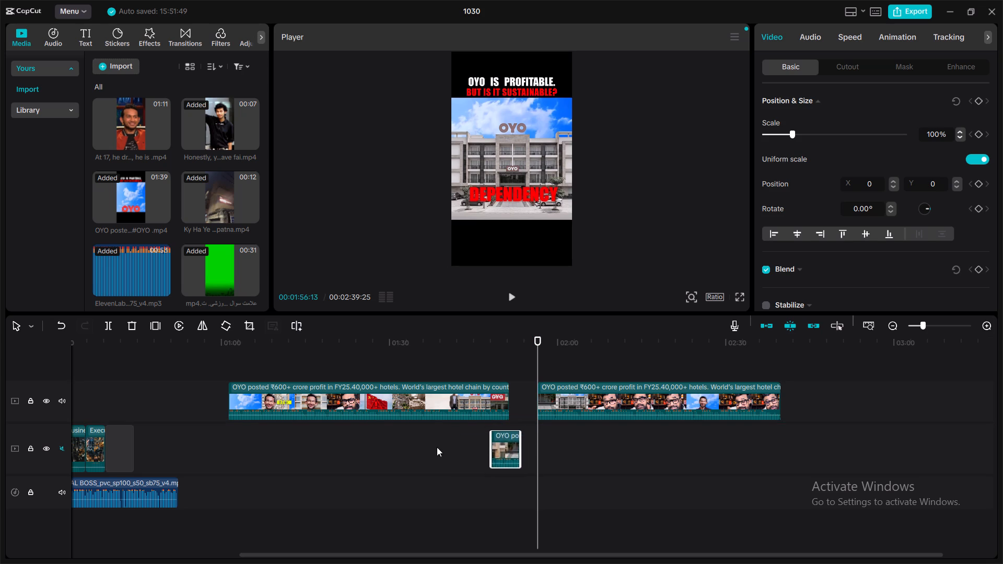
{"action": "left_click_drag", "start_coordinate": [437, 447], "coordinate": [398, 450]}
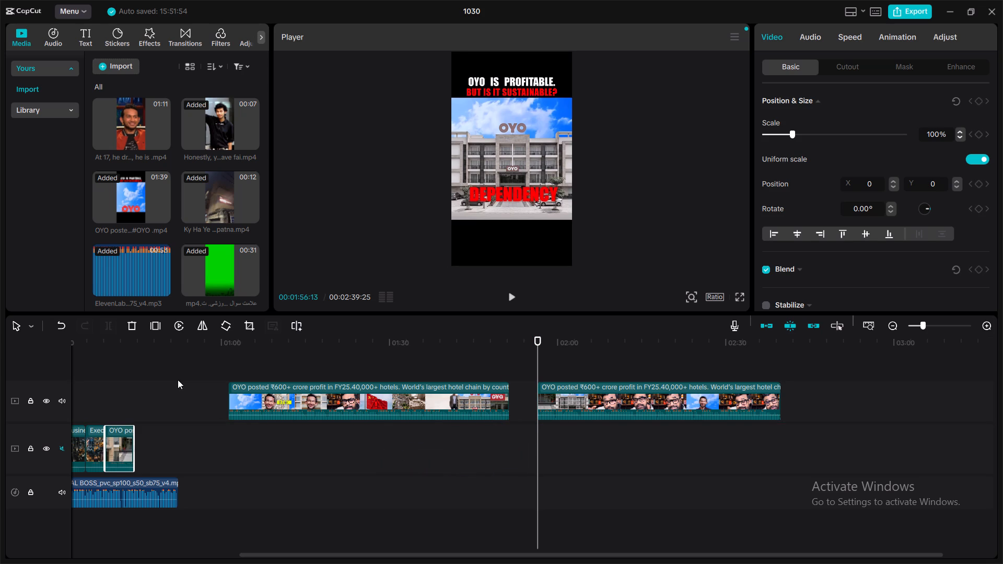
{"action": "left_click", "coordinate": [176, 379]}
{"action": "left_click_drag", "start_coordinate": [176, 379], "coordinate": [0, 371]}
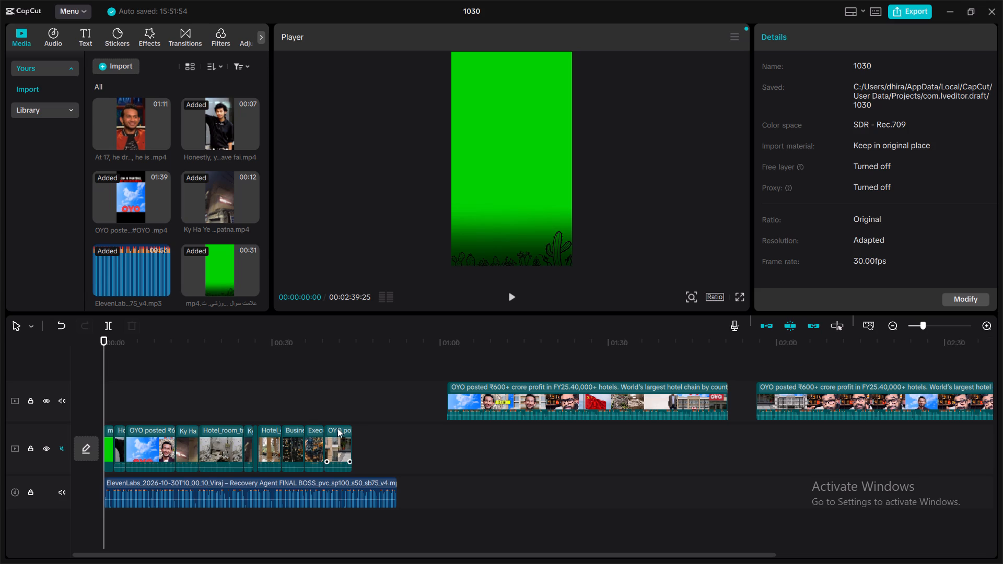
Reorder the main track so the OYO hotel building segment directly follows the first "OYO posted" clip, ahead of the Ky Ha clip.
{"action": "left_click_drag", "start_coordinate": [337, 428], "coordinate": [178, 429]}
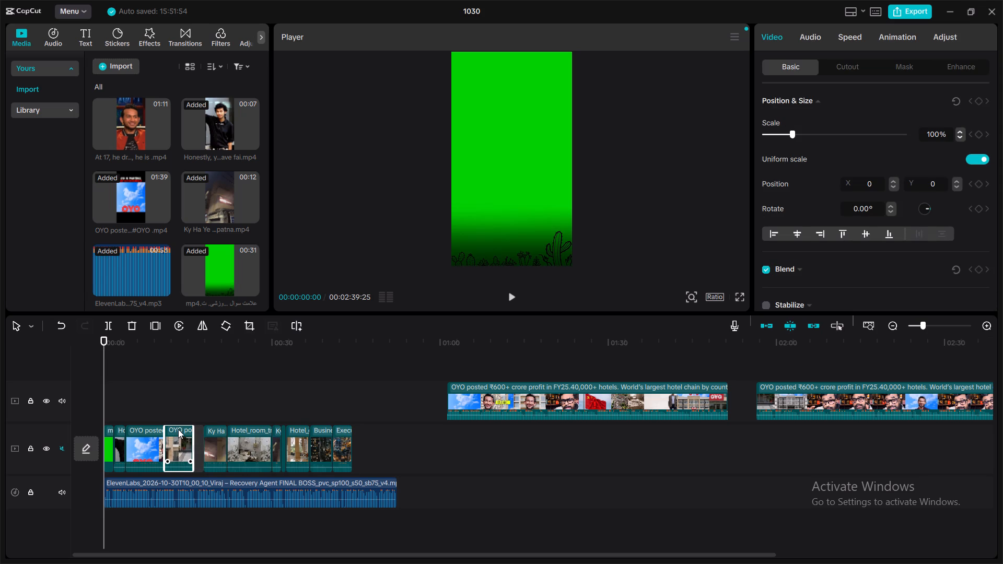
{"action": "left_click_drag", "start_coordinate": [178, 429], "coordinate": [188, 429]}
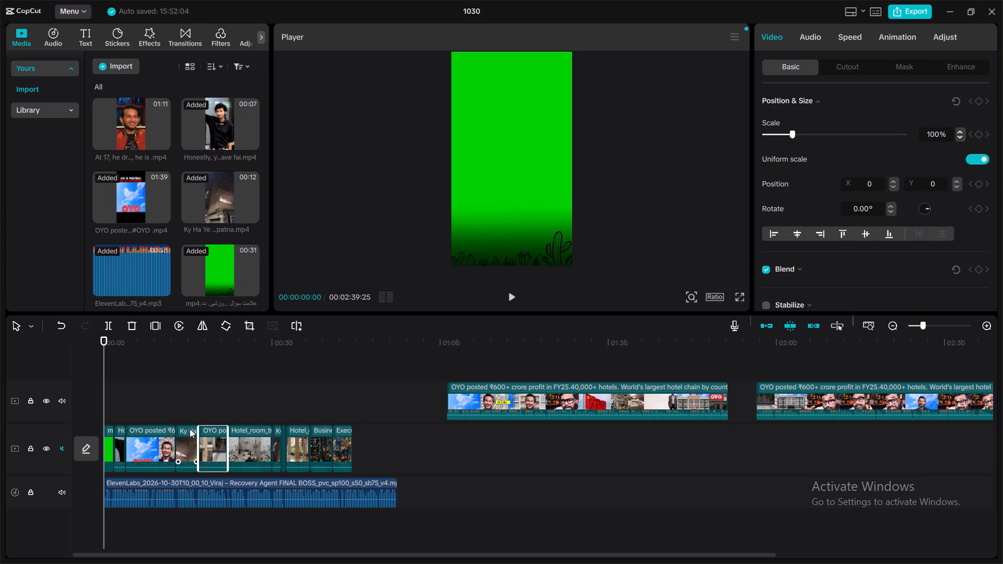
{"action": "left_click_drag", "start_coordinate": [191, 428], "coordinate": [212, 429]}
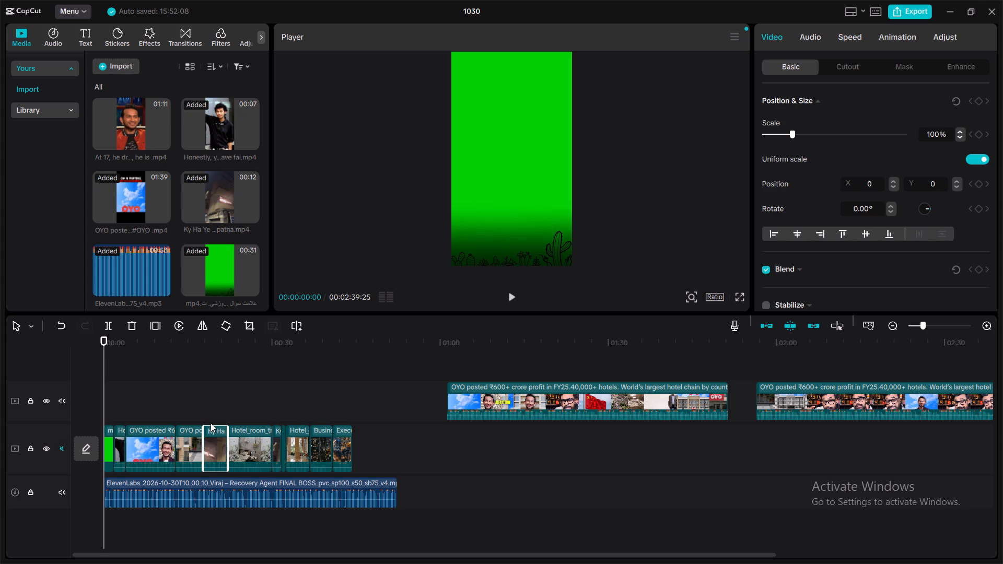
Move the longer Ky Ha clip on the main track to between the Business and Executives clips.
{"action": "left_click_drag", "start_coordinate": [208, 426], "coordinate": [311, 431]}
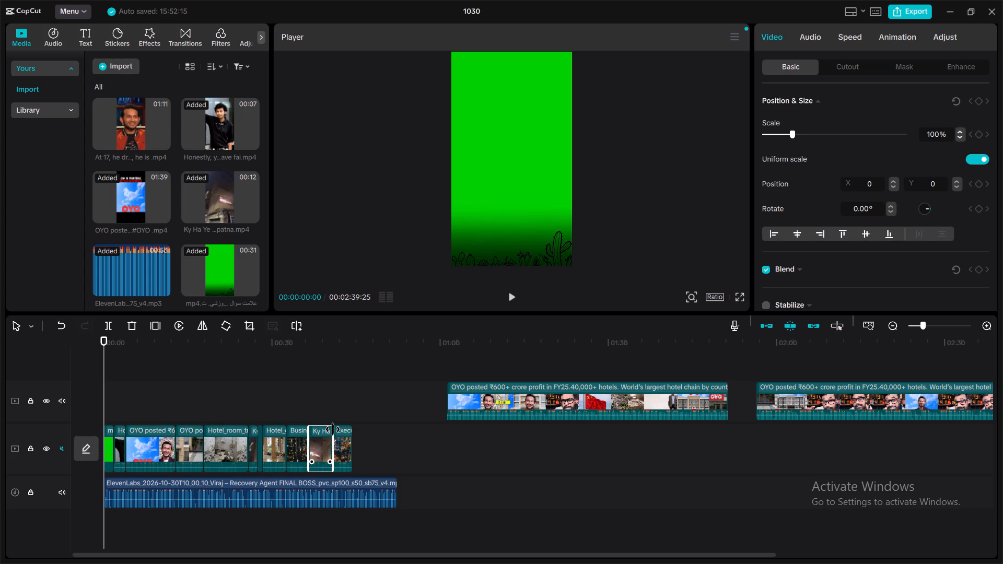
Move all main-track clips from Hotel_room through Executives together onto a new track above the others, clear of the opening section.
{"action": "left_click_drag", "start_coordinate": [206, 408], "coordinate": [277, 440]}
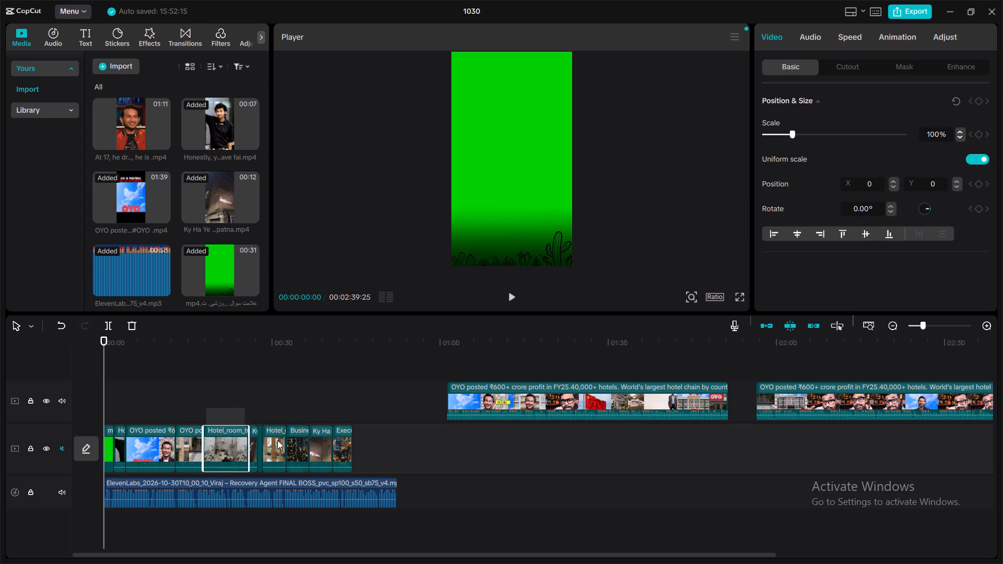
{"action": "left_click_drag", "start_coordinate": [277, 440], "coordinate": [342, 439]}
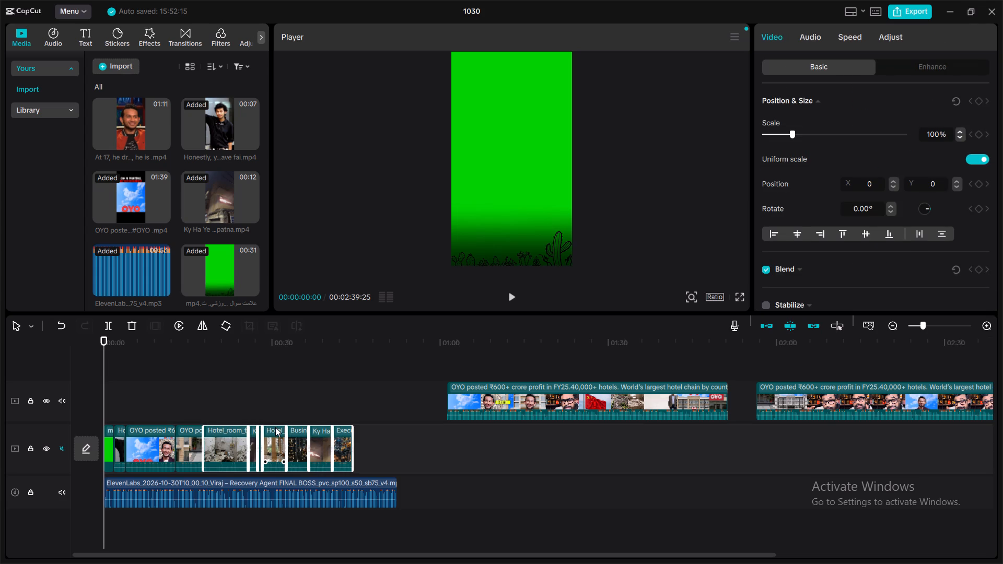
{"action": "left_click_drag", "start_coordinate": [275, 427], "coordinate": [375, 386]}
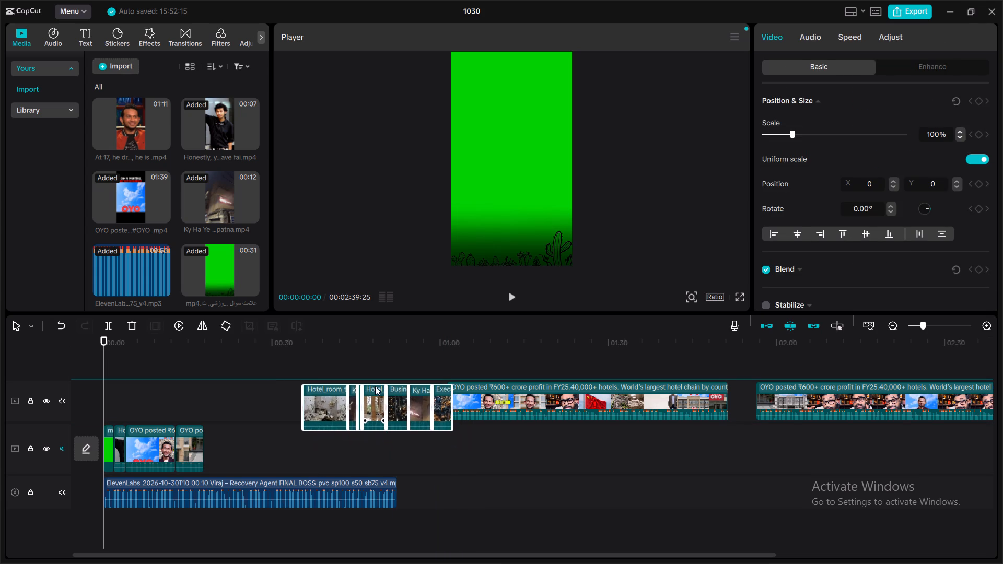
{"action": "left_click_drag", "start_coordinate": [375, 386], "coordinate": [404, 384]}
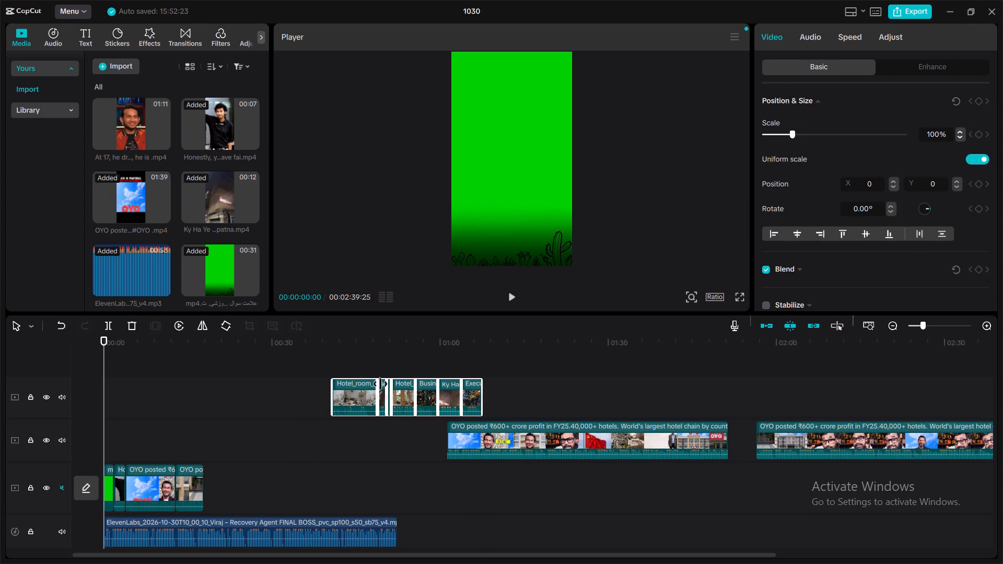
Play the opening against the voiceover and trim the end of the OYO hotel building segment to 00:00:16:25.
{"action": "left_click", "coordinate": [510, 294]}
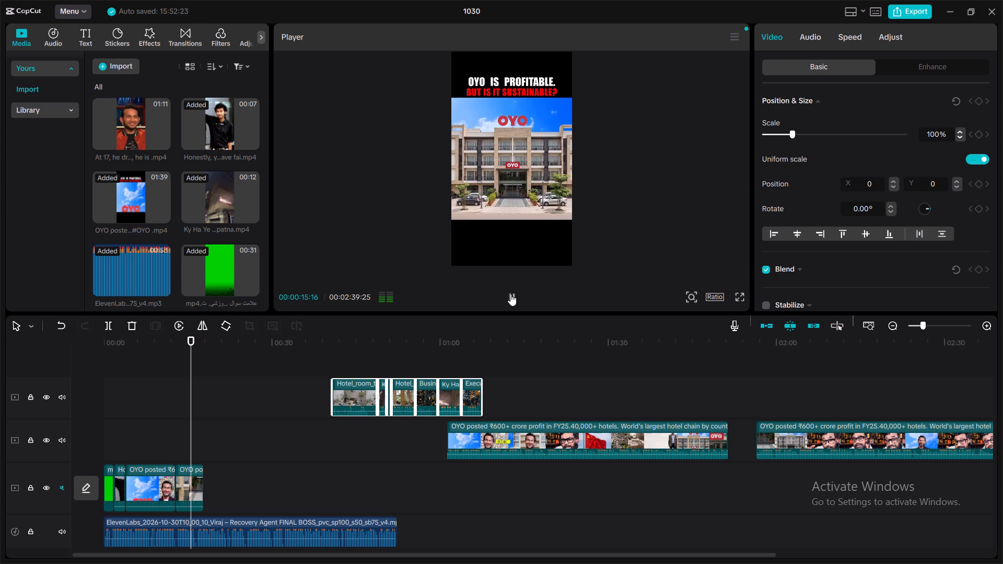
{"action": "left_click", "coordinate": [510, 294]}
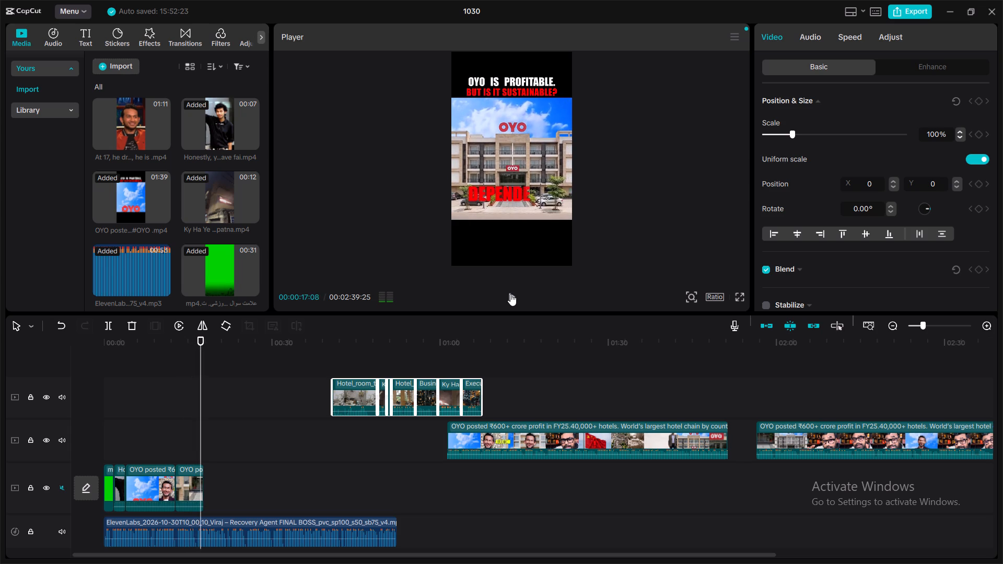
{"action": "left_click", "coordinate": [510, 294]}
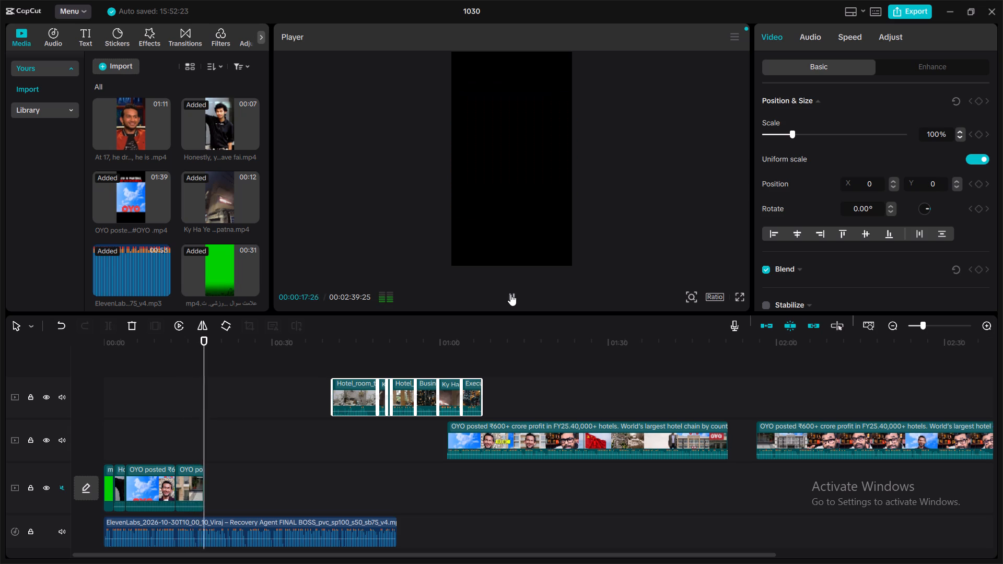
{"action": "left_click", "coordinate": [510, 294]}
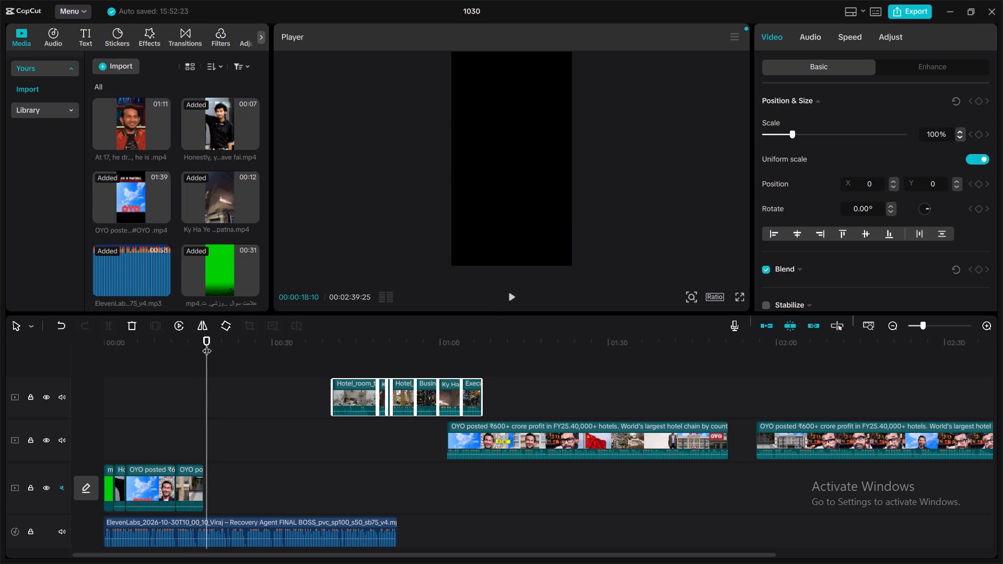
{"action": "left_click_drag", "start_coordinate": [207, 344], "coordinate": [190, 348]}
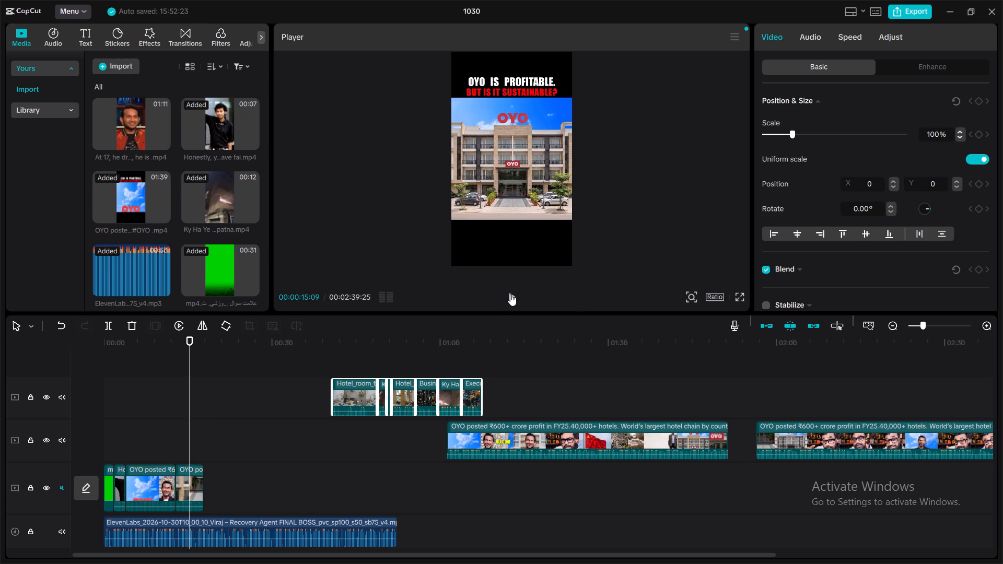
{"action": "left_click", "coordinate": [510, 294]}
{"action": "left_click", "coordinate": [510, 294]}
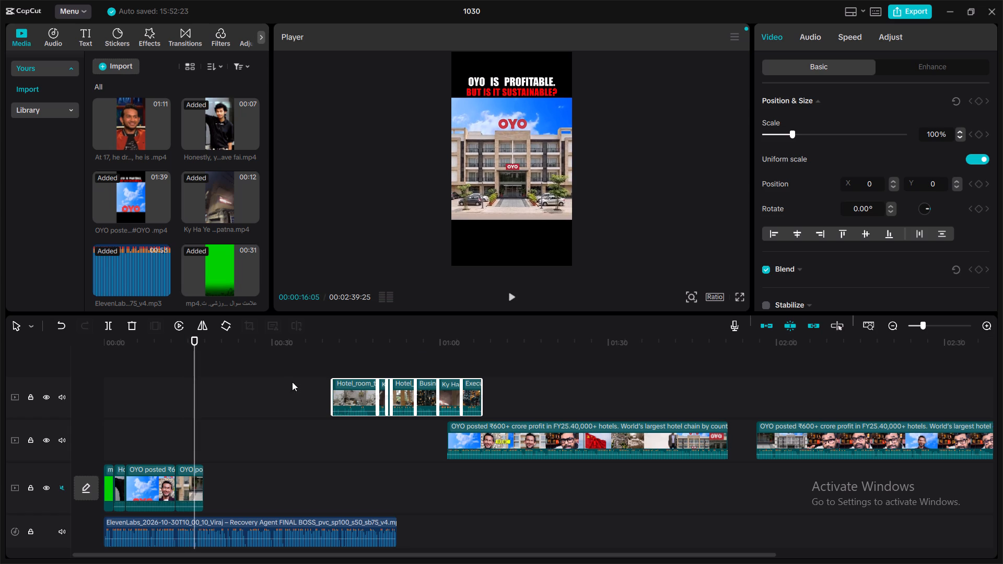
{"action": "left_click", "coordinate": [510, 293]}
{"action": "left_click", "coordinate": [510, 293]}
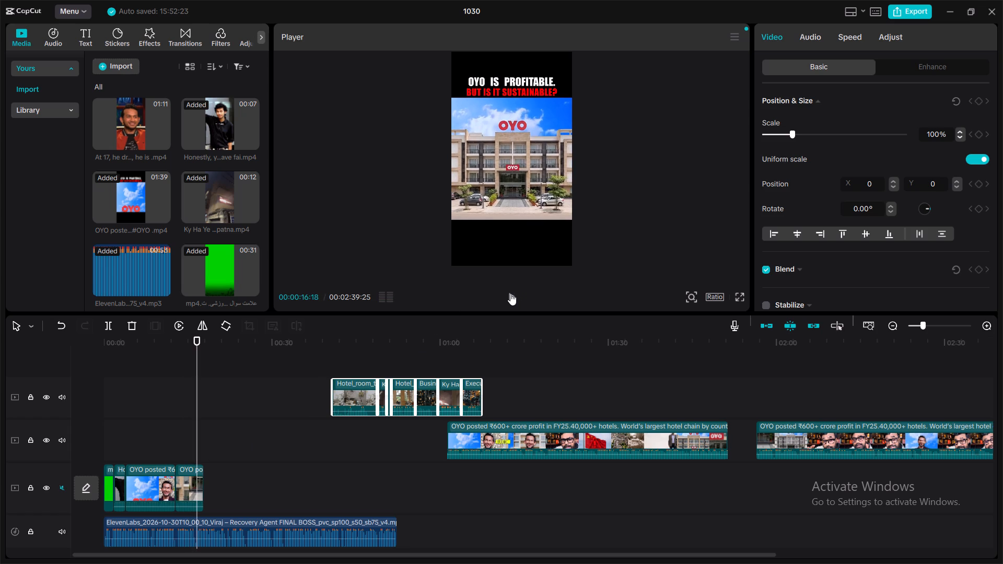
{"action": "left_click", "coordinate": [510, 293]}
{"action": "left_click", "coordinate": [510, 293]}
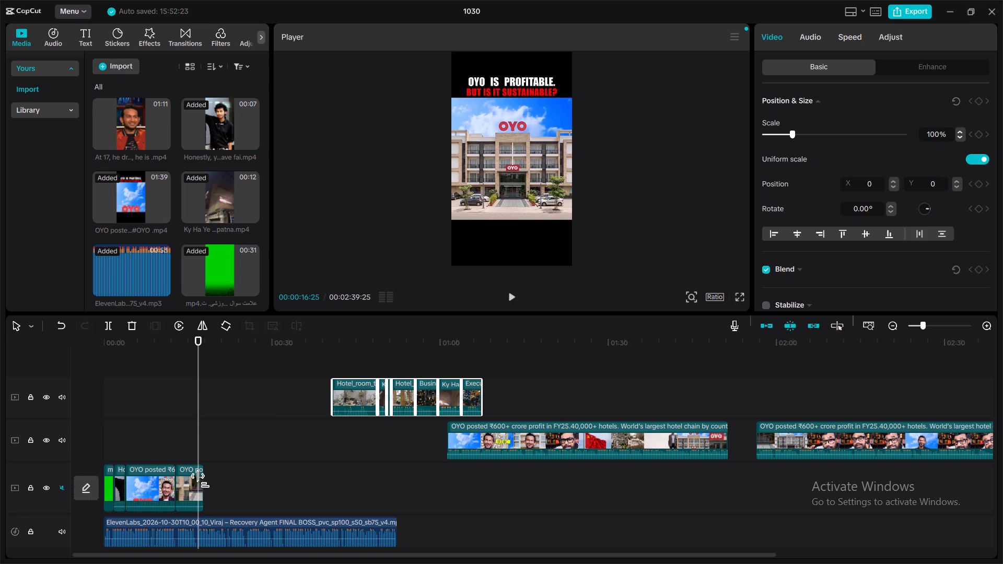
{"action": "left_click_drag", "start_coordinate": [203, 476], "coordinate": [197, 476]}
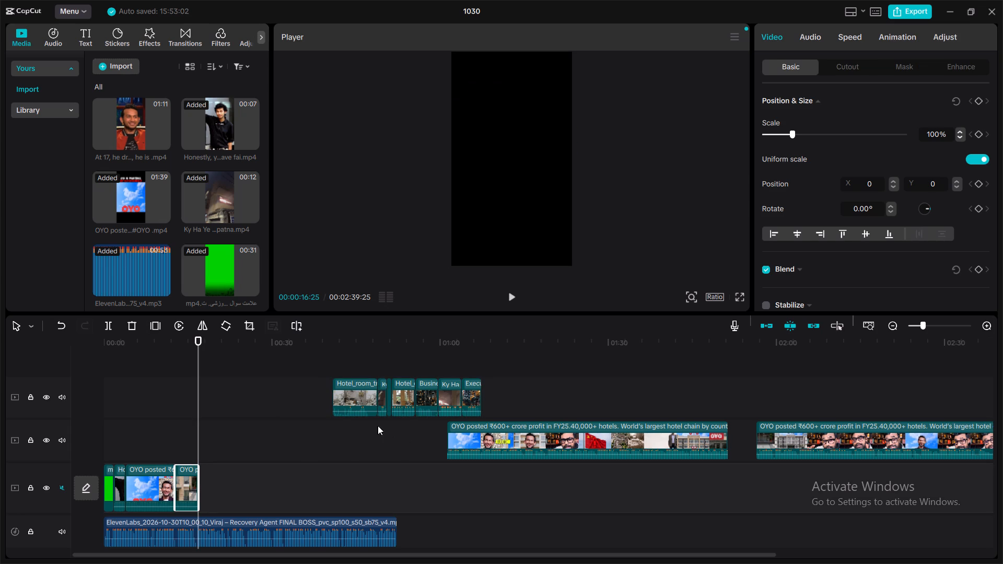
Place the Hotel_room clip on the main track directly after the OYO hotel building segment and play it against the voiceover.
{"action": "left_click_drag", "start_coordinate": [354, 379], "coordinate": [280, 469]}
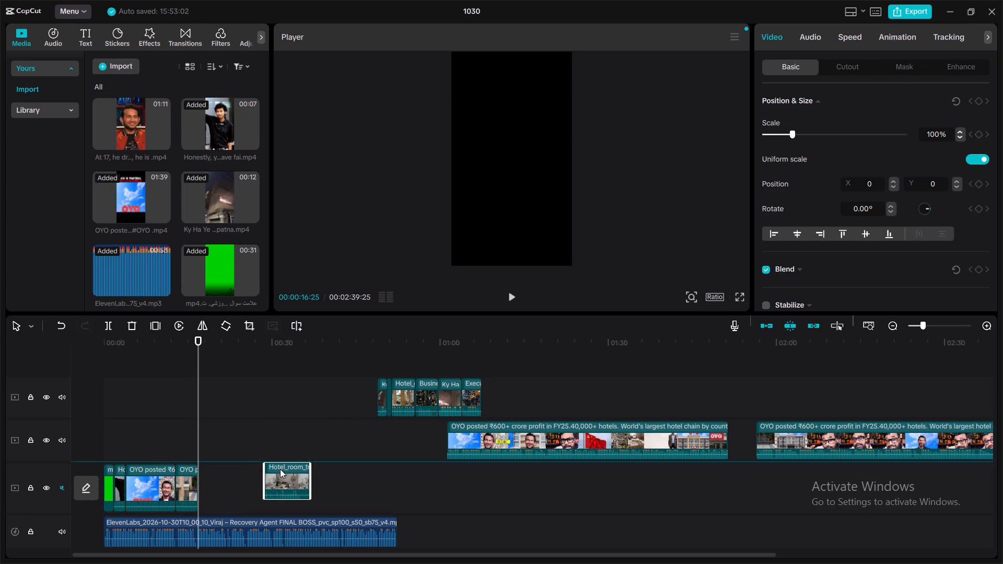
{"action": "left_click_drag", "start_coordinate": [280, 469], "coordinate": [277, 472]}
{"action": "left_click", "coordinate": [506, 299]}
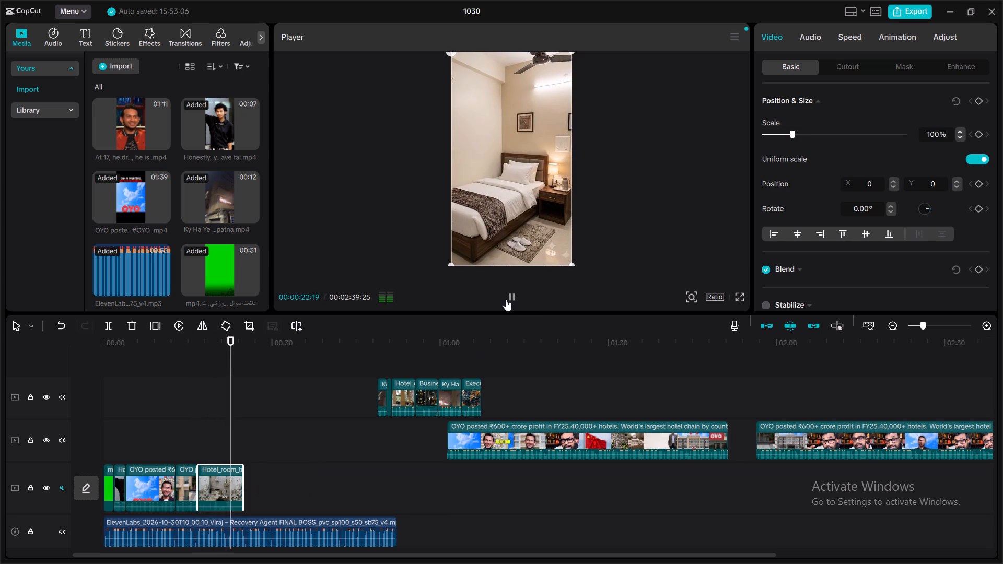
{"action": "left_click", "coordinate": [506, 299]}
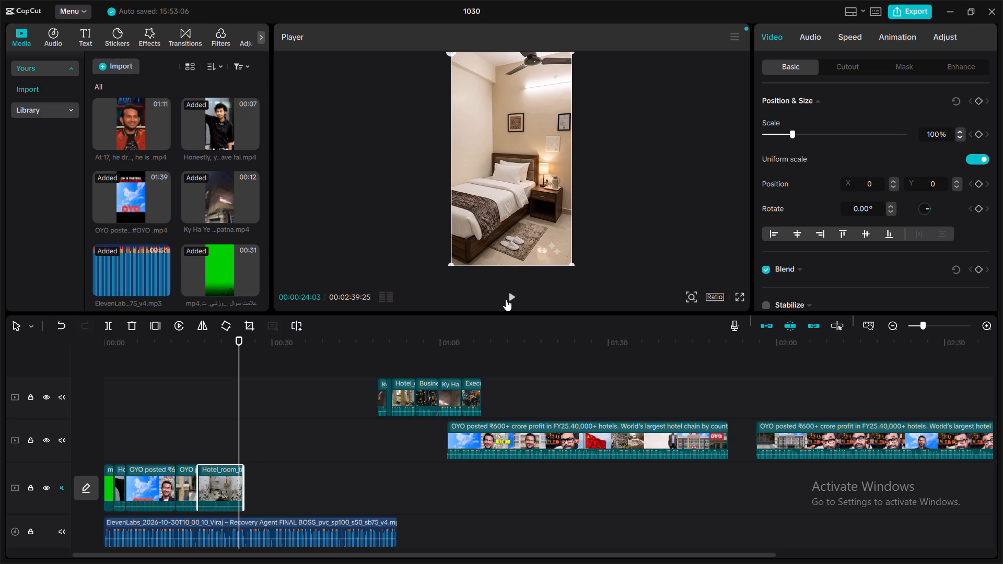
{"action": "left_click", "coordinate": [513, 292]}
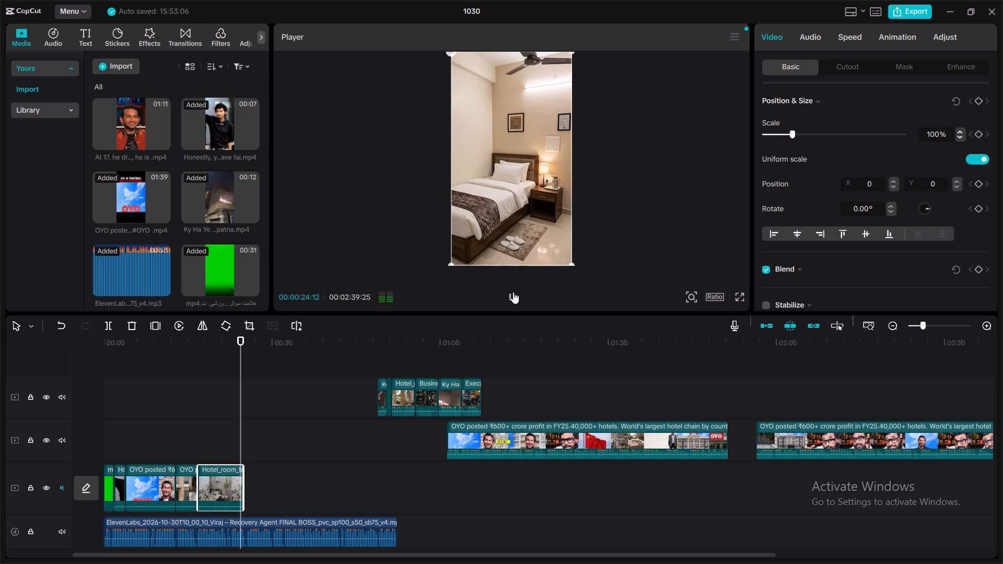
{"action": "left_click", "coordinate": [513, 292]}
{"action": "left_click", "coordinate": [513, 292]}
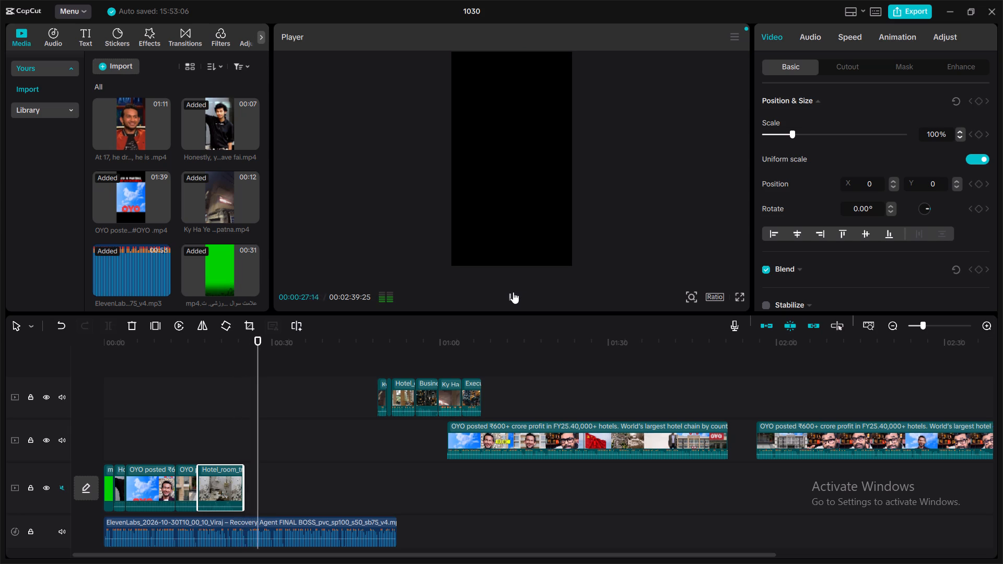
{"action": "left_click", "coordinate": [513, 292]}
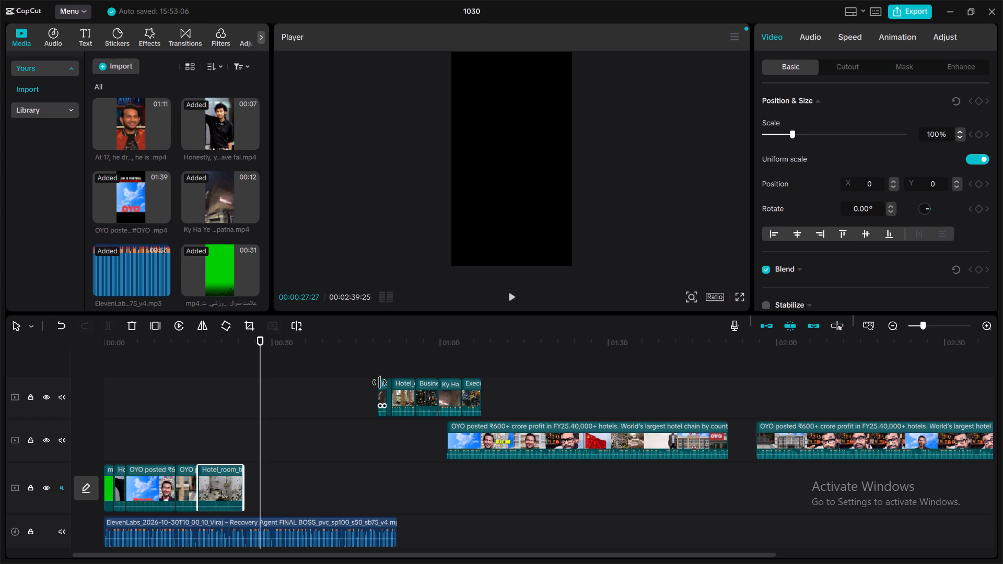
Try the short Ky Ha OYO sign clip after the Hotel_room clip on the main track, and delete it.
{"action": "left_click_drag", "start_coordinate": [382, 384], "coordinate": [376, 397]}
{"action": "left_click_drag", "start_coordinate": [376, 397], "coordinate": [331, 480]}
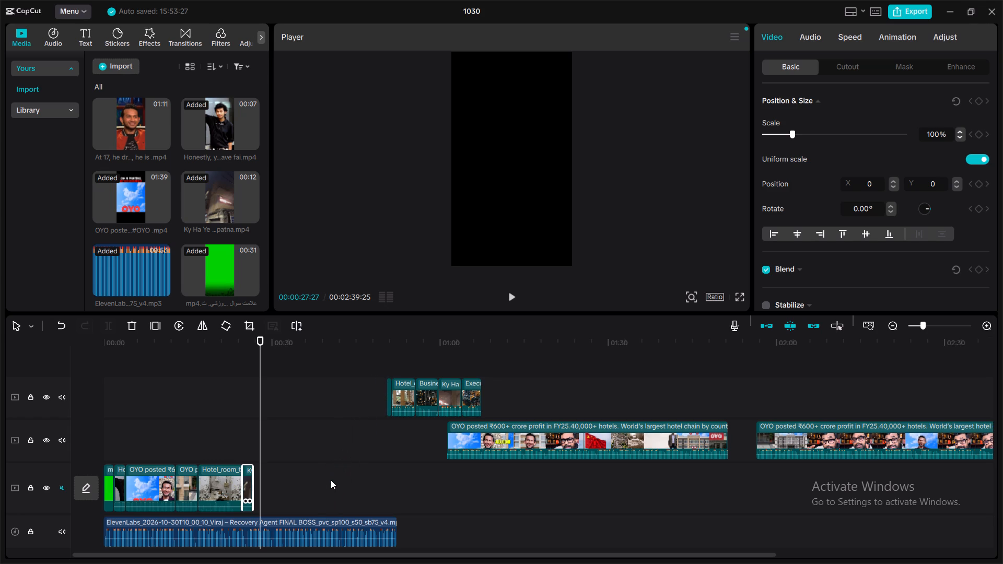
{"action": "left_click", "coordinate": [239, 431]}
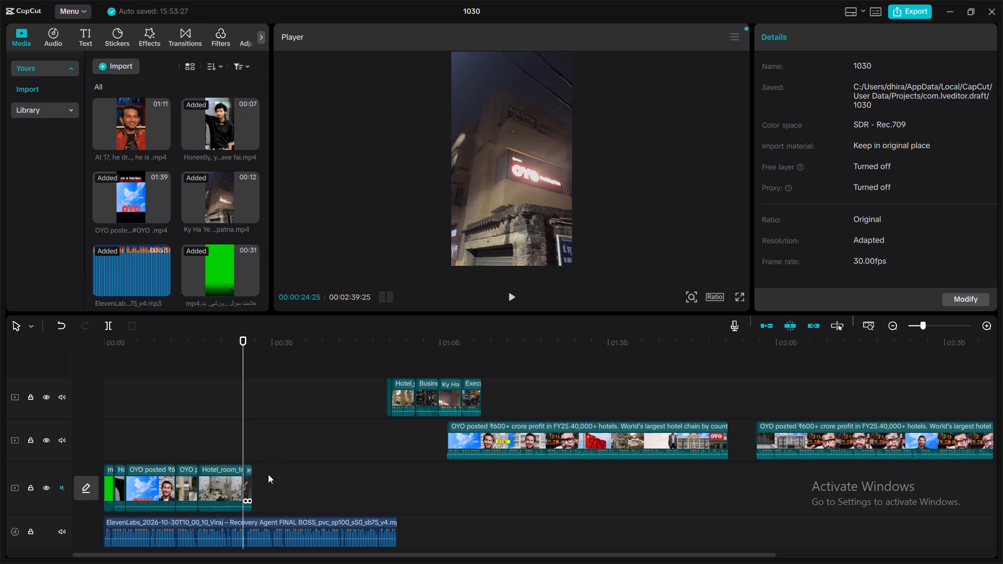
{"action": "left_click", "coordinate": [250, 469]}
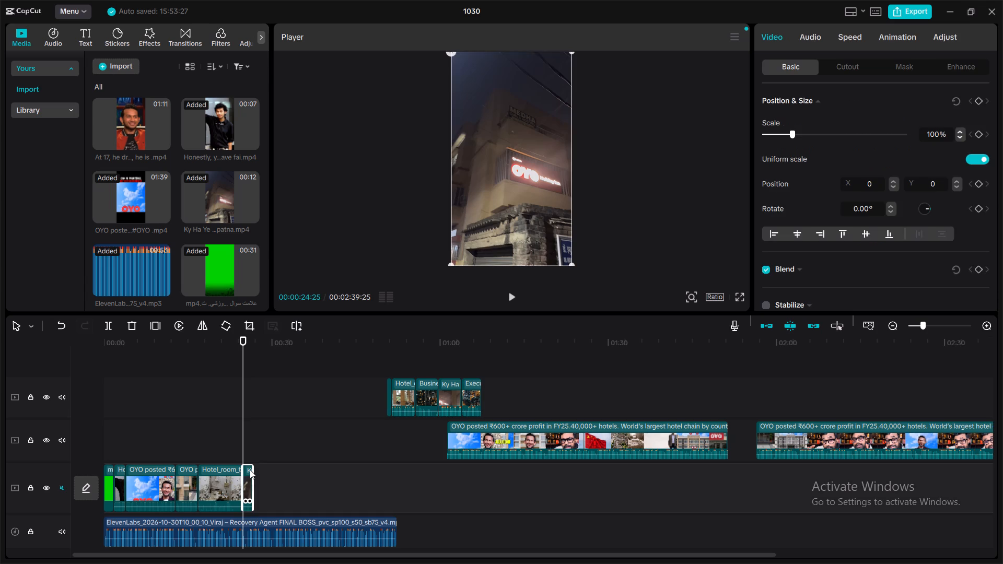
{"action": "key", "text": "BackSpace"}
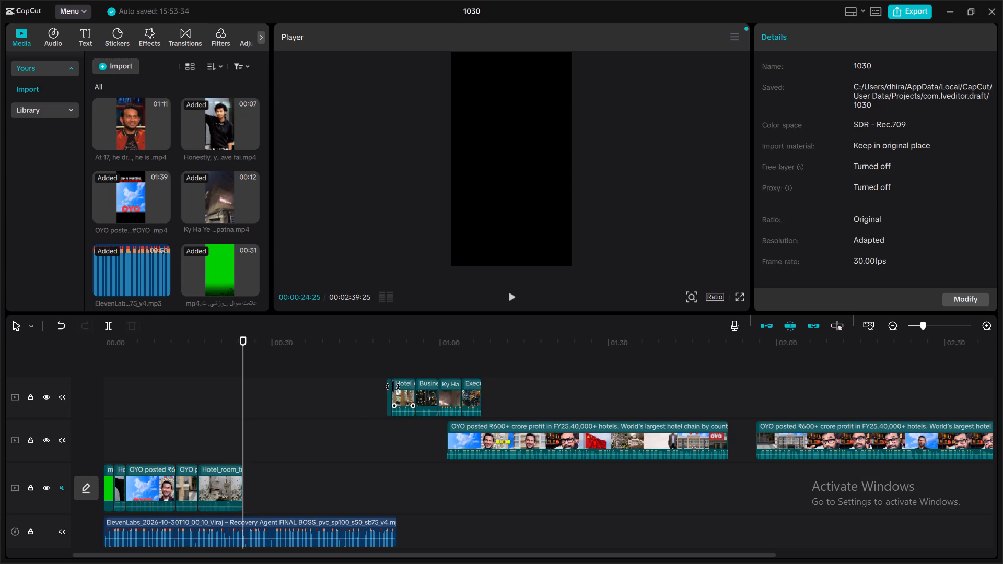
Move the very short globe clip to the main track directly after the Hotel_room clip and preview it with the voiceover.
{"action": "left_click_drag", "start_coordinate": [387, 394], "coordinate": [342, 481]}
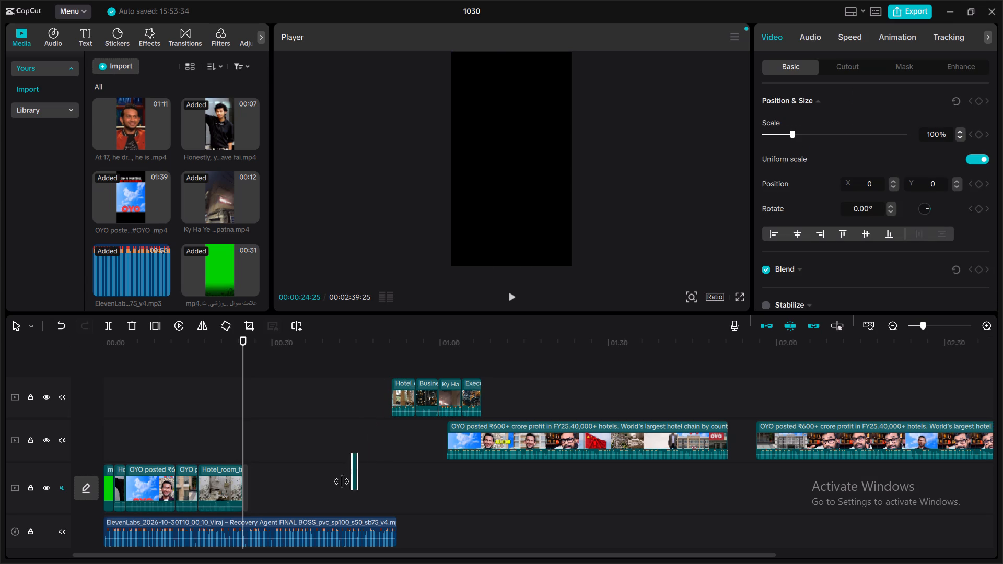
{"action": "left_click_drag", "start_coordinate": [342, 481], "coordinate": [331, 492]}
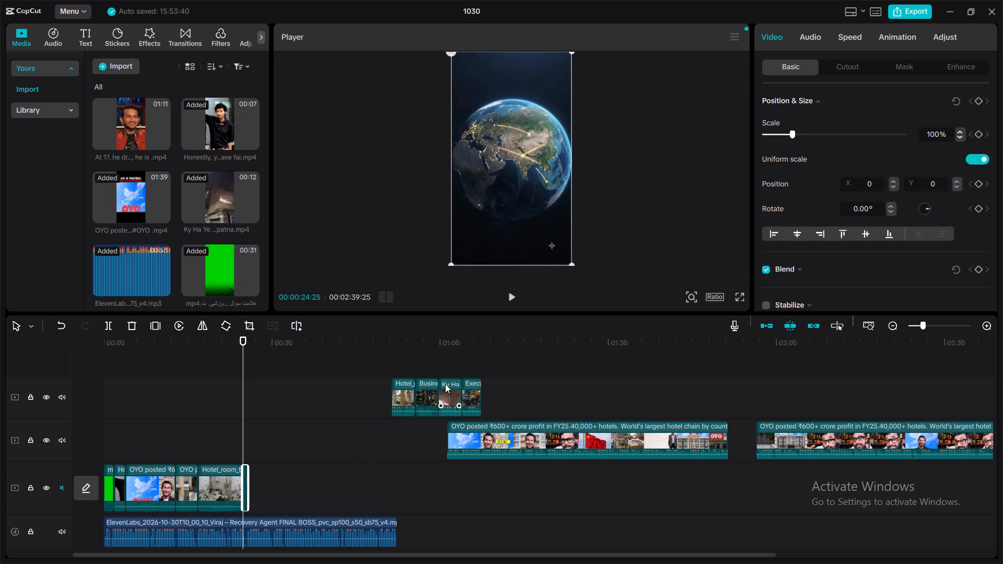
{"action": "left_click", "coordinate": [512, 296]}
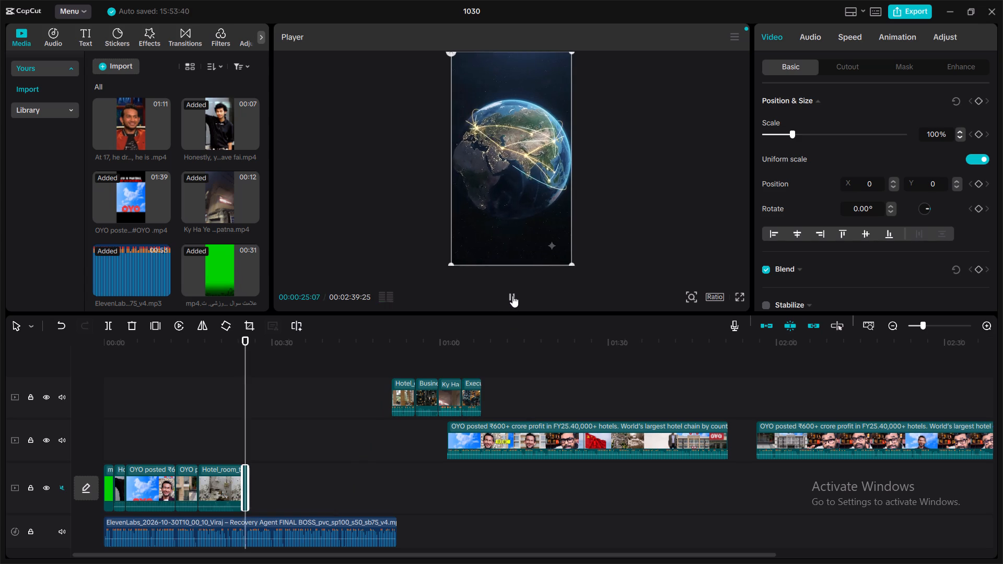
{"action": "left_click", "coordinate": [512, 296]}
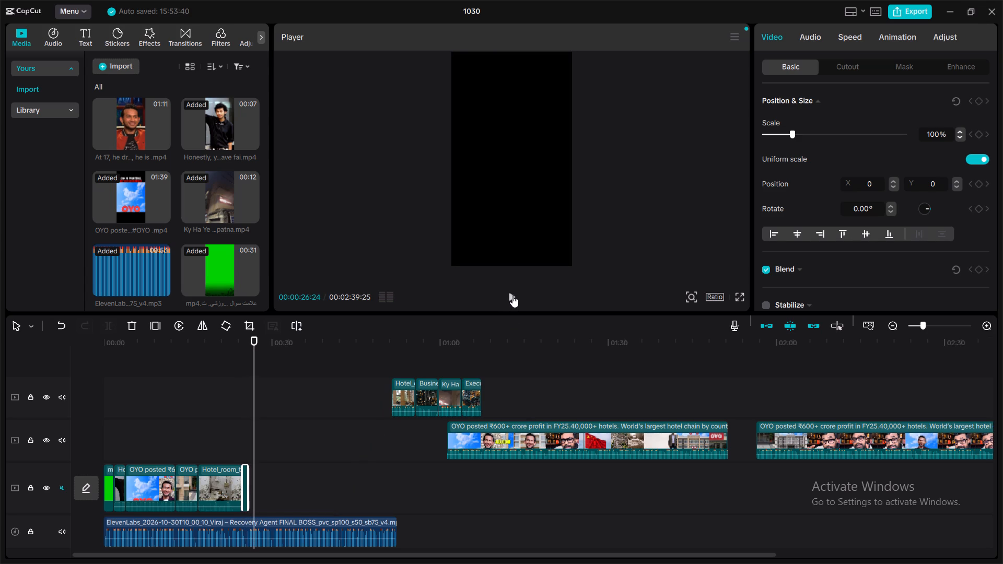
Move the hotel exterior clip to the main track after the globe clip and return the playhead to the globe clip's start at 00:00:24:25.
{"action": "left_click_drag", "start_coordinate": [404, 379], "coordinate": [363, 441]}
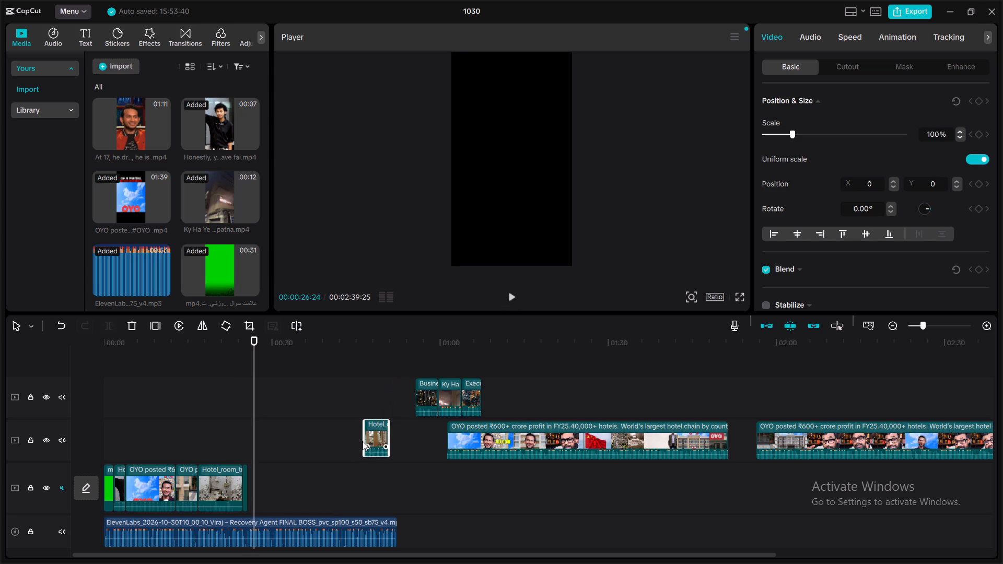
{"action": "left_click_drag", "start_coordinate": [363, 441], "coordinate": [339, 469]}
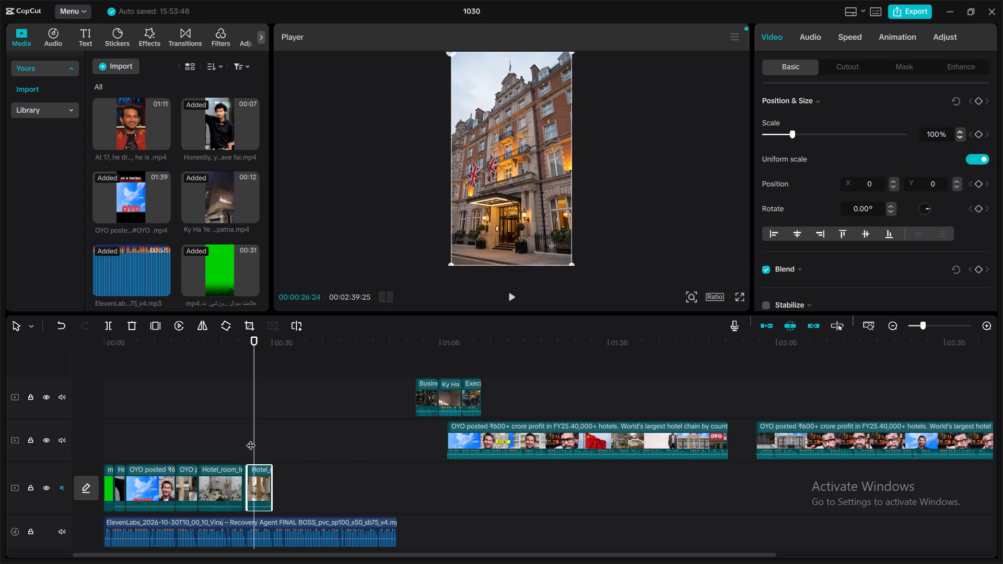
{"action": "left_click_drag", "start_coordinate": [250, 439], "coordinate": [245, 439]}
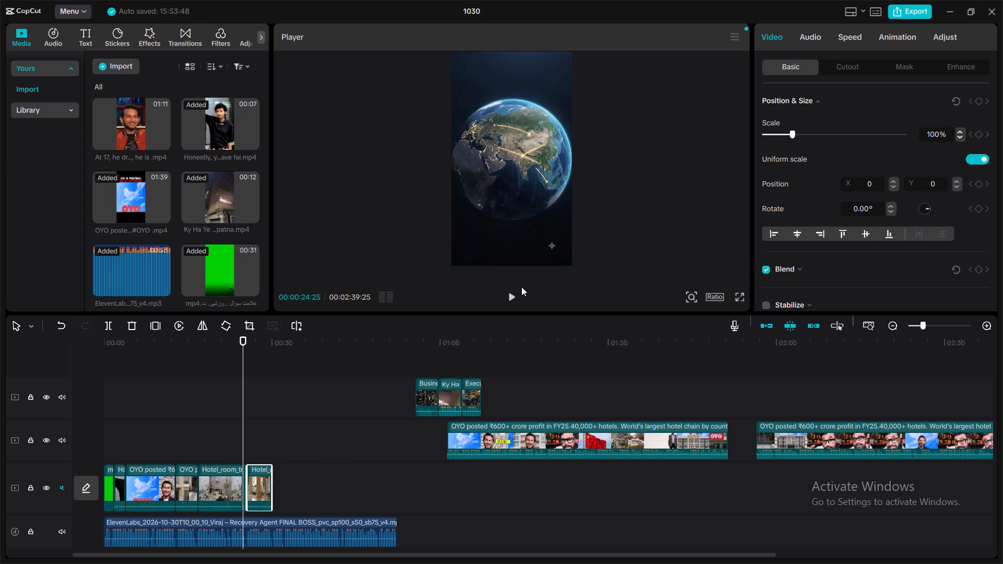
Preview the globe and hotel exterior clips with the voiceover and move both from the main track to the upper track.
{"action": "left_click", "coordinate": [516, 292]}
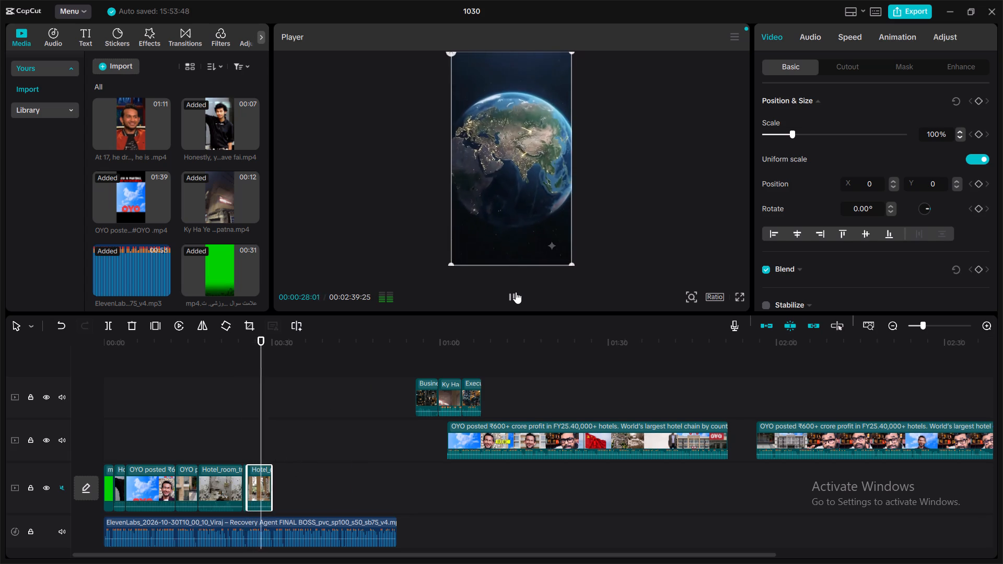
{"action": "left_click", "coordinate": [516, 292]}
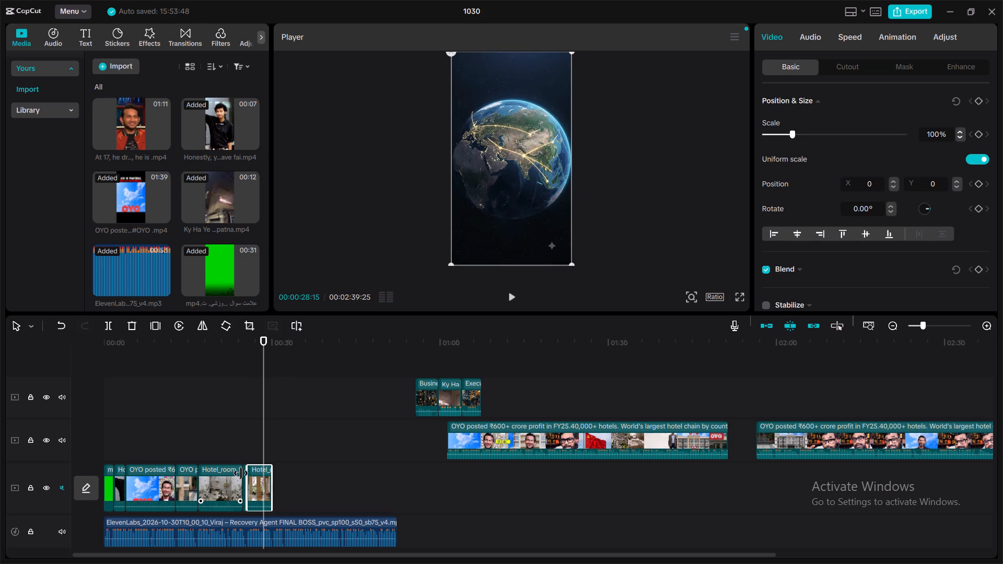
{"action": "left_click_drag", "start_coordinate": [241, 475], "coordinate": [248, 475]}
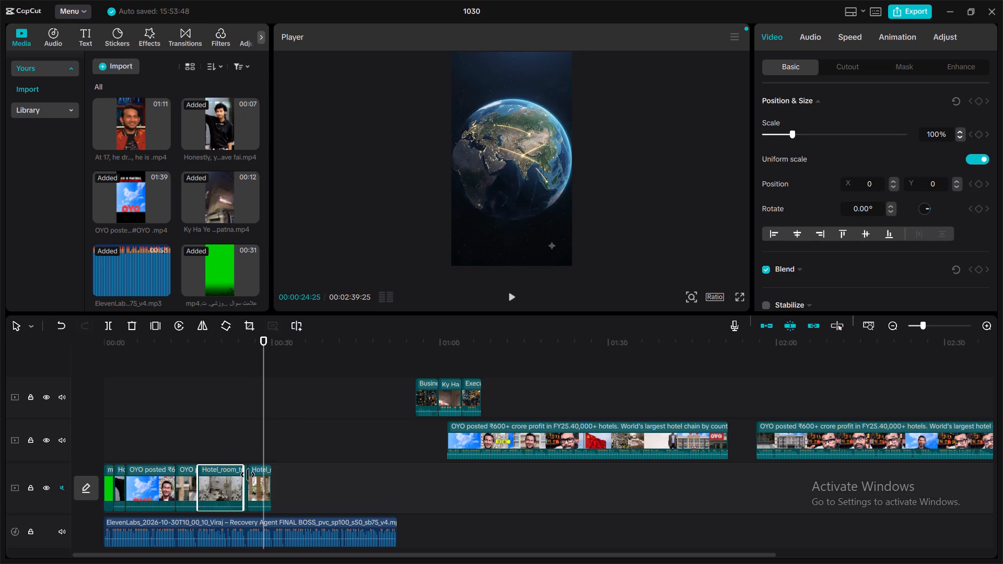
{"action": "left_click_drag", "start_coordinate": [263, 429], "coordinate": [235, 436]}
{"action": "left_click_drag", "start_coordinate": [259, 468], "coordinate": [294, 440]}
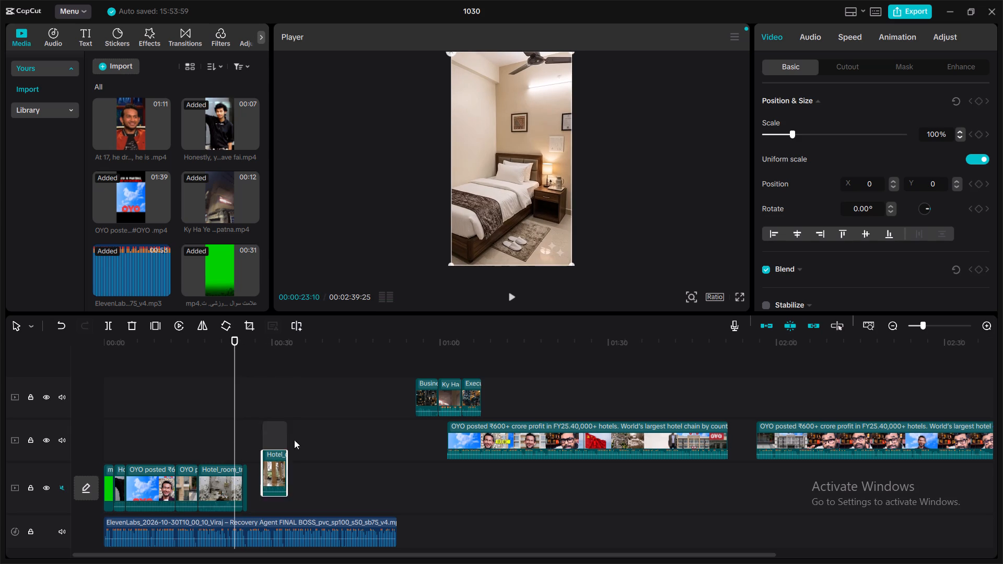
{"action": "left_click_drag", "start_coordinate": [294, 440], "coordinate": [351, 391]}
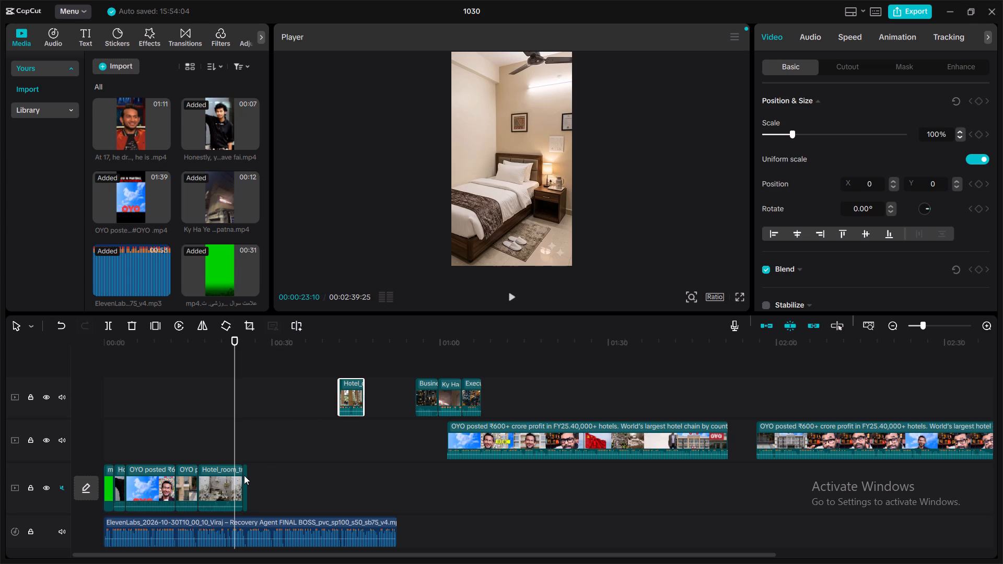
{"action": "left_click_drag", "start_coordinate": [244, 475], "coordinate": [298, 385]}
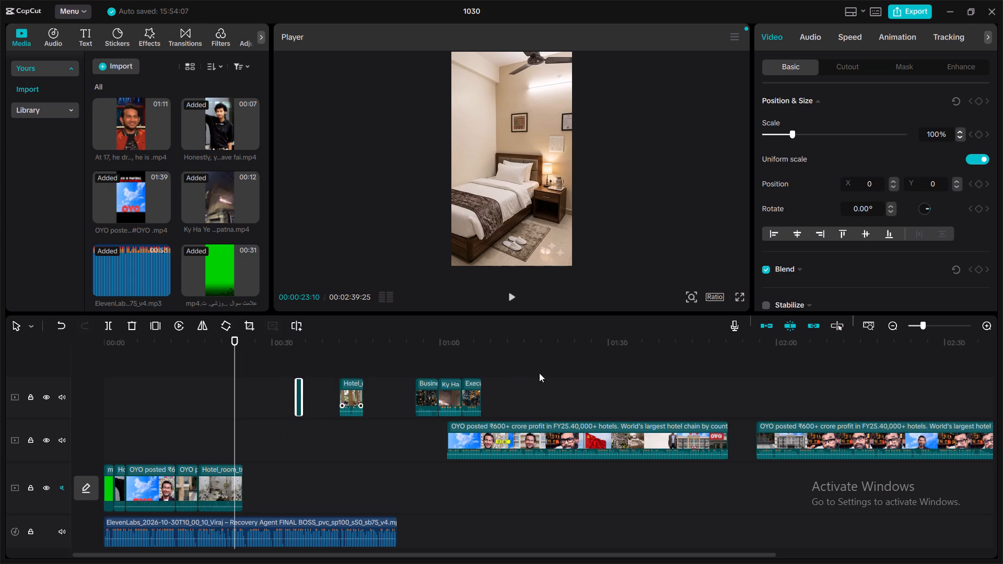
Scrub through the long OYO profit clips and the spare clips on the upper tracks for footage matching the voiceover.
{"action": "left_click", "coordinate": [774, 390]}
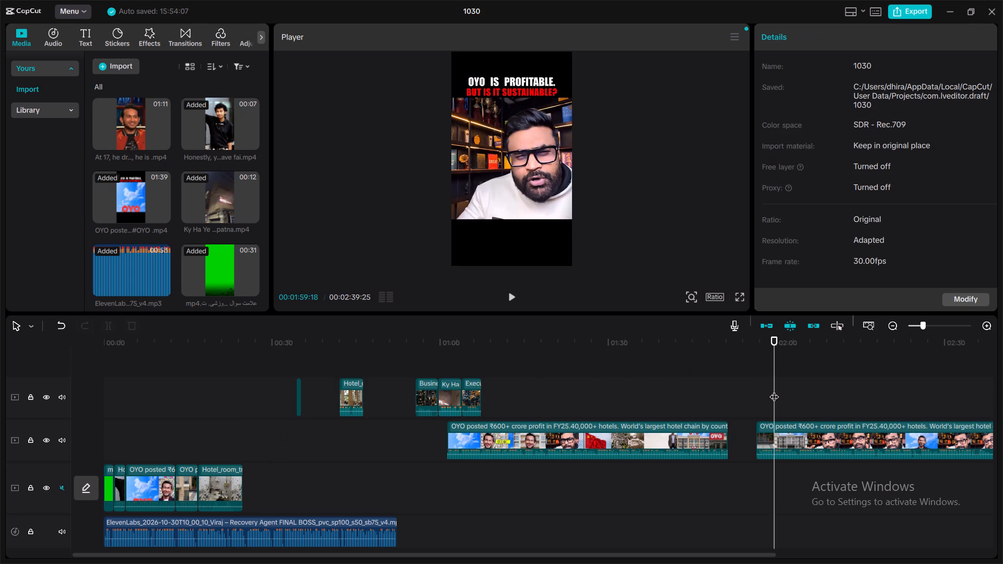
{"action": "left_click_drag", "start_coordinate": [774, 390], "coordinate": [915, 398]}
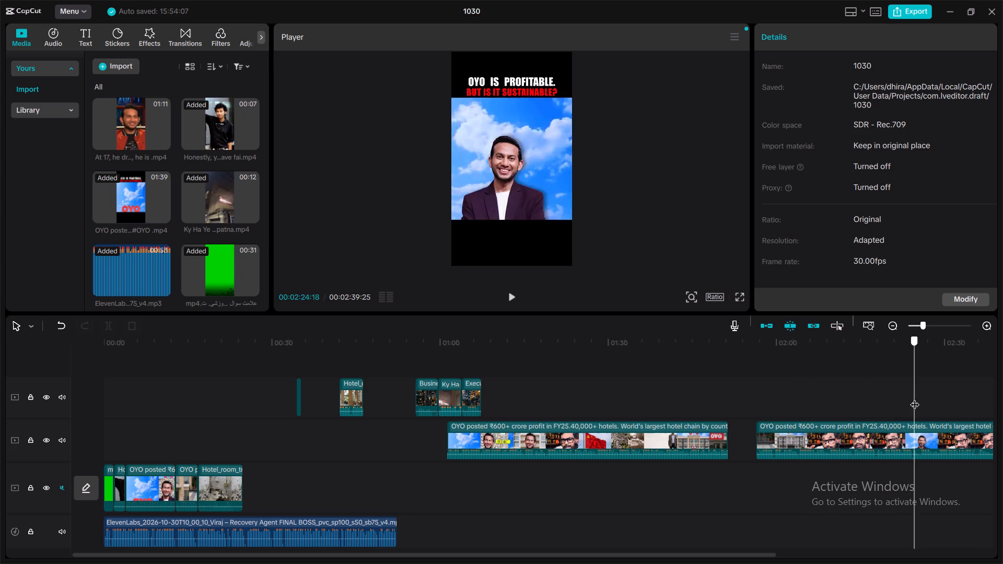
{"action": "left_click_drag", "start_coordinate": [915, 398], "coordinate": [830, 416]}
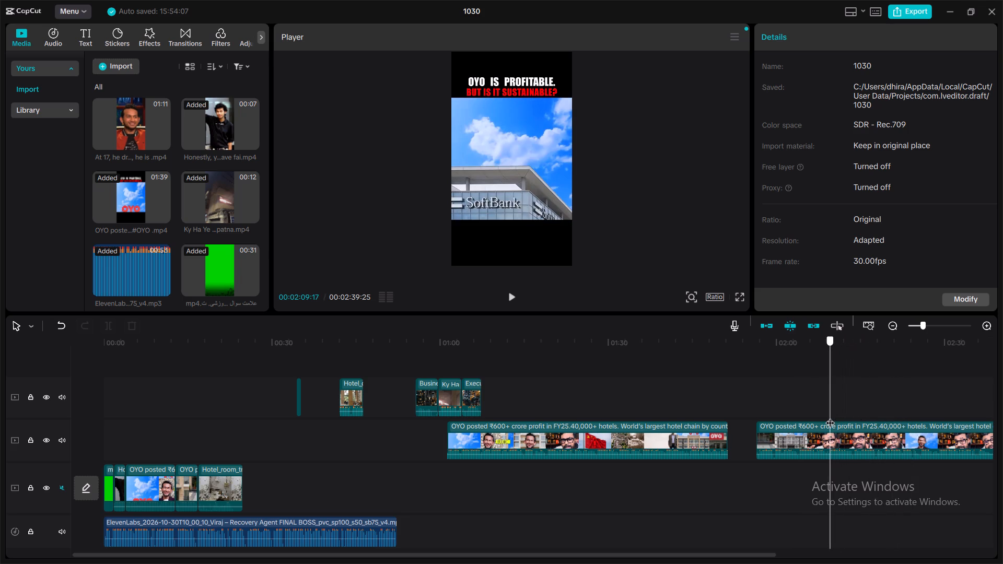
{"action": "left_click_drag", "start_coordinate": [830, 416], "coordinate": [853, 416]}
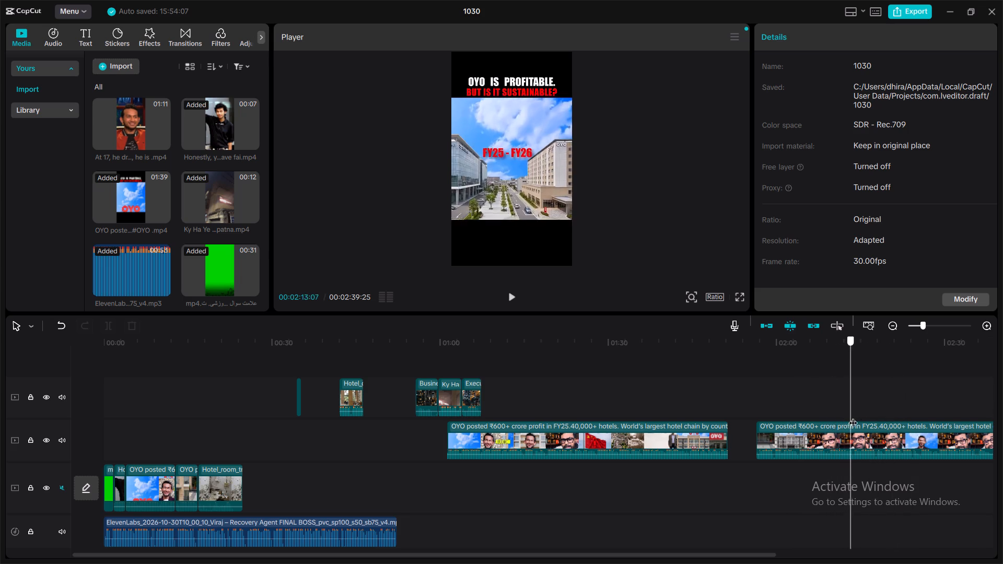
{"action": "left_click_drag", "start_coordinate": [853, 416], "coordinate": [908, 438]}
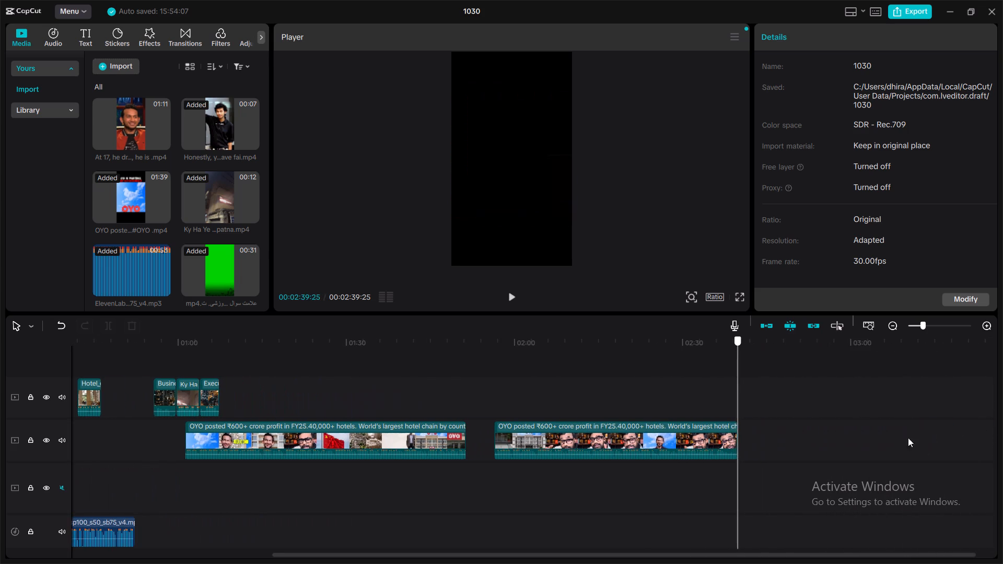
{"action": "left_click_drag", "start_coordinate": [908, 438], "coordinate": [389, 425]}
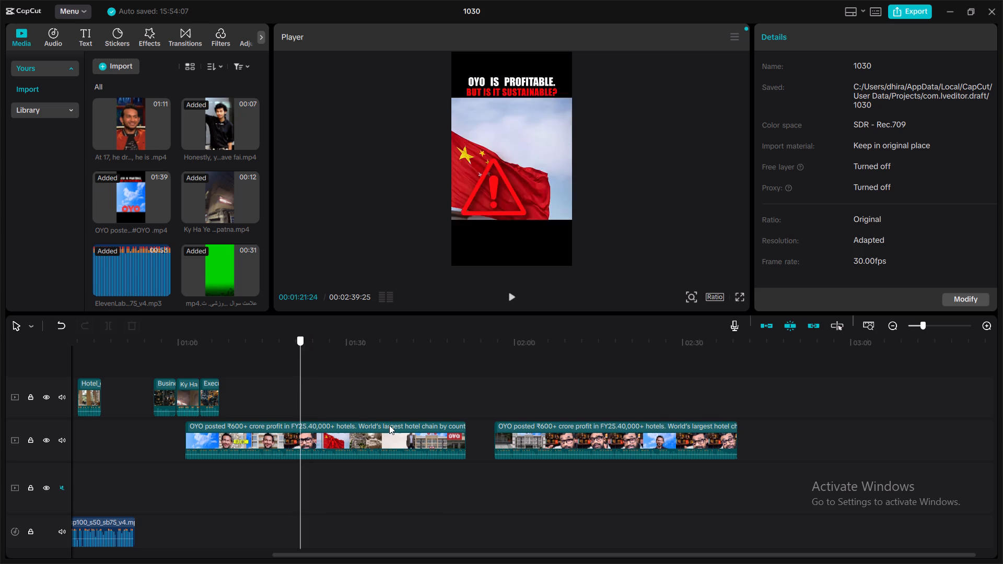
{"action": "left_click_drag", "start_coordinate": [389, 425], "coordinate": [730, 426]}
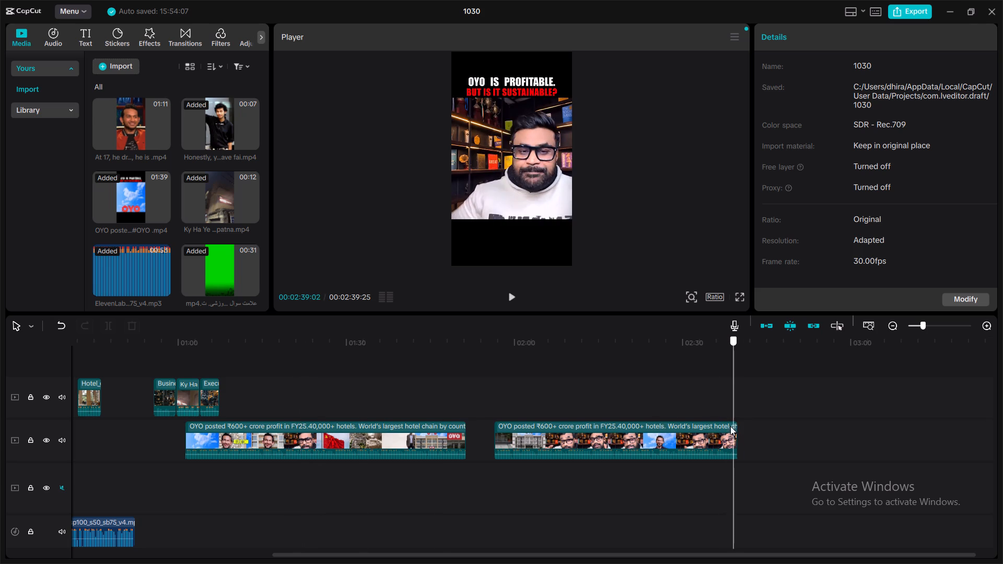
{"action": "left_click_drag", "start_coordinate": [730, 426], "coordinate": [379, 383]}
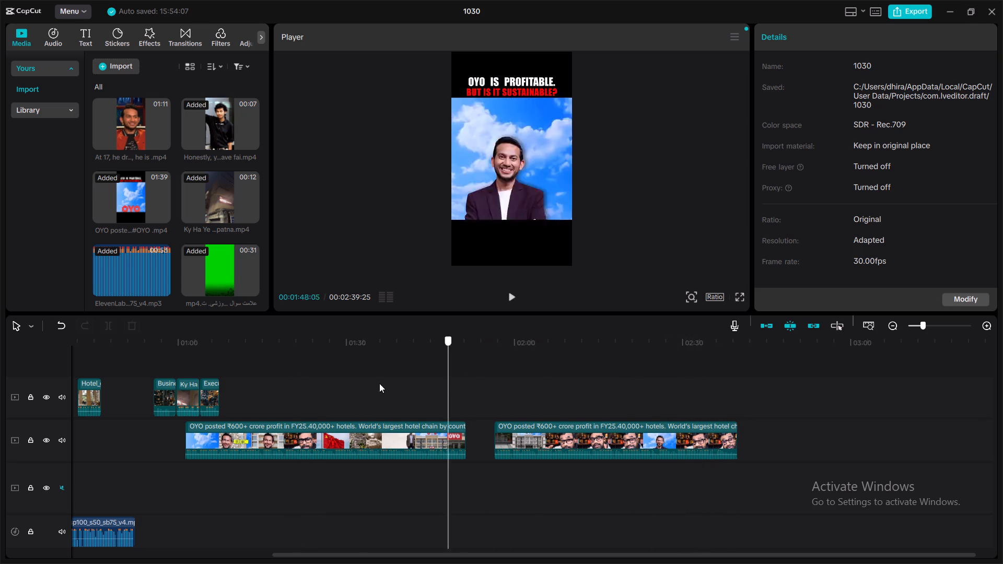
{"action": "left_click_drag", "start_coordinate": [379, 383], "coordinate": [192, 383]}
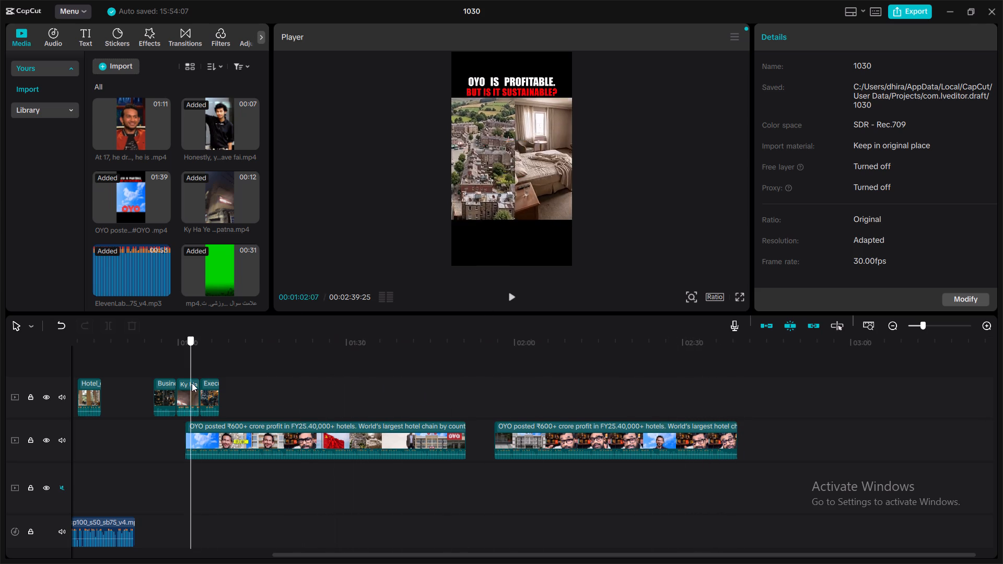
{"action": "left_click_drag", "start_coordinate": [192, 383], "coordinate": [201, 383]}
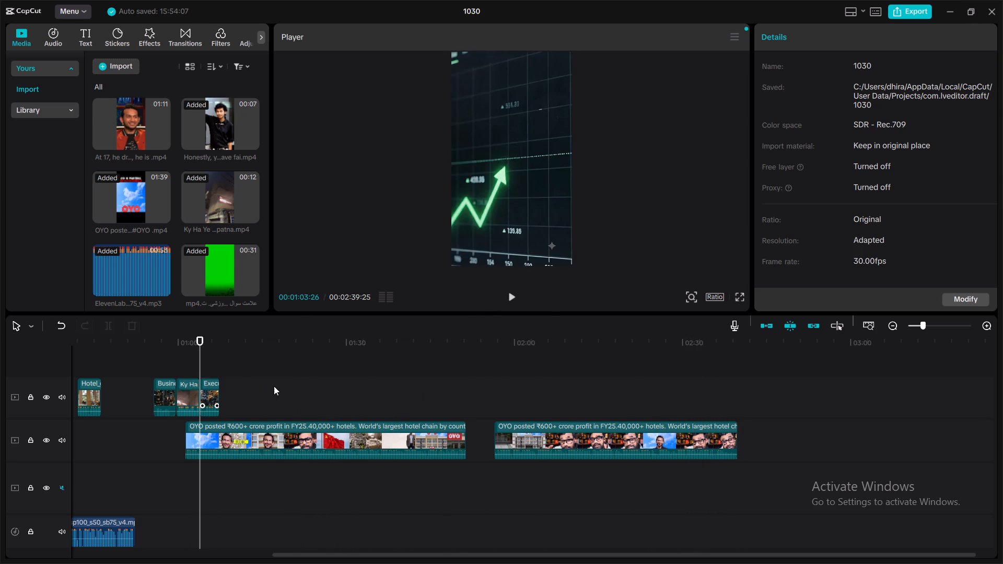
{"action": "scroll", "coordinate": [274, 386], "scroll_direction": "right", "scroll_amount": 3}
{"action": "left_click", "coordinate": [251, 398]}
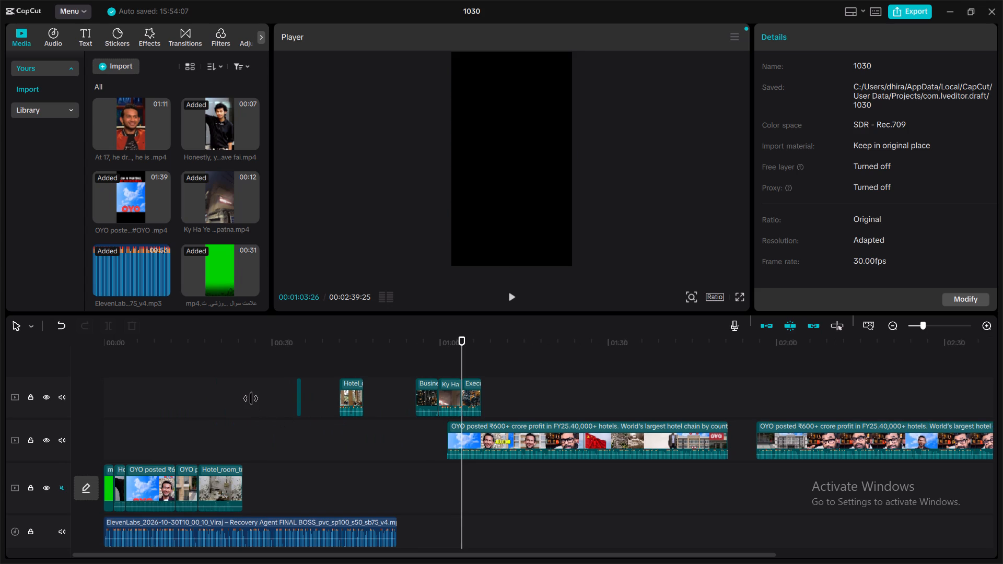
Copy the OYO hotel building segment from the main track, paste it at 00:00:24:25 and move the copy to the top track.
{"action": "left_click_drag", "start_coordinate": [251, 398], "coordinate": [243, 398]}
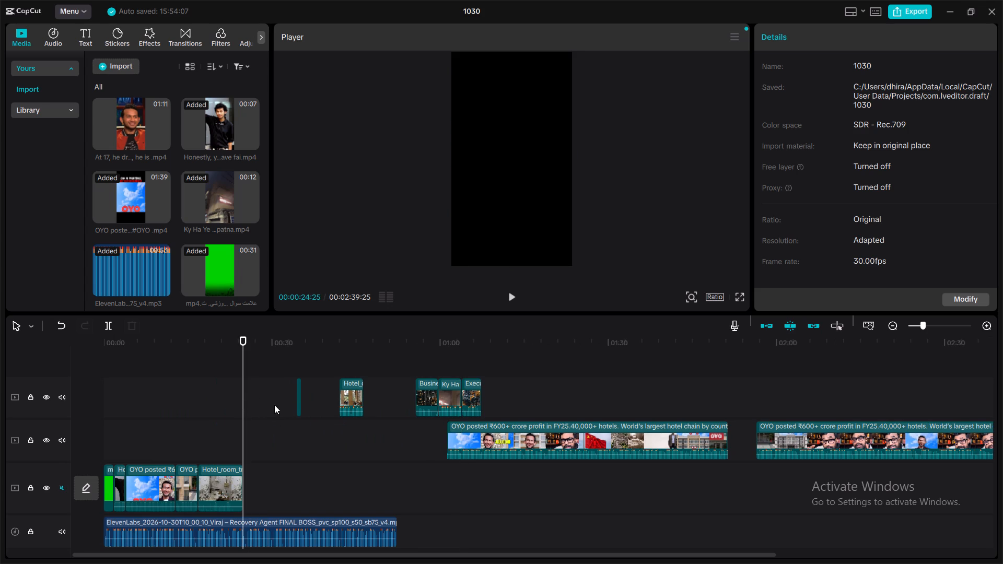
{"action": "left_click", "coordinate": [181, 468]}
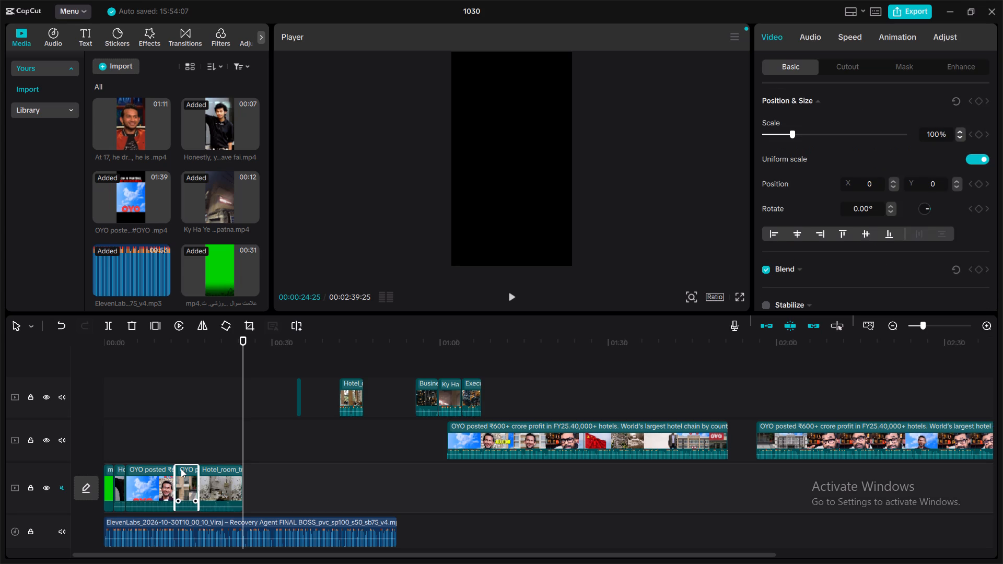
{"action": "key", "text": "ctrl+c"}
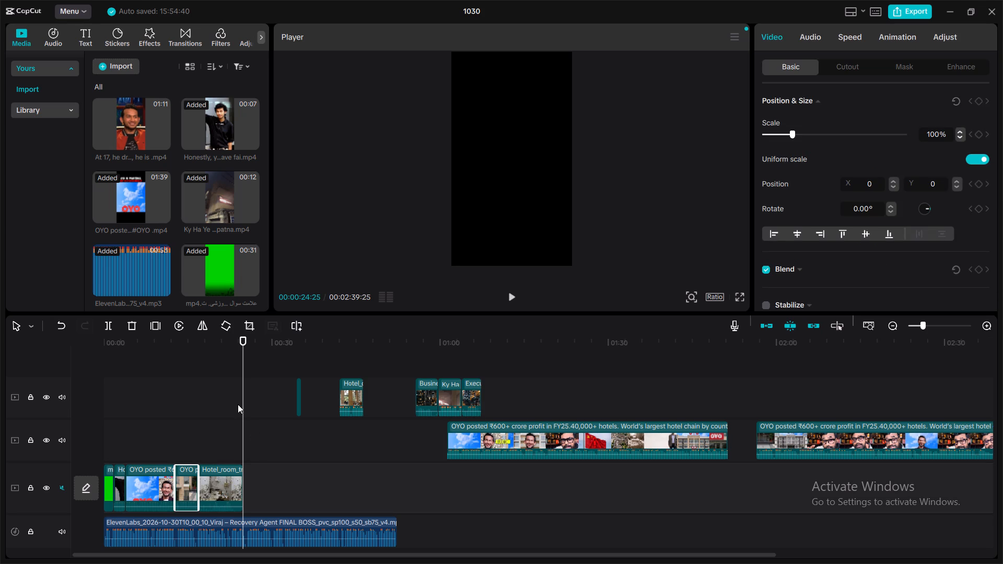
{"action": "left_click", "coordinate": [241, 408]}
{"action": "key", "text": "ctrl+v"}
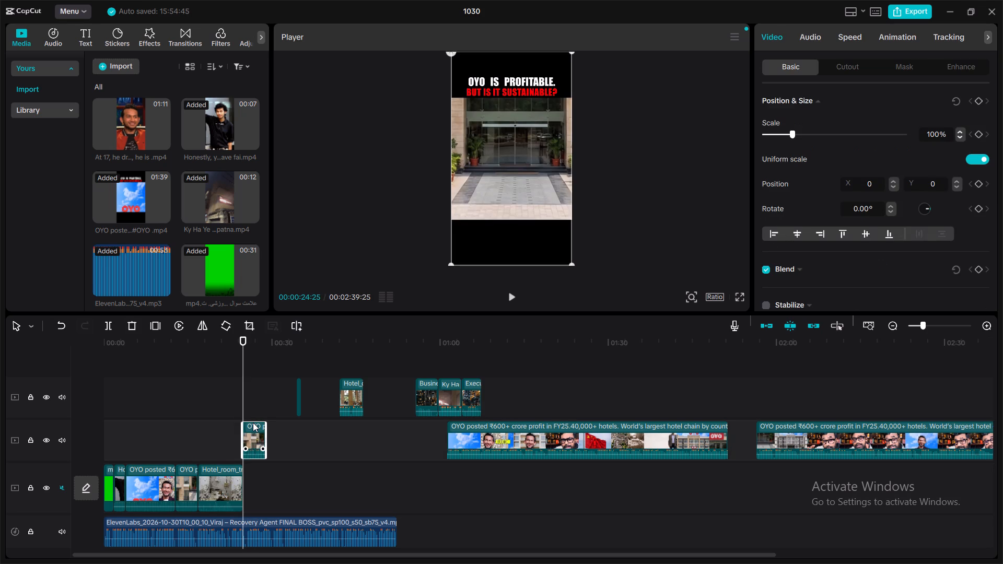
{"action": "left_click_drag", "start_coordinate": [253, 422], "coordinate": [269, 415]}
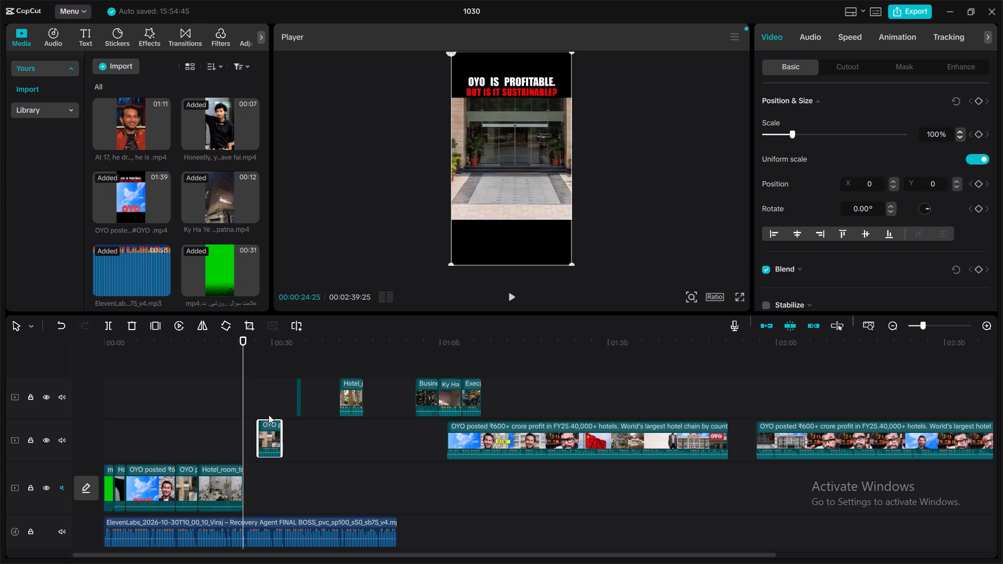
{"action": "left_click_drag", "start_coordinate": [269, 415], "coordinate": [267, 405]}
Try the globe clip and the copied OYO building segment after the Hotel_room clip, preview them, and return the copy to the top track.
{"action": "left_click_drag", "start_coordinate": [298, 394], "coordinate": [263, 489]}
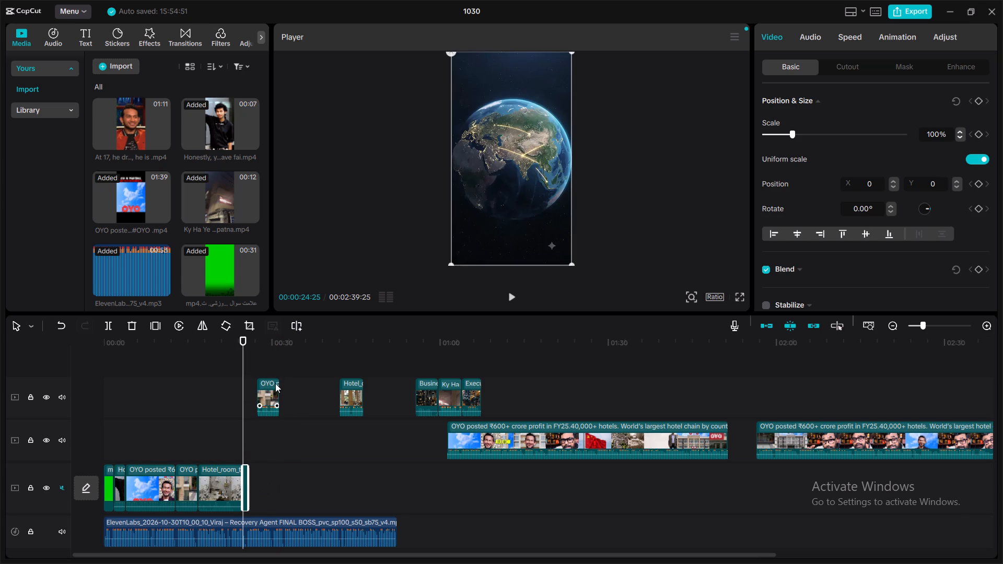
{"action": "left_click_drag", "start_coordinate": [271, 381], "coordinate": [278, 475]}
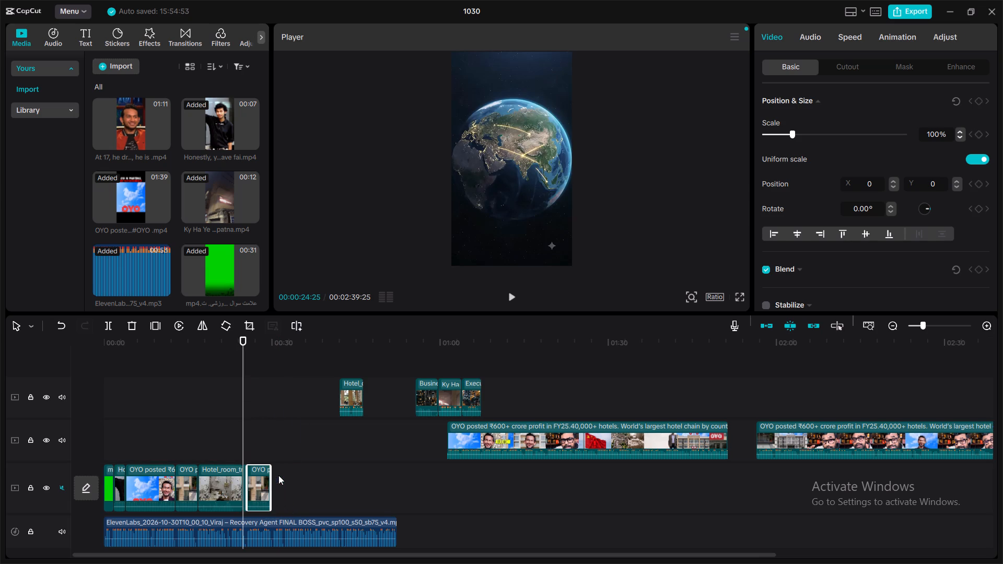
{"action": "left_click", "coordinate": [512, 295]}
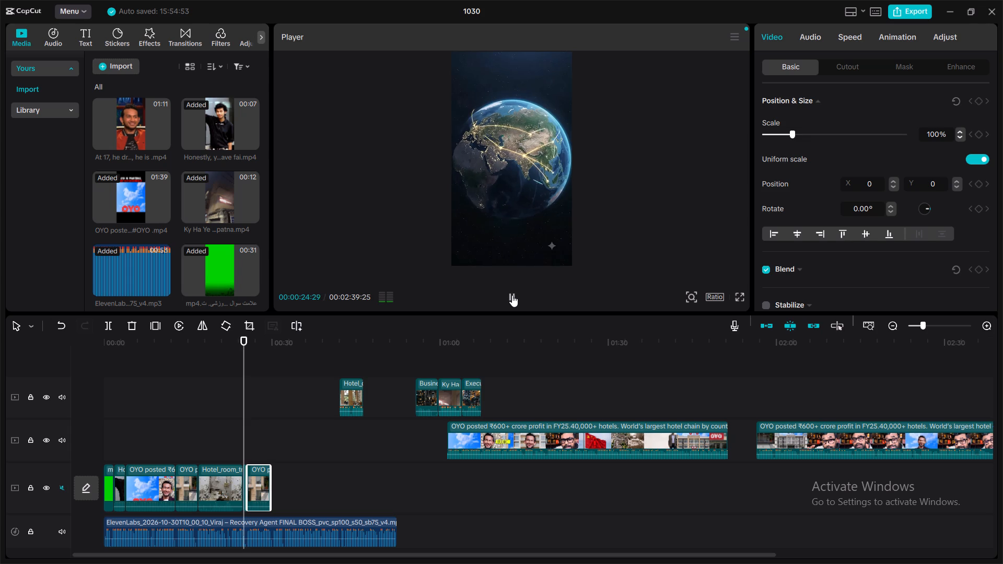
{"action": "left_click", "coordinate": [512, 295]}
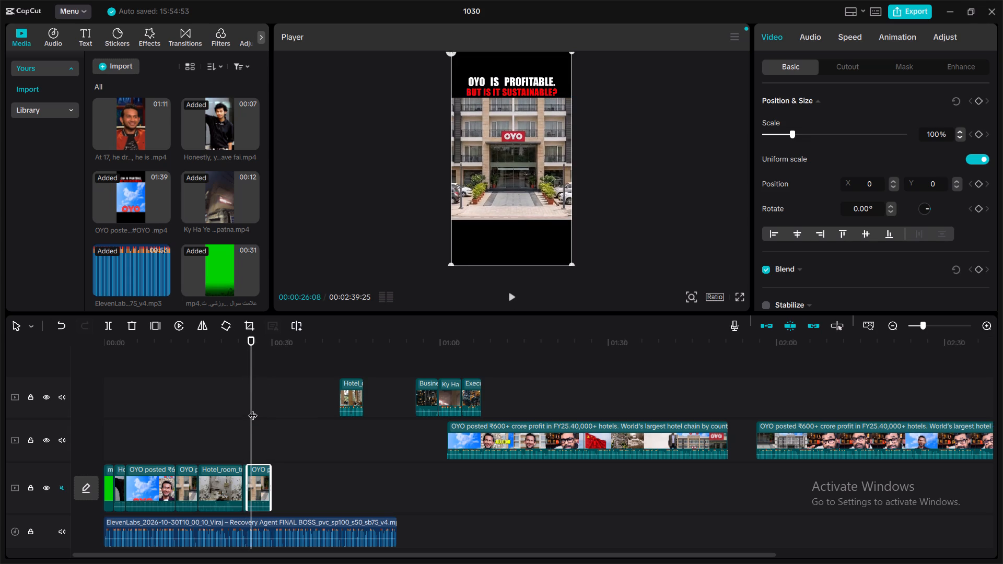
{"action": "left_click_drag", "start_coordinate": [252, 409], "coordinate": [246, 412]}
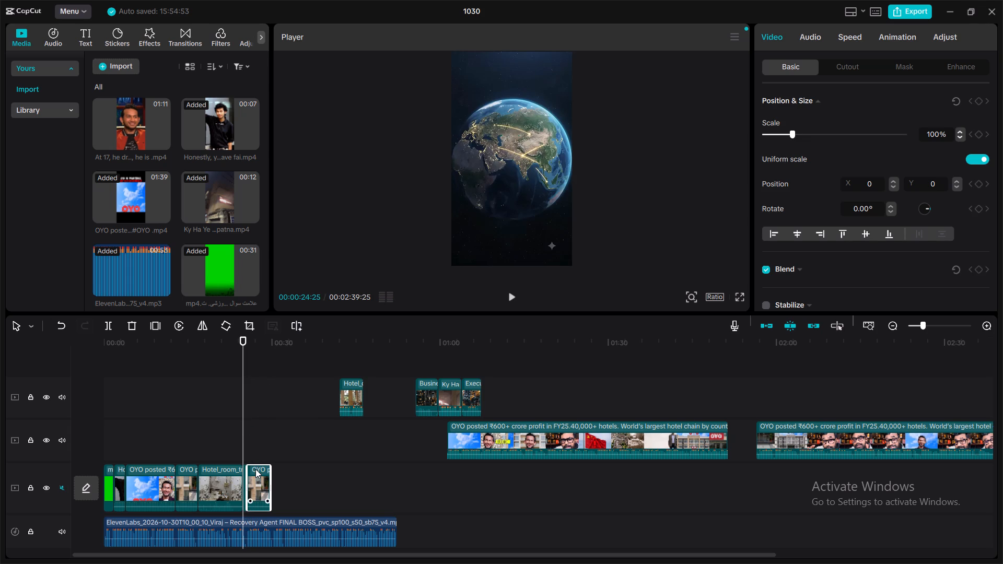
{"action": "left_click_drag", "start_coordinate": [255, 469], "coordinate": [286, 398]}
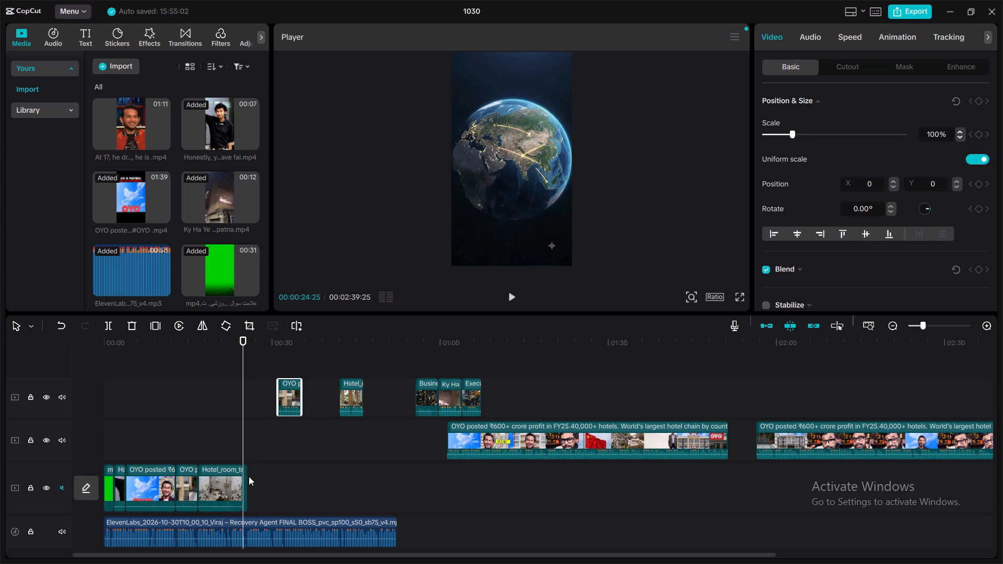
Delete the very short globe clip after the Hotel_room clip on the main track.
{"action": "left_click", "coordinate": [247, 479]}
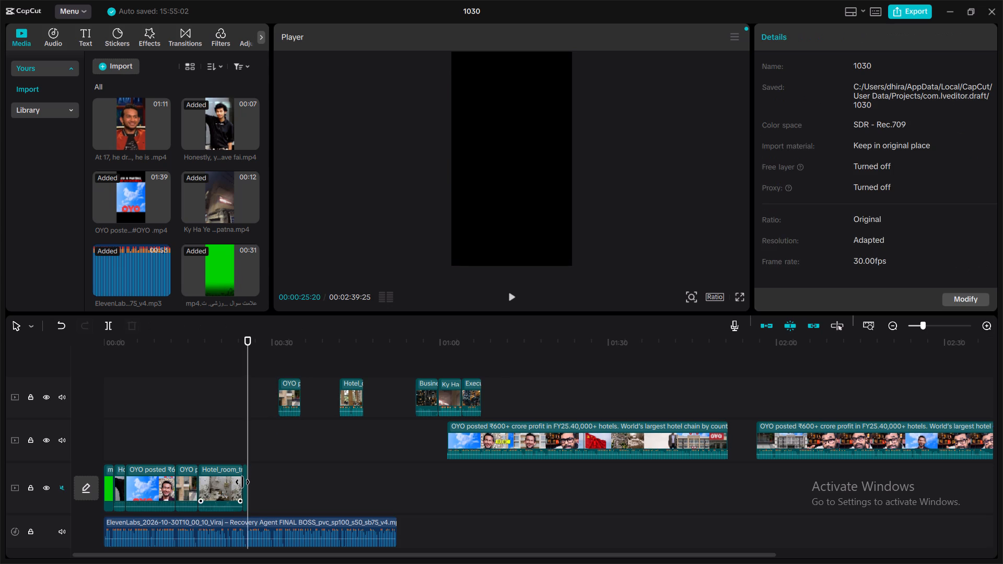
{"action": "left_click", "coordinate": [242, 482]}
{"action": "left_click", "coordinate": [220, 445]}
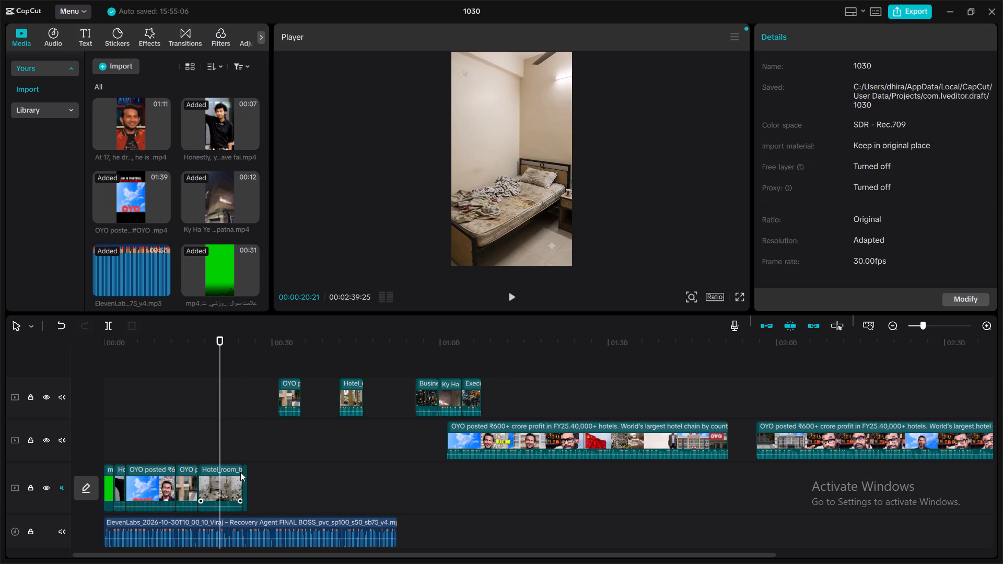
{"action": "left_click", "coordinate": [246, 478]}
{"action": "key", "text": "BackSpace"}
Place the copied OYO building segment directly after the Hotel_room clip, preview it with the voiceover, and set the playhead back to 00:00:26:23.
{"action": "left_click_drag", "start_coordinate": [288, 380], "coordinate": [271, 469]}
{"action": "left_click", "coordinate": [512, 289]}
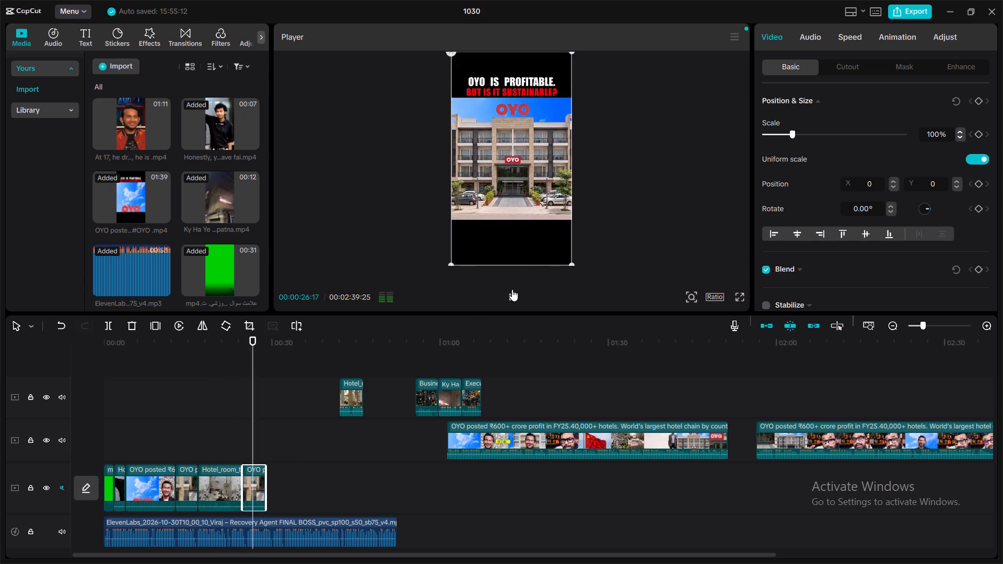
{"action": "left_click", "coordinate": [512, 289]}
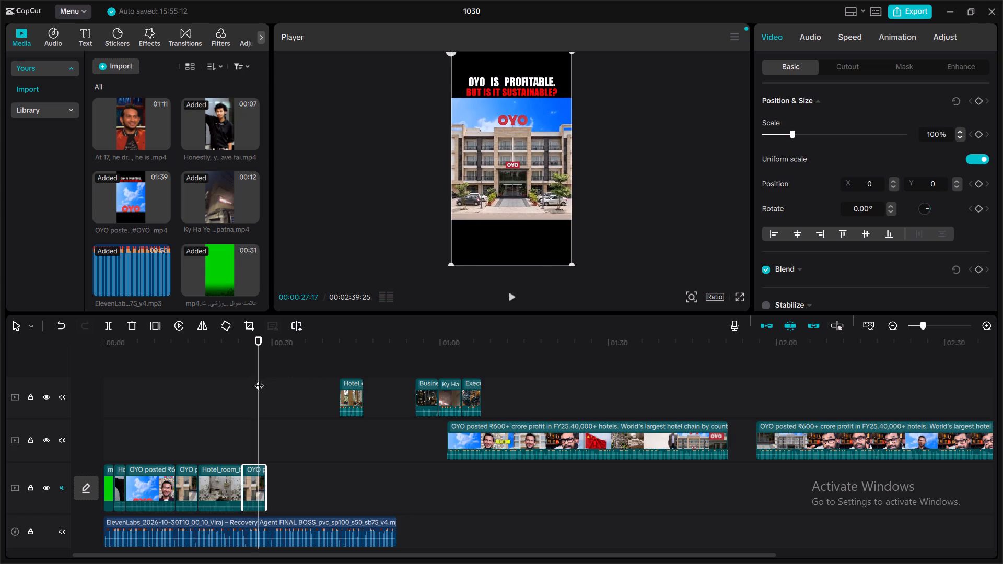
{"action": "left_click_drag", "start_coordinate": [259, 379], "coordinate": [254, 381]}
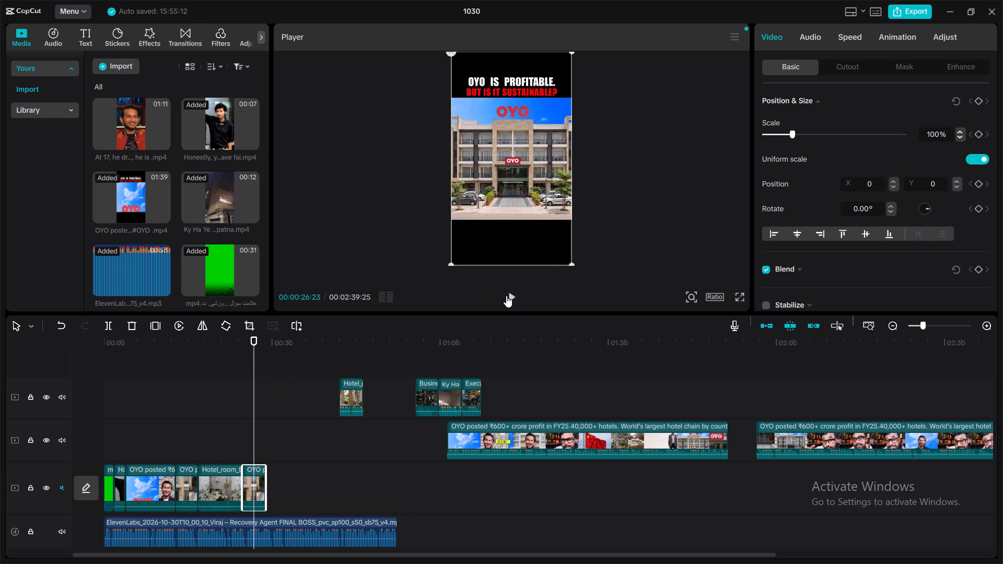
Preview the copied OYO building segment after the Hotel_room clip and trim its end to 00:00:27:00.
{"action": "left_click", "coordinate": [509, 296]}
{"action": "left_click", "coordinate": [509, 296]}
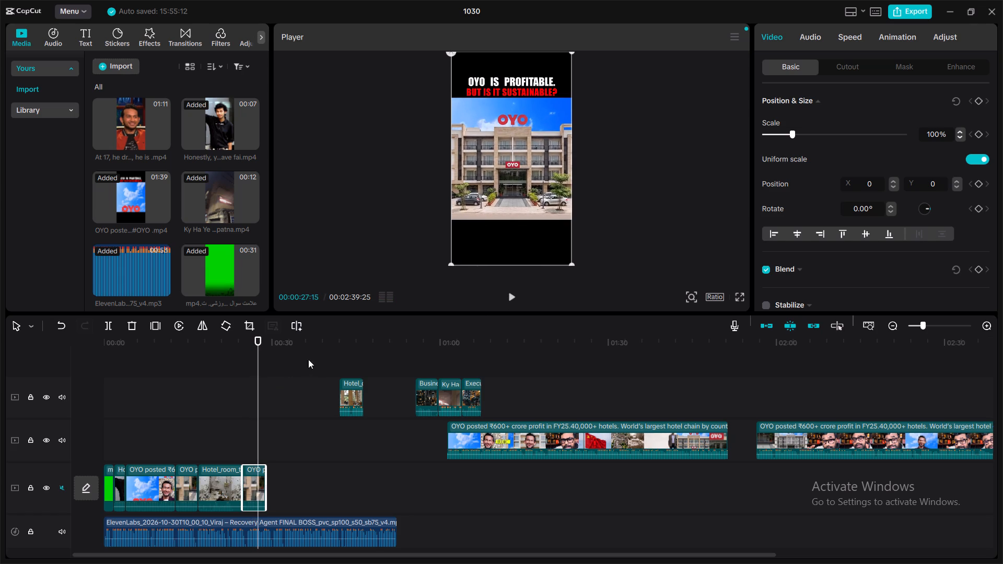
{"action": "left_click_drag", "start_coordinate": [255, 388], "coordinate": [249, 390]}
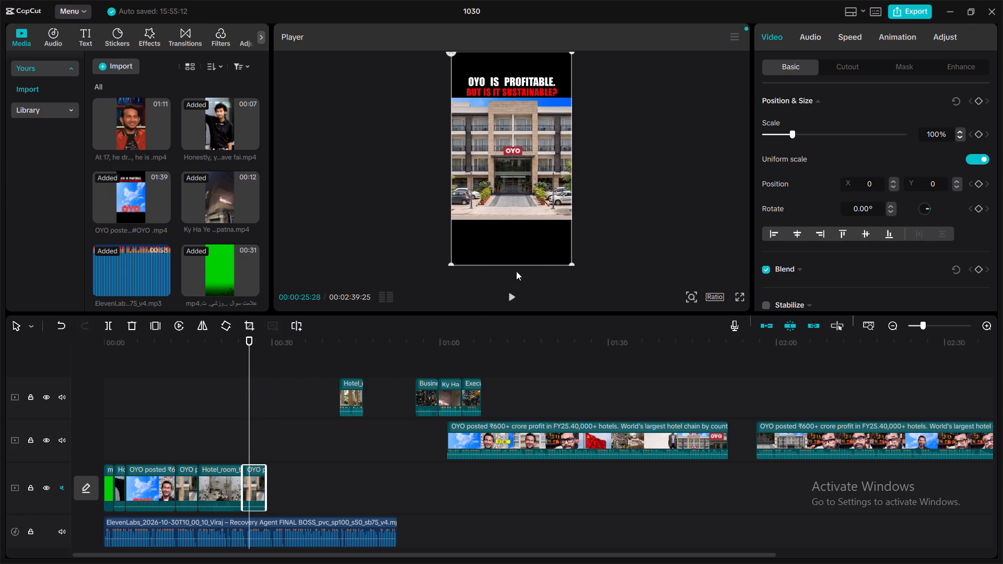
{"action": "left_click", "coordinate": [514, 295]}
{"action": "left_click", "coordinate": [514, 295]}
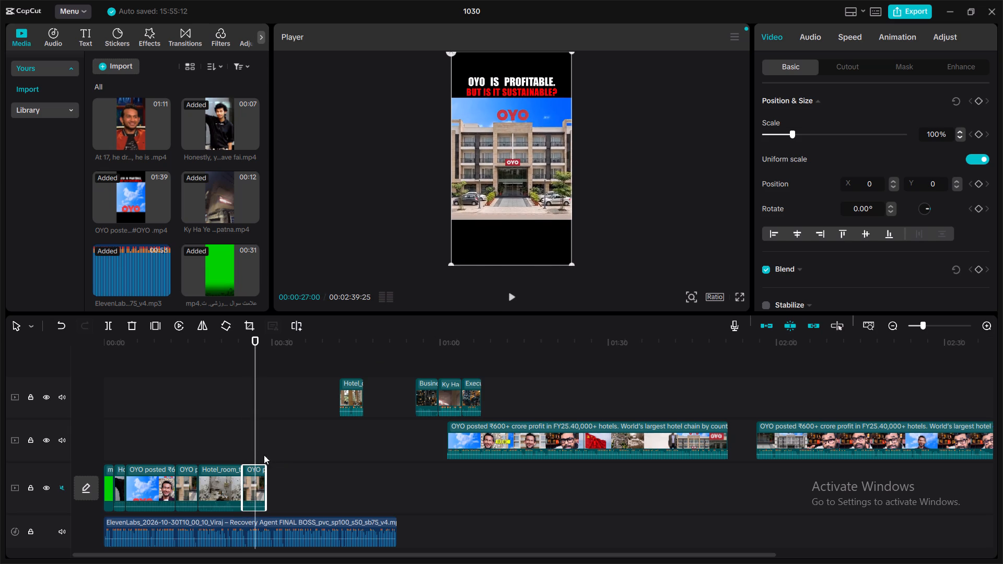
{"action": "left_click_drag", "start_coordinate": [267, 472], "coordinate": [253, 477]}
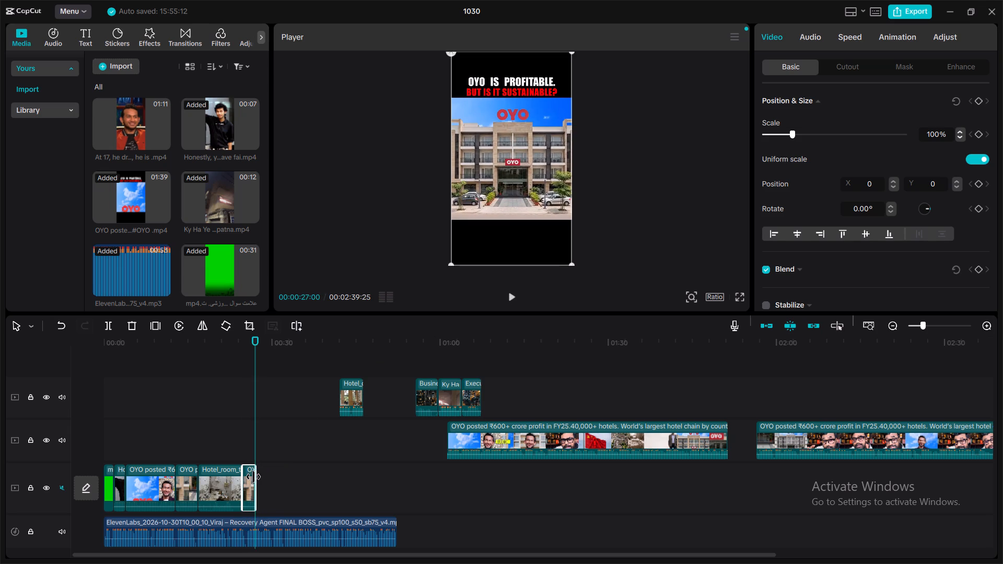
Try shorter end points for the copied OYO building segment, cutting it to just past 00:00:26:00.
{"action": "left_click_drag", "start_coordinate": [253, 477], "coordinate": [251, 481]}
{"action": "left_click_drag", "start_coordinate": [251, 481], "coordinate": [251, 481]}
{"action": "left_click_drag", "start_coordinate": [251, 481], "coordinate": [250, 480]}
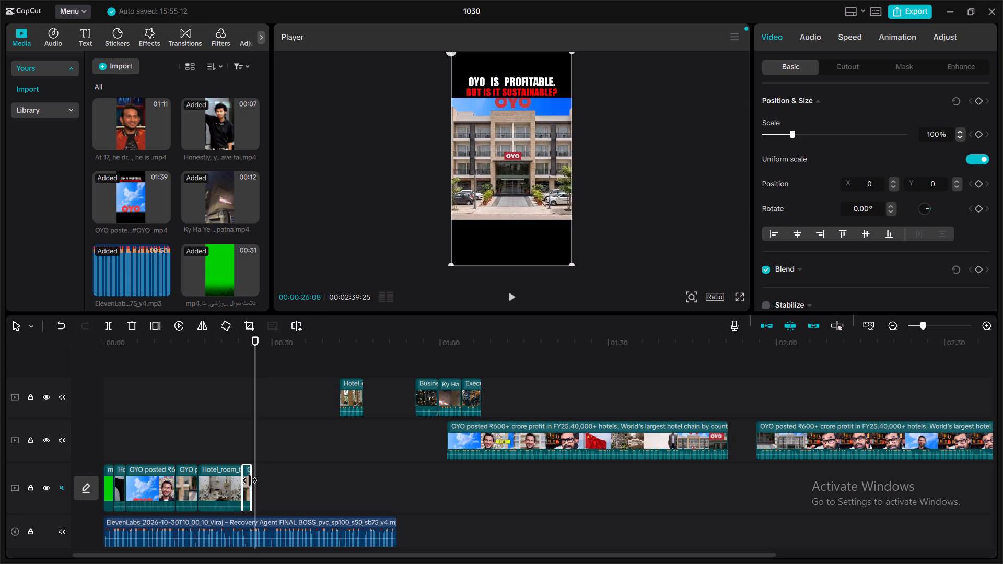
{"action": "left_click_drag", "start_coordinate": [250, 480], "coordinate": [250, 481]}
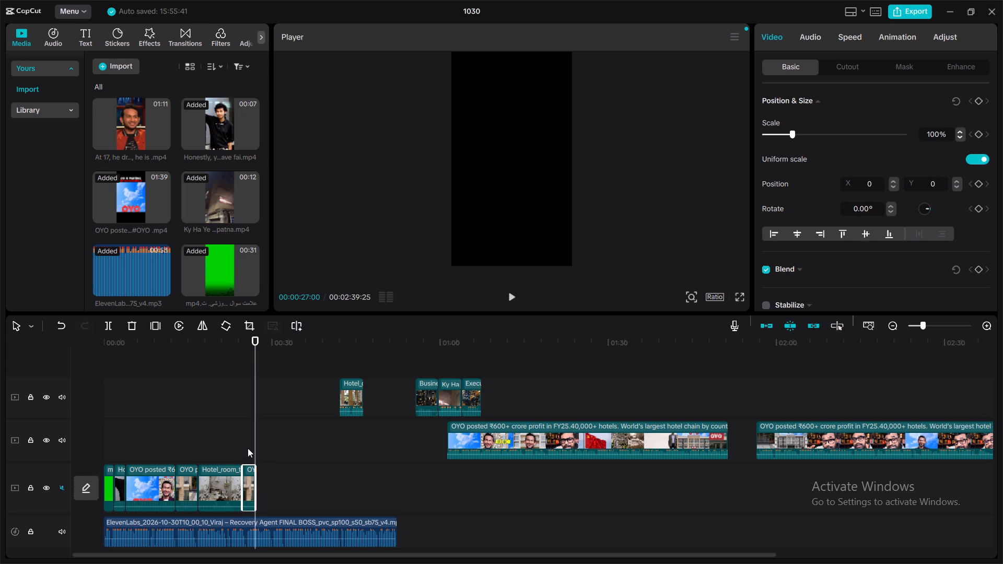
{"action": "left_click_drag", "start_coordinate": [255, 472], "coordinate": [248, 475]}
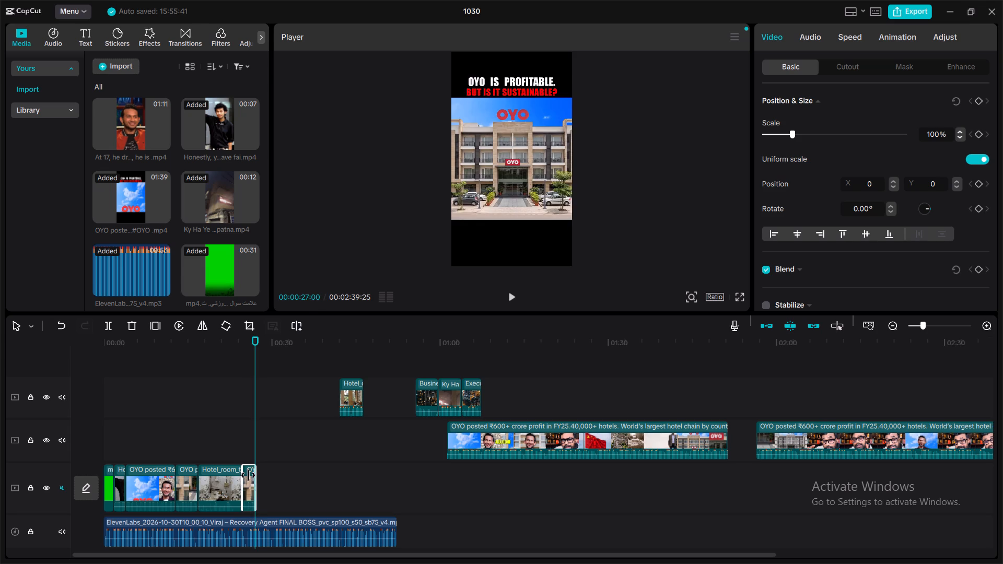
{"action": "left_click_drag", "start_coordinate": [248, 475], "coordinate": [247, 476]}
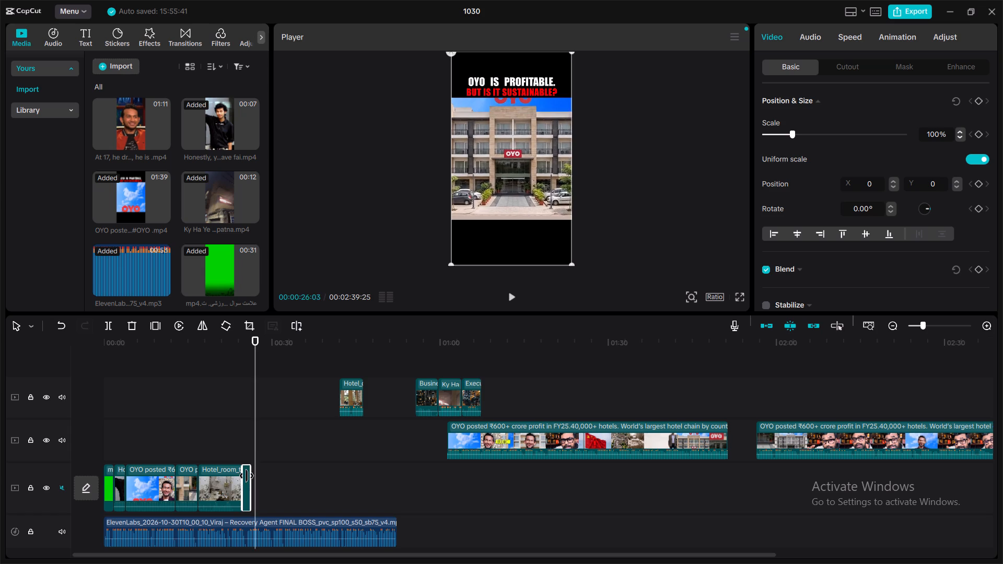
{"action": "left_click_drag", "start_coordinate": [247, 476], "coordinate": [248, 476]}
Preview the copied OYO building segment with the voiceover and set its end to 00:00:26:26.
{"action": "left_click", "coordinate": [241, 449]}
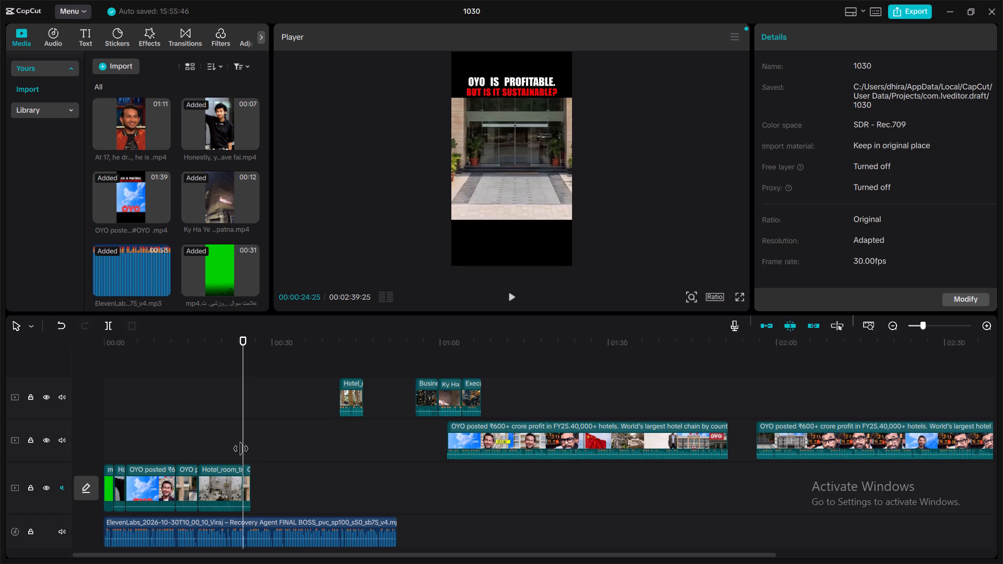
{"action": "left_click_drag", "start_coordinate": [512, 288], "coordinate": [512, 288]}
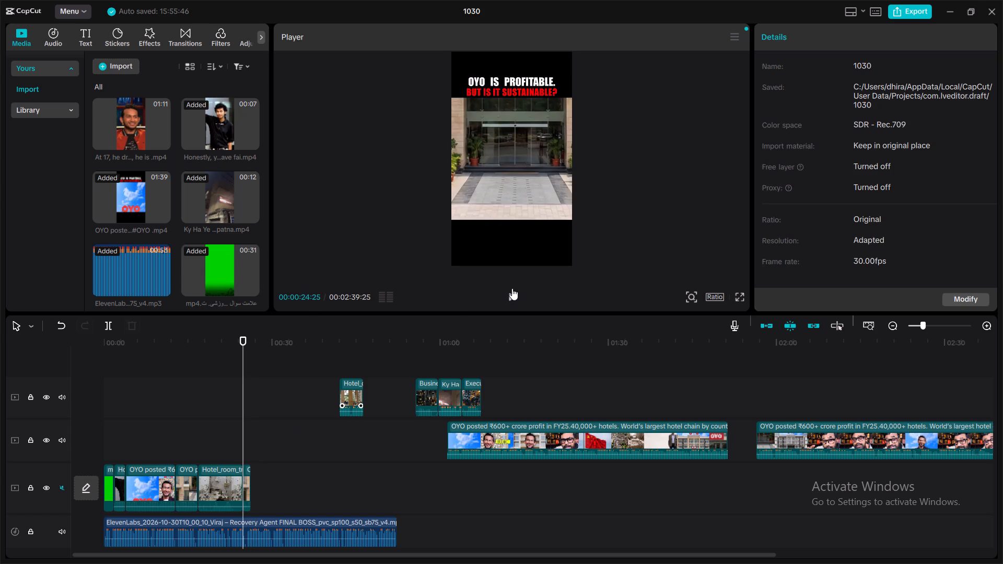
{"action": "left_click_drag", "start_coordinate": [512, 288], "coordinate": [511, 293]}
{"action": "left_click", "coordinate": [511, 293]}
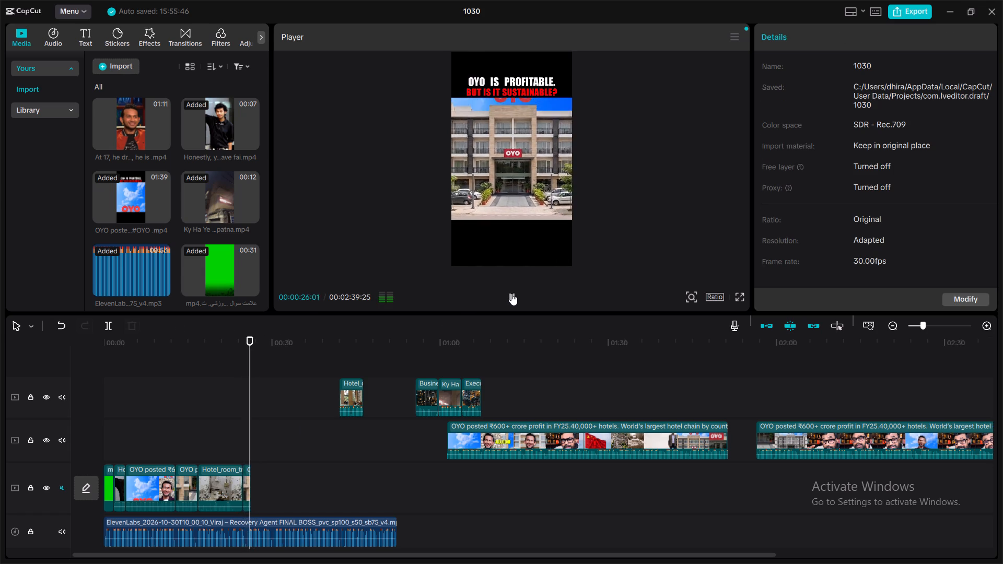
{"action": "left_click", "coordinate": [511, 293]}
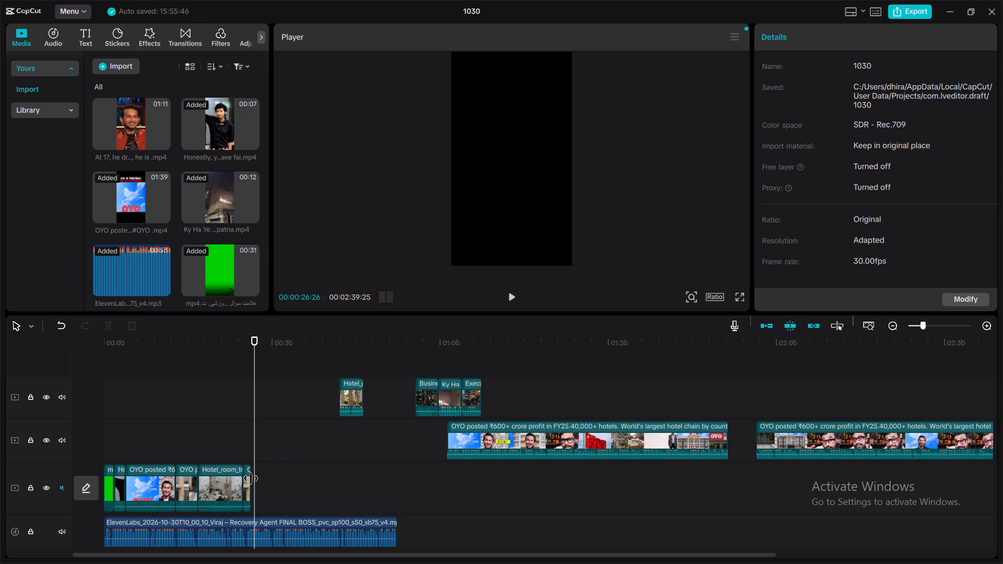
{"action": "left_click", "coordinate": [251, 478]}
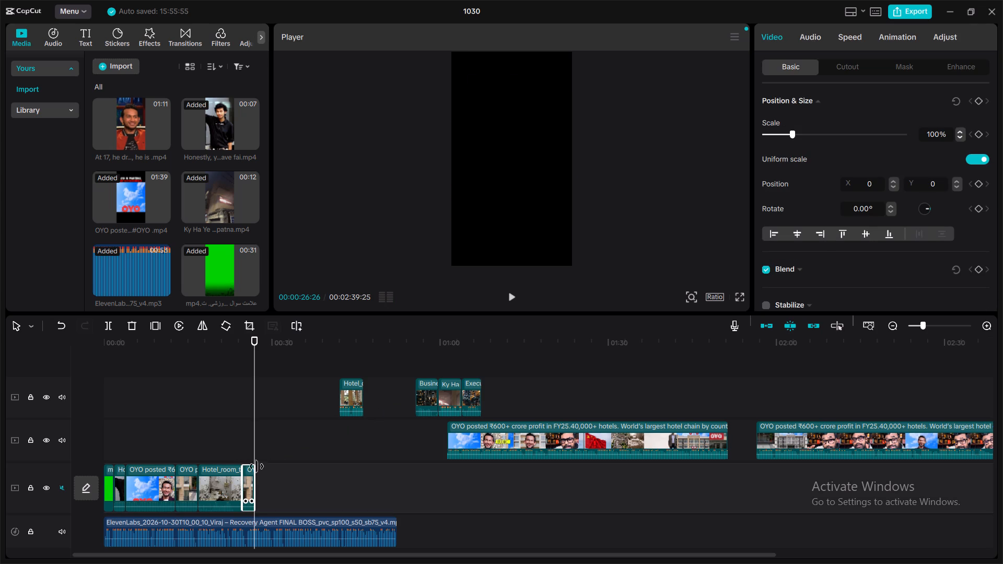
Listen to the following voiceover and place the top track's hotel exterior and globe clip directly after the copied OYO building segment.
{"action": "left_click", "coordinate": [515, 290]}
{"action": "left_click_drag", "start_coordinate": [515, 290], "coordinate": [262, 415]}
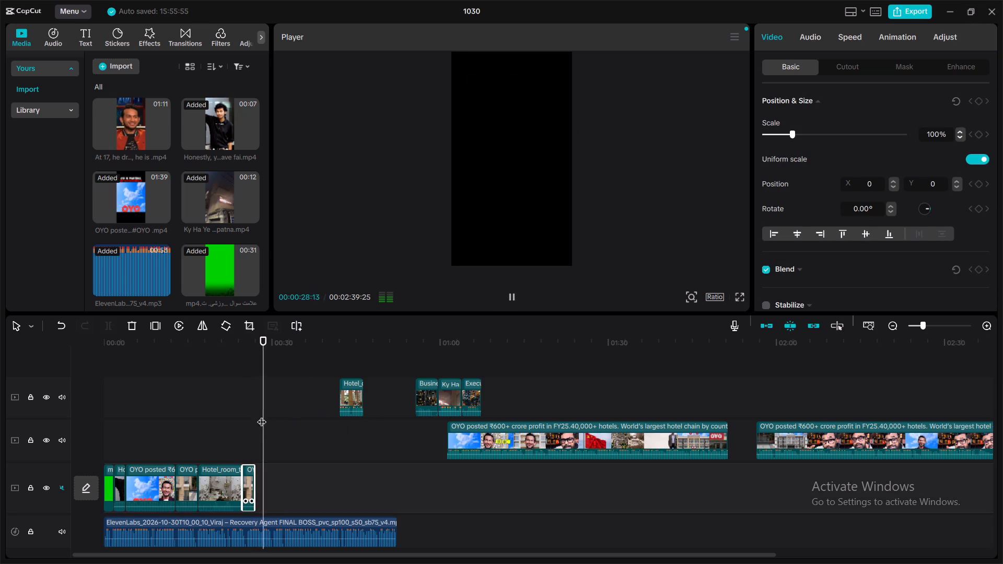
{"action": "left_click_drag", "start_coordinate": [262, 415], "coordinate": [511, 296]}
{"action": "left_click", "coordinate": [511, 296]}
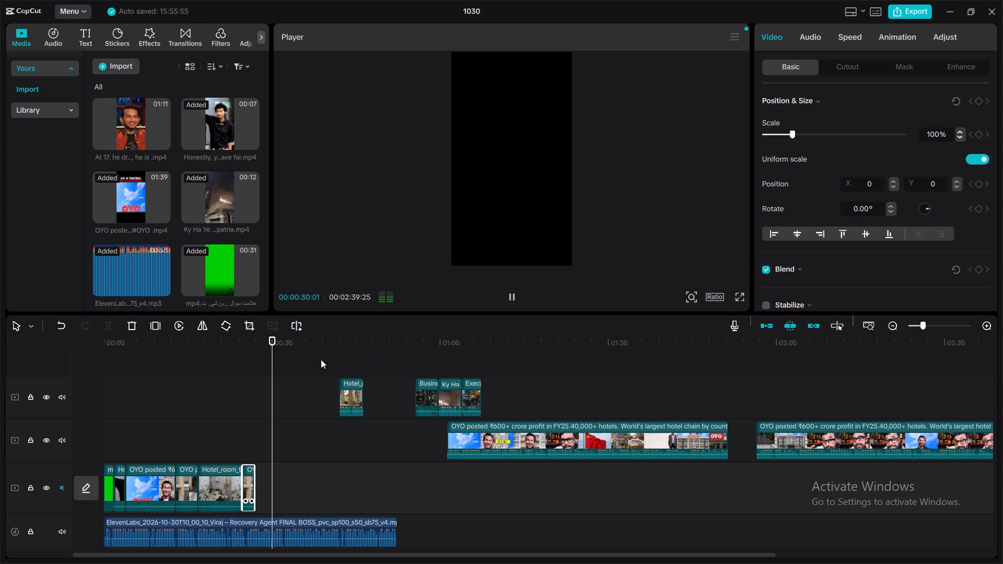
{"action": "left_click_drag", "start_coordinate": [274, 350], "coordinate": [231, 367]}
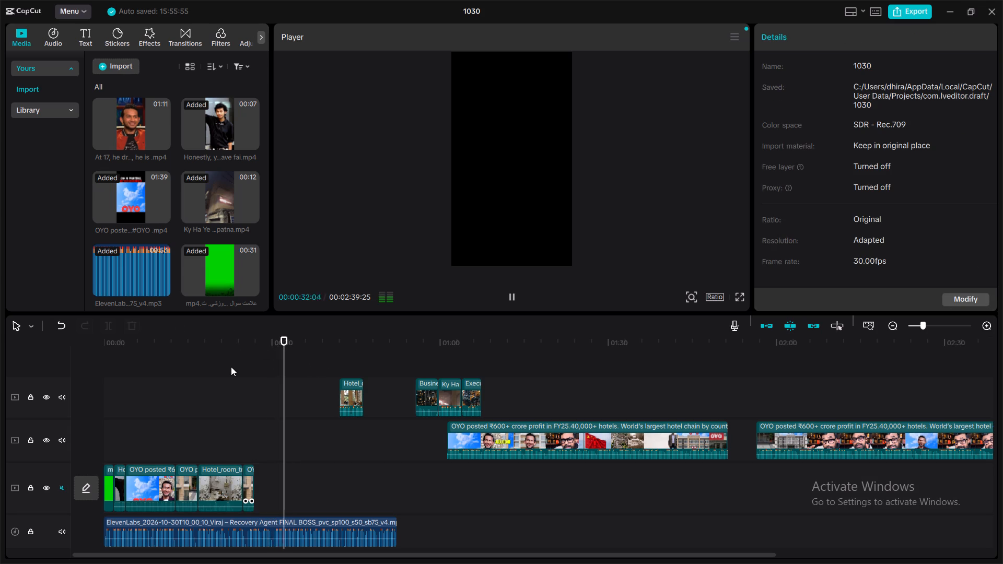
{"action": "left_click", "coordinate": [231, 367]}
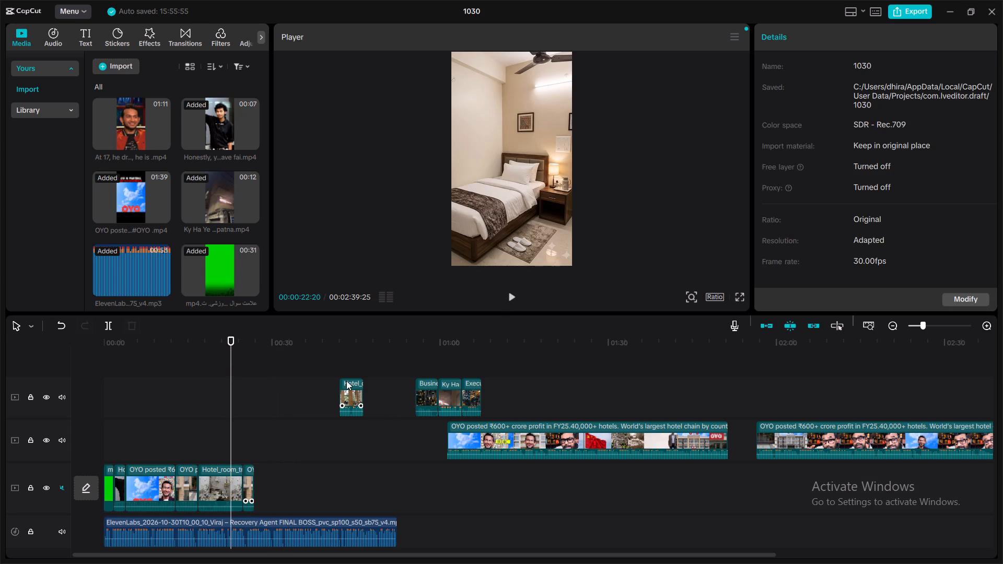
{"action": "left_click_drag", "start_coordinate": [348, 387], "coordinate": [282, 471]}
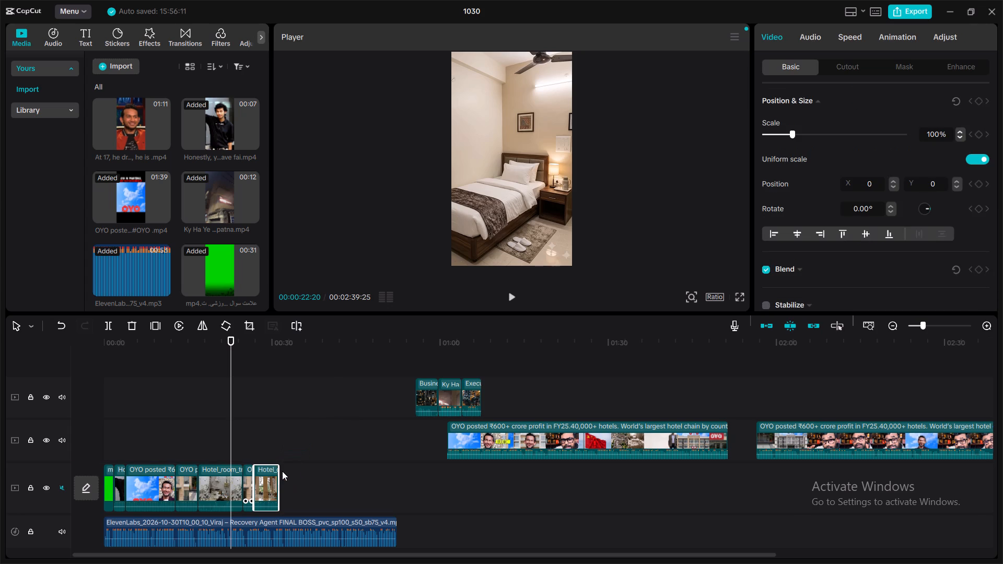
Preview the hotel exterior and globe clip with the voiceover and trim its end to 00:00:30:10.
{"action": "left_click", "coordinate": [272, 437]}
{"action": "left_click_drag", "start_coordinate": [272, 437], "coordinate": [261, 441]}
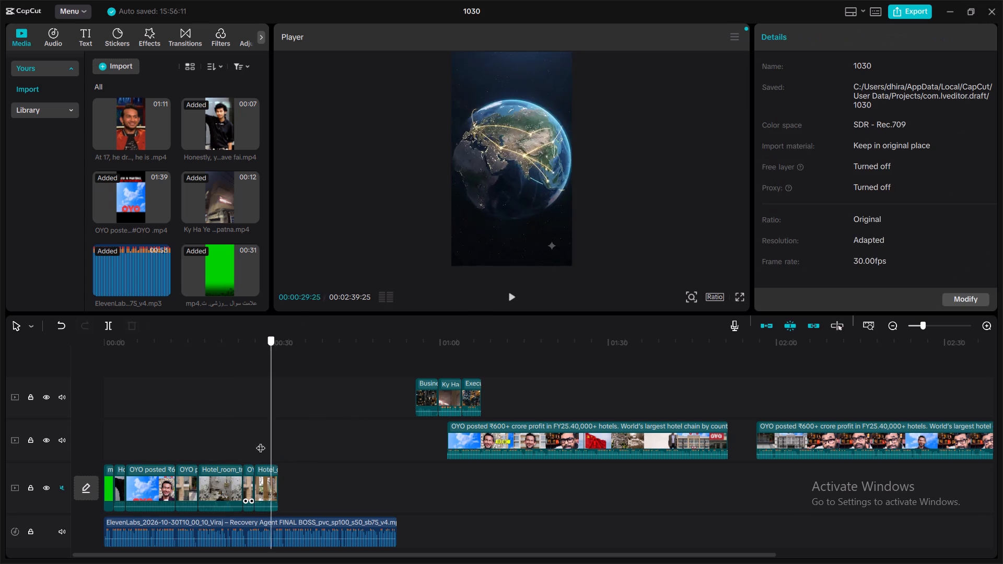
{"action": "left_click_drag", "start_coordinate": [261, 441], "coordinate": [259, 444]}
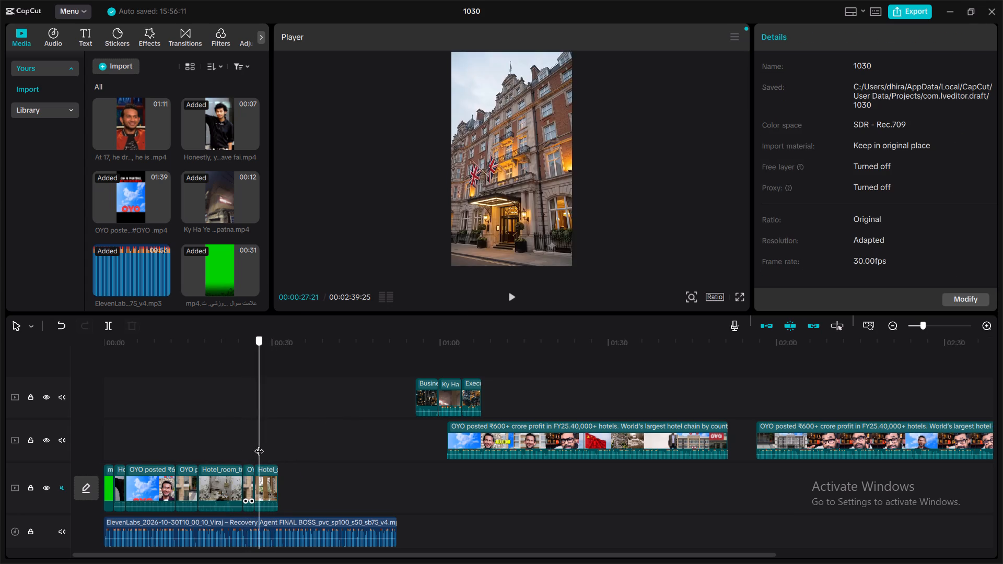
{"action": "left_click_drag", "start_coordinate": [259, 444], "coordinate": [249, 446]}
{"action": "left_click", "coordinate": [512, 294]}
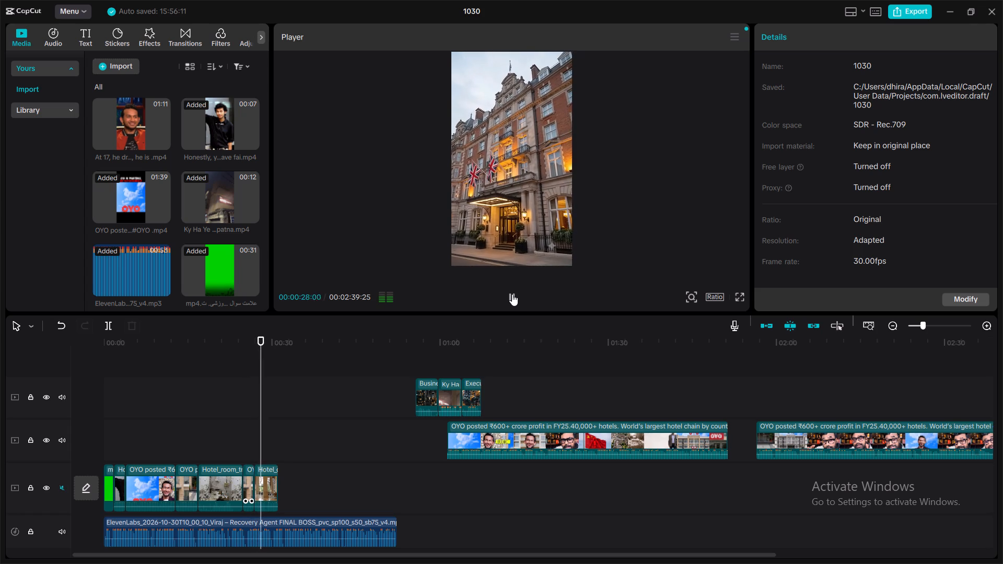
{"action": "left_click", "coordinate": [512, 294]}
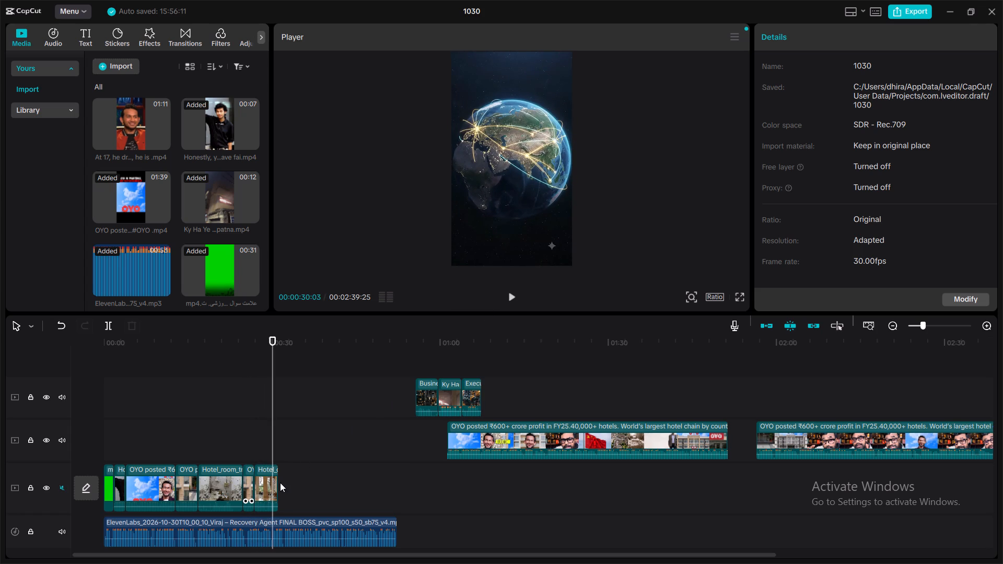
{"action": "double_click", "coordinate": [510, 291]}
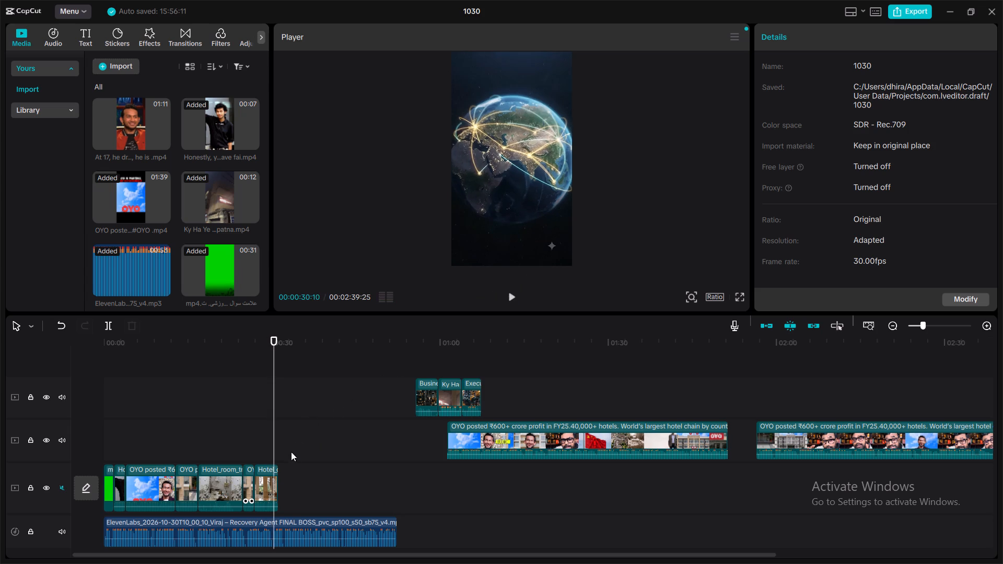
{"action": "left_click", "coordinate": [276, 485]}
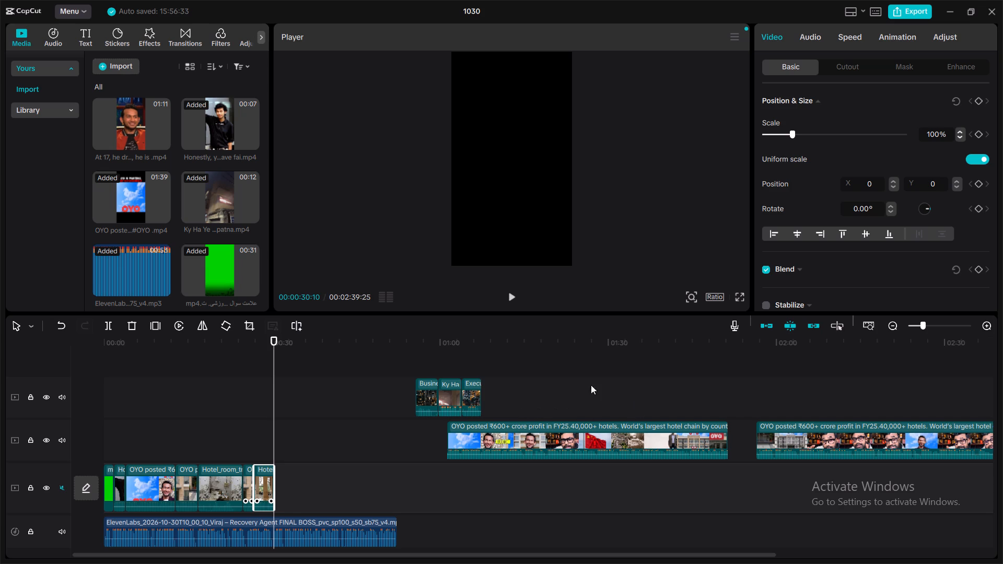
Skim both long OYO profit clips on the middle track for a scene that suits the next voiceover line.
{"action": "left_click", "coordinate": [523, 389]}
{"action": "left_click_drag", "start_coordinate": [523, 389], "coordinate": [568, 389]}
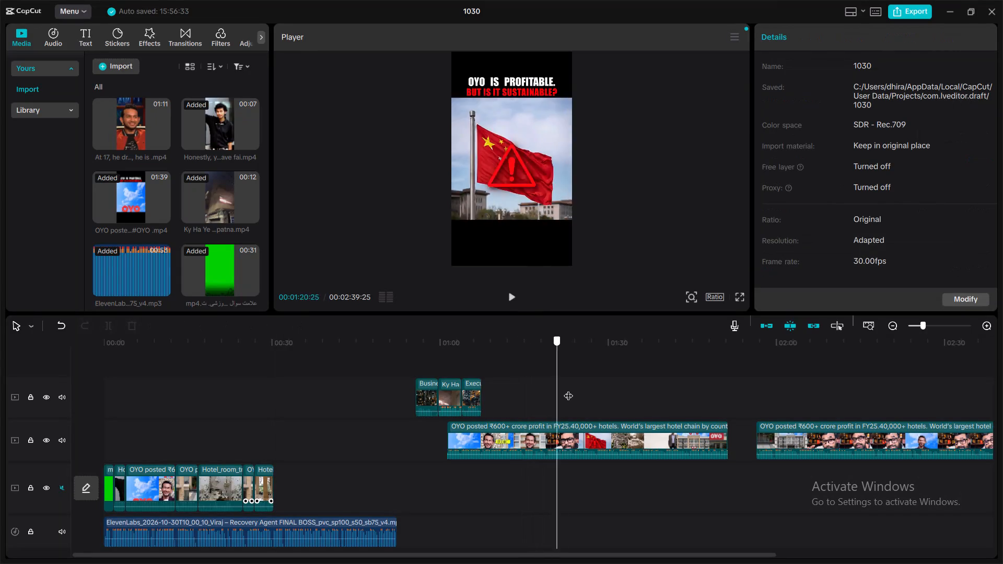
{"action": "left_click_drag", "start_coordinate": [568, 389], "coordinate": [452, 427]}
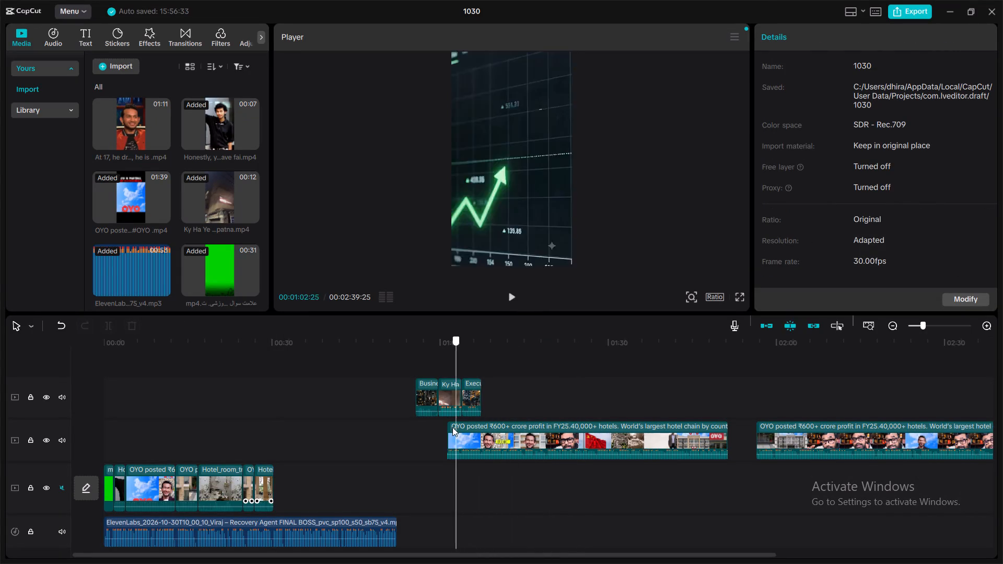
{"action": "left_click_drag", "start_coordinate": [452, 427], "coordinate": [591, 429]}
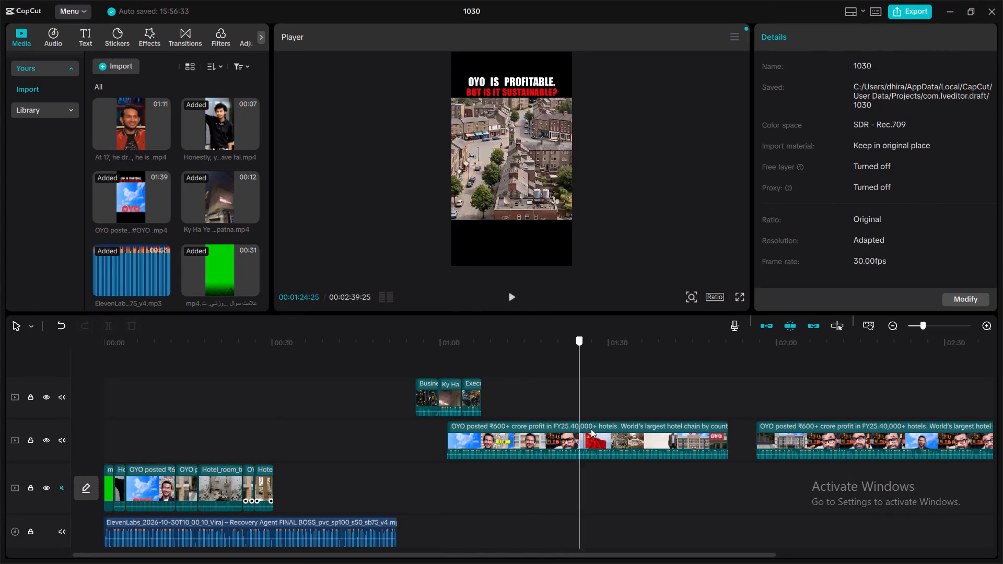
{"action": "left_click_drag", "start_coordinate": [591, 429], "coordinate": [664, 428]}
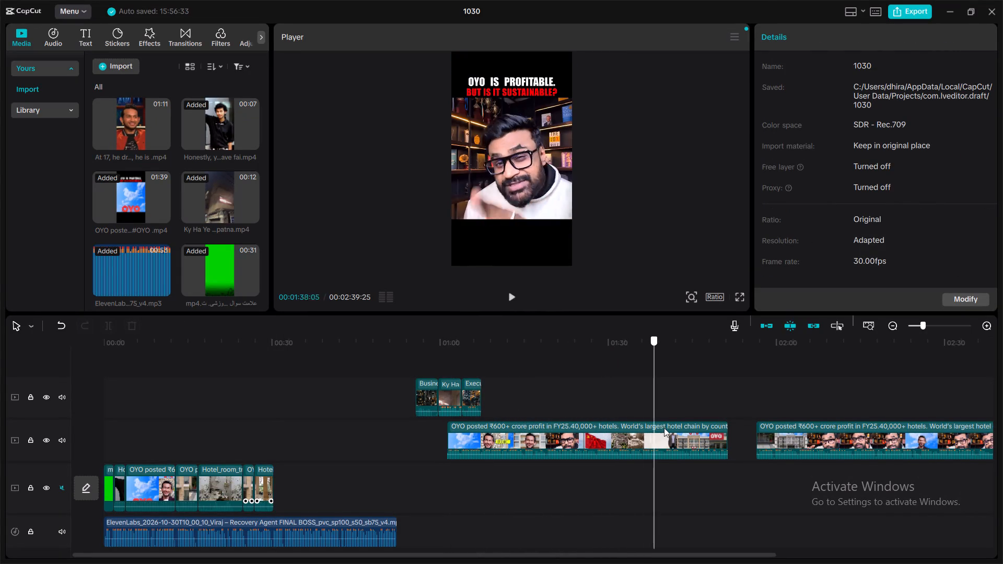
{"action": "left_click_drag", "start_coordinate": [664, 428], "coordinate": [843, 432]}
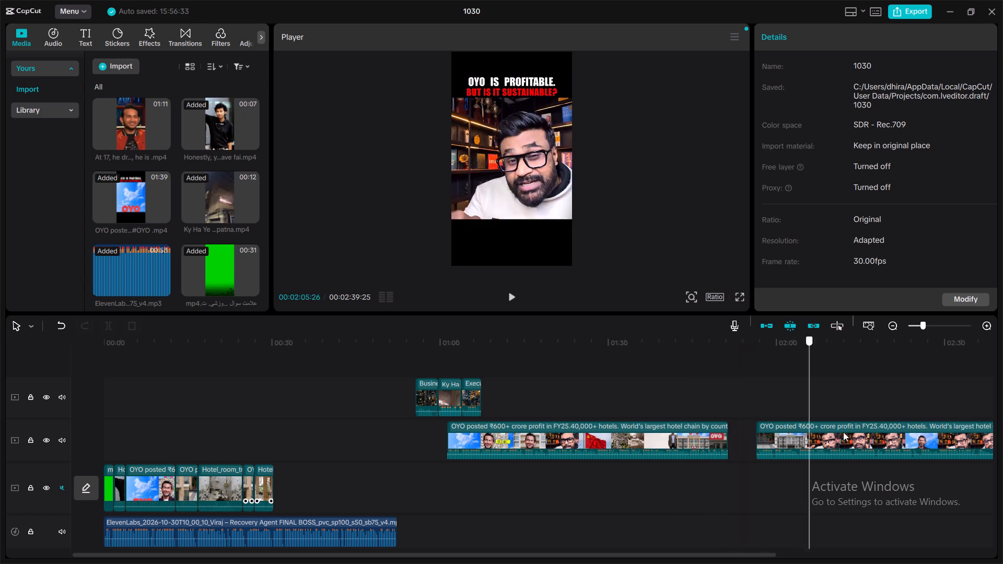
{"action": "left_click_drag", "start_coordinate": [843, 432], "coordinate": [1002, 429]}
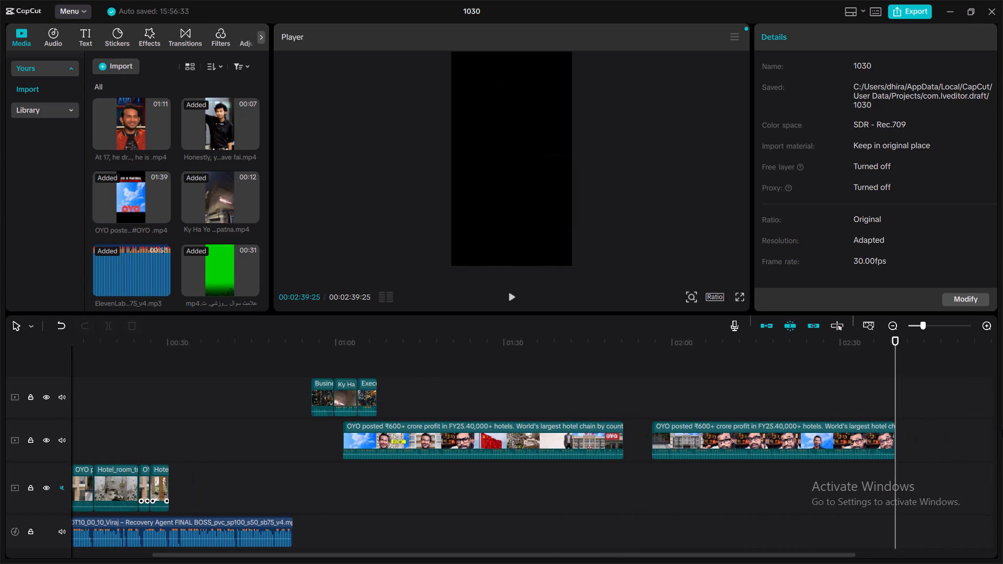
{"action": "left_click", "coordinate": [822, 374]}
{"action": "left_click_drag", "start_coordinate": [822, 374], "coordinate": [805, 377]}
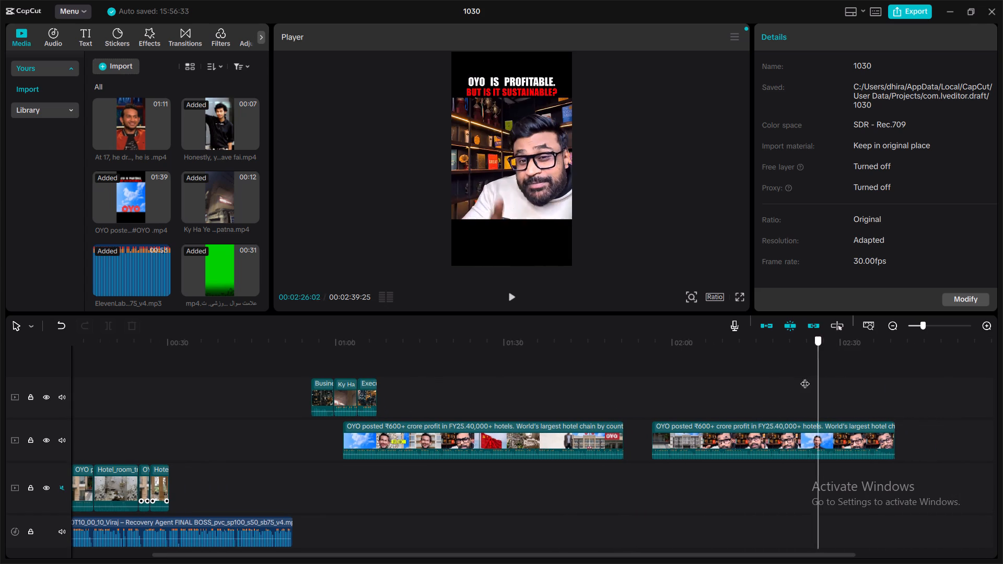
{"action": "left_click_drag", "start_coordinate": [805, 377], "coordinate": [696, 387]}
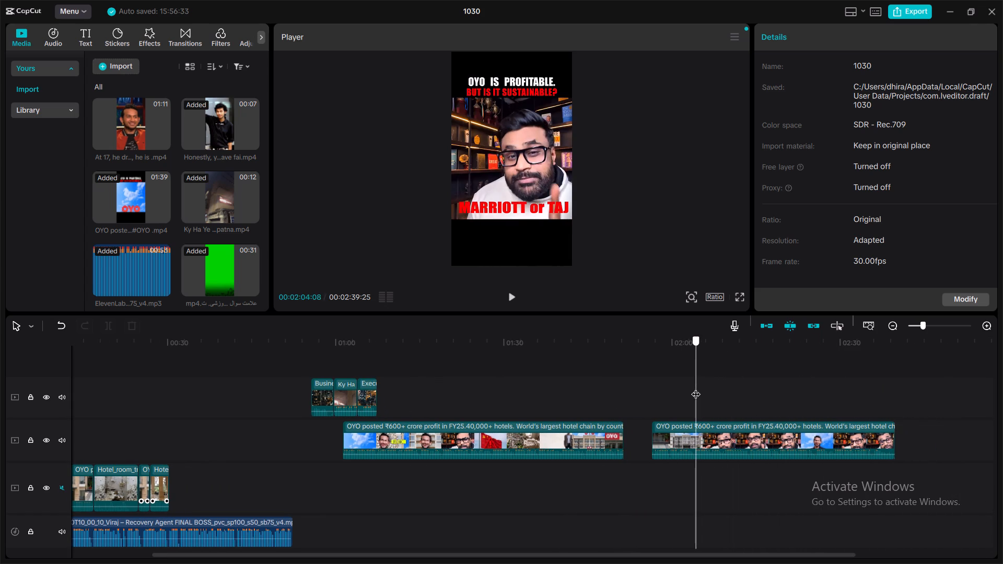
{"action": "left_click_drag", "start_coordinate": [696, 387], "coordinate": [657, 407]}
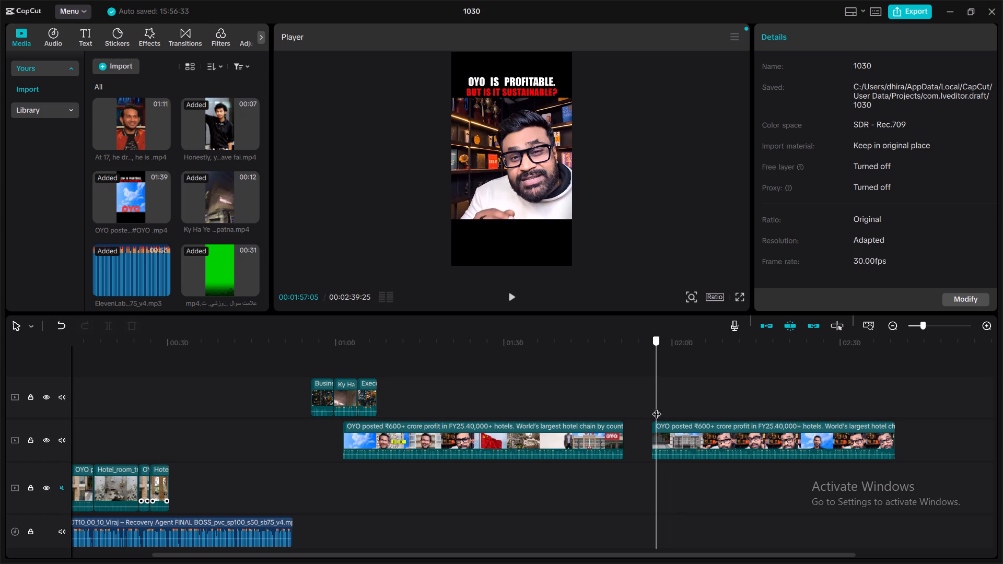
{"action": "left_click_drag", "start_coordinate": [657, 407], "coordinate": [772, 417]}
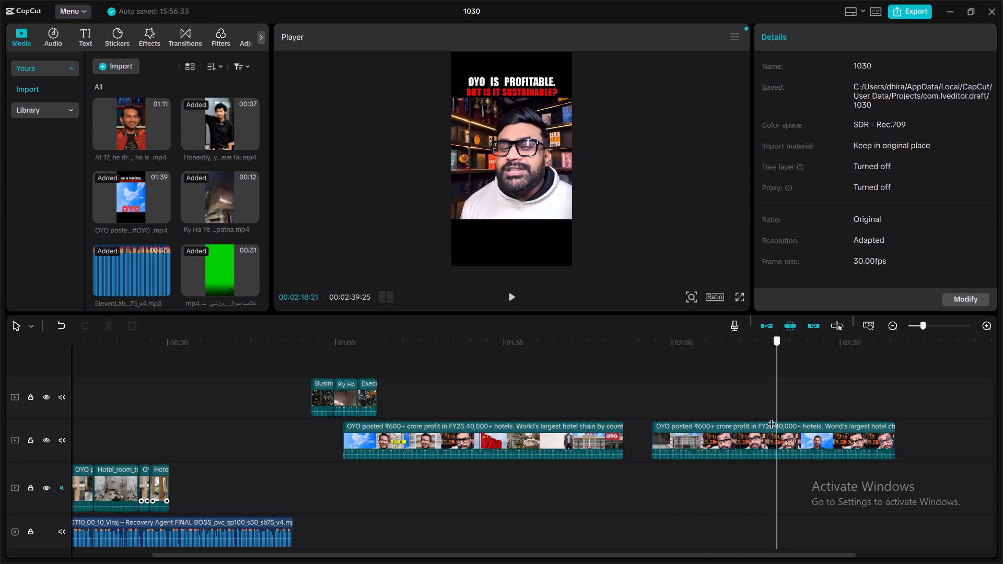
{"action": "left_click_drag", "start_coordinate": [772, 417], "coordinate": [697, 430]}
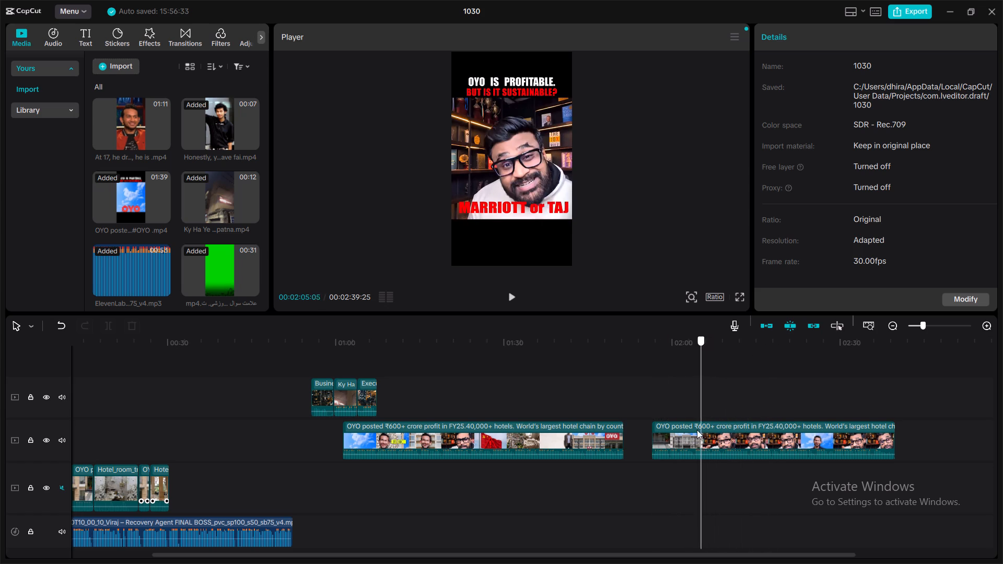
Locate the start of the SoftBank building scene in the second long OYO profit clip and split the clip at 00:02:10:26.
{"action": "left_click_drag", "start_coordinate": [697, 430], "coordinate": [736, 432]}
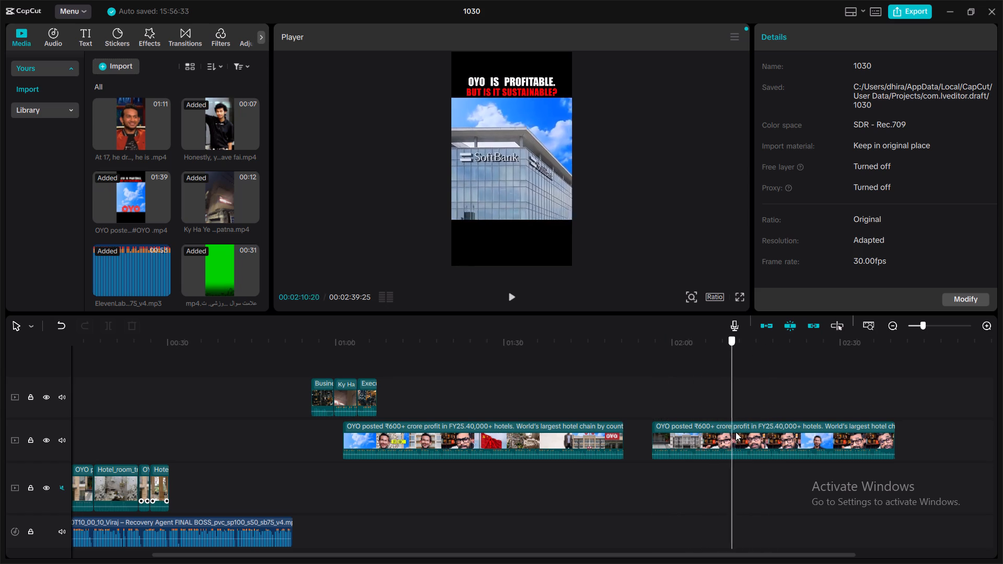
{"action": "left_click_drag", "start_coordinate": [736, 432], "coordinate": [749, 433]}
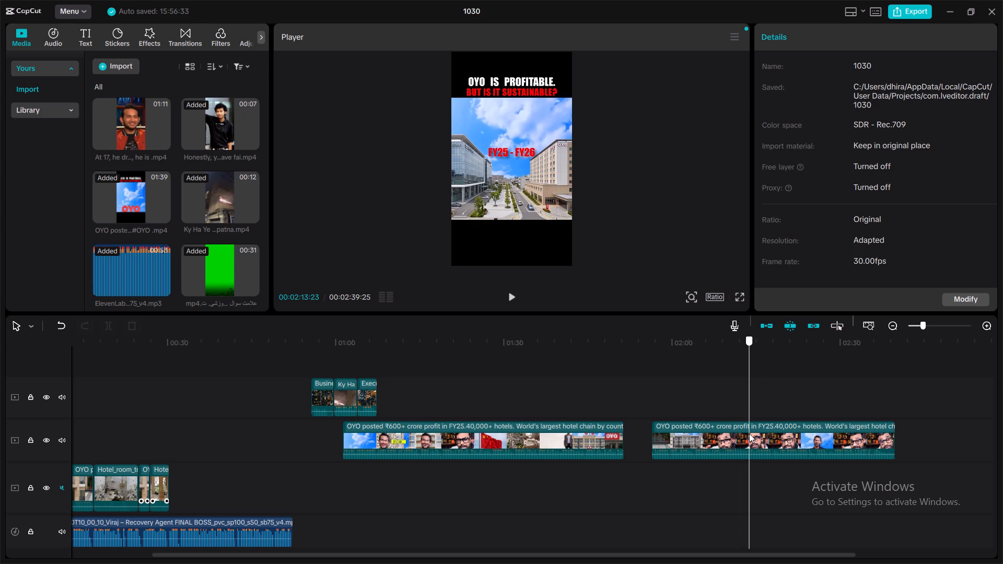
{"action": "left_click_drag", "start_coordinate": [749, 433], "coordinate": [742, 431]}
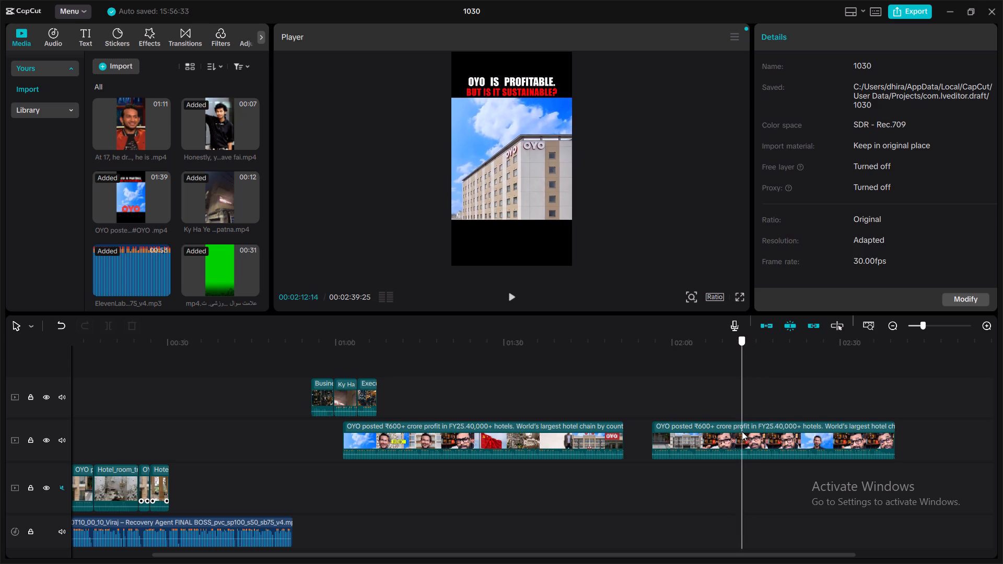
{"action": "left_click_drag", "start_coordinate": [742, 431], "coordinate": [733, 433]}
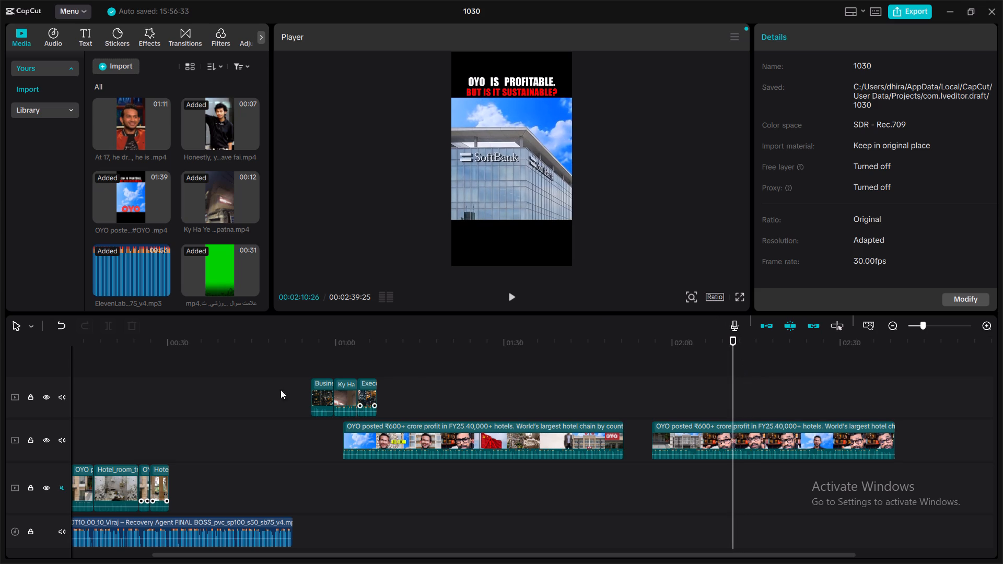
{"action": "left_click", "coordinate": [694, 425]}
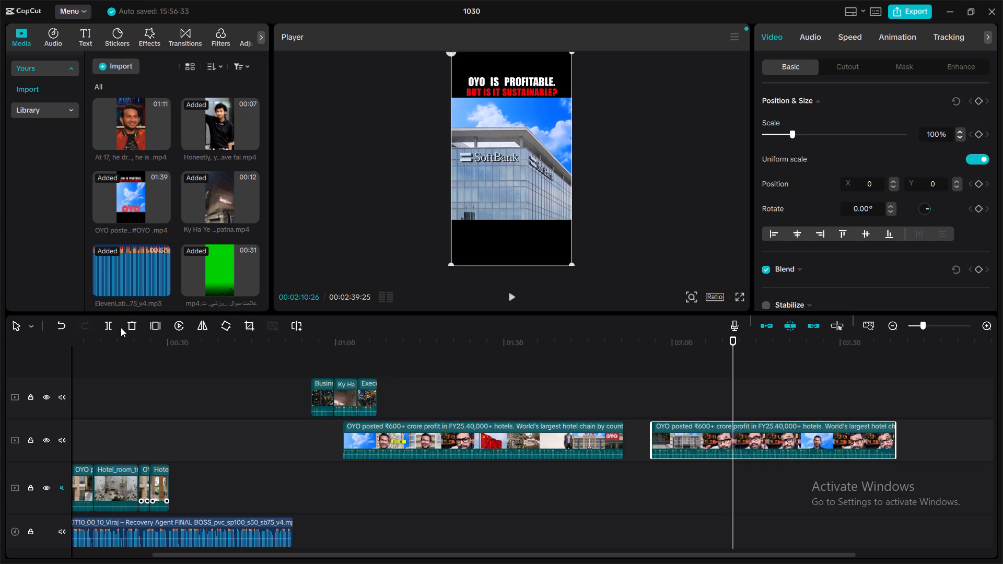
{"action": "left_click", "coordinate": [112, 325]}
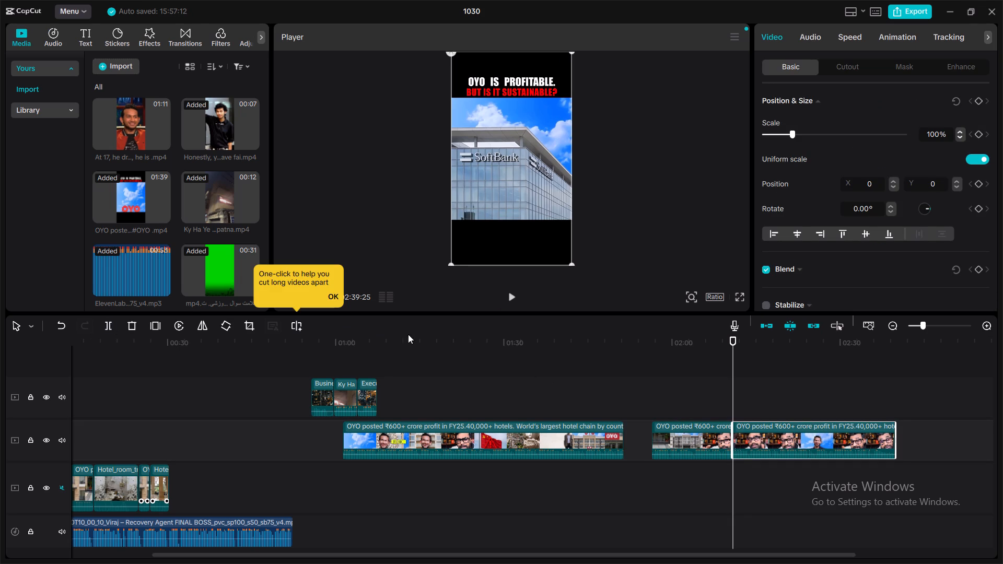
Play the SoftBank and FY25 - FY26 scene through and split the clip just after the presenter reappears.
{"action": "left_click", "coordinate": [515, 292]}
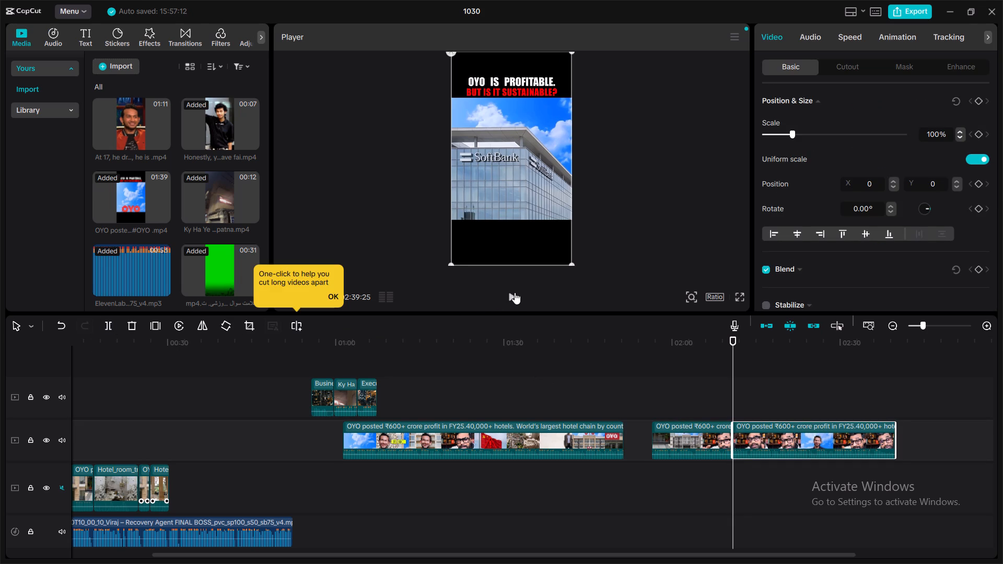
{"action": "left_click", "coordinate": [515, 292]}
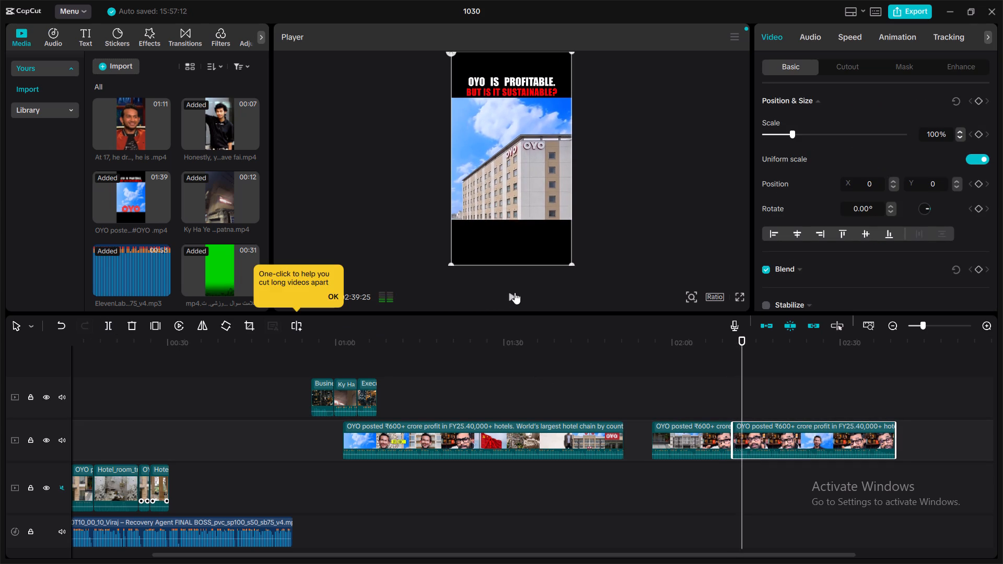
{"action": "left_click", "coordinate": [515, 292]}
{"action": "left_click", "coordinate": [515, 292]}
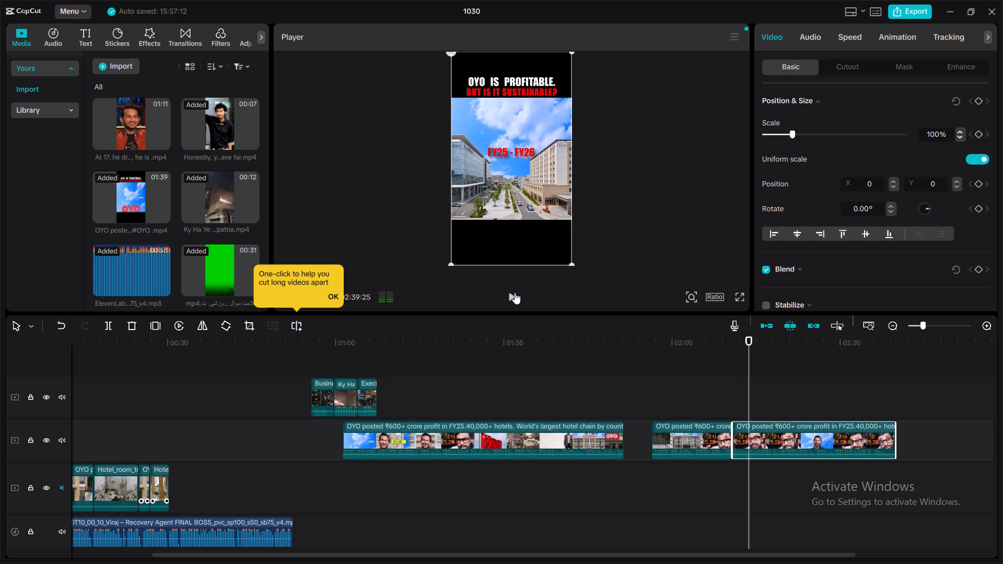
{"action": "left_click", "coordinate": [515, 292]}
{"action": "left_click", "coordinate": [515, 292]}
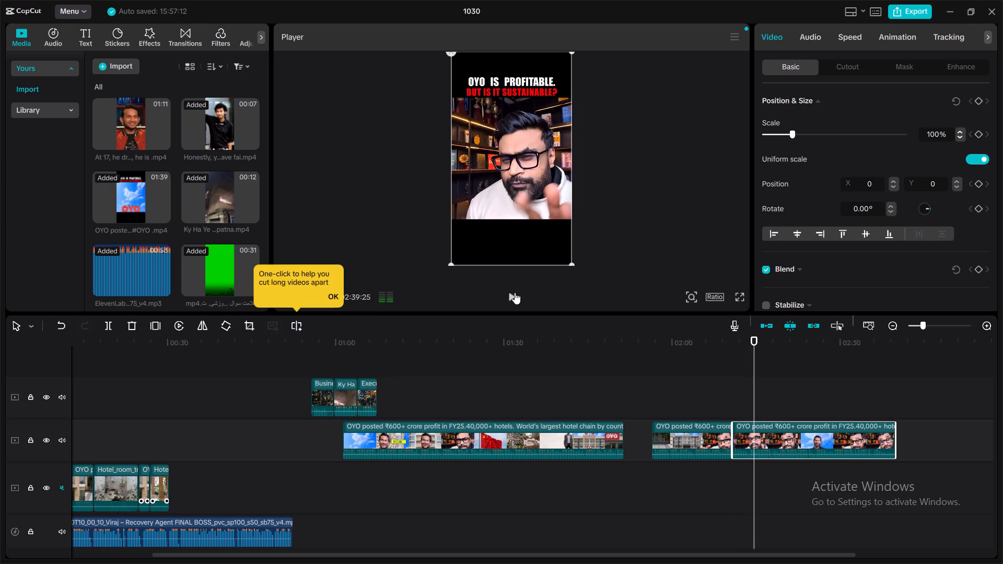
{"action": "left_click", "coordinate": [751, 356]}
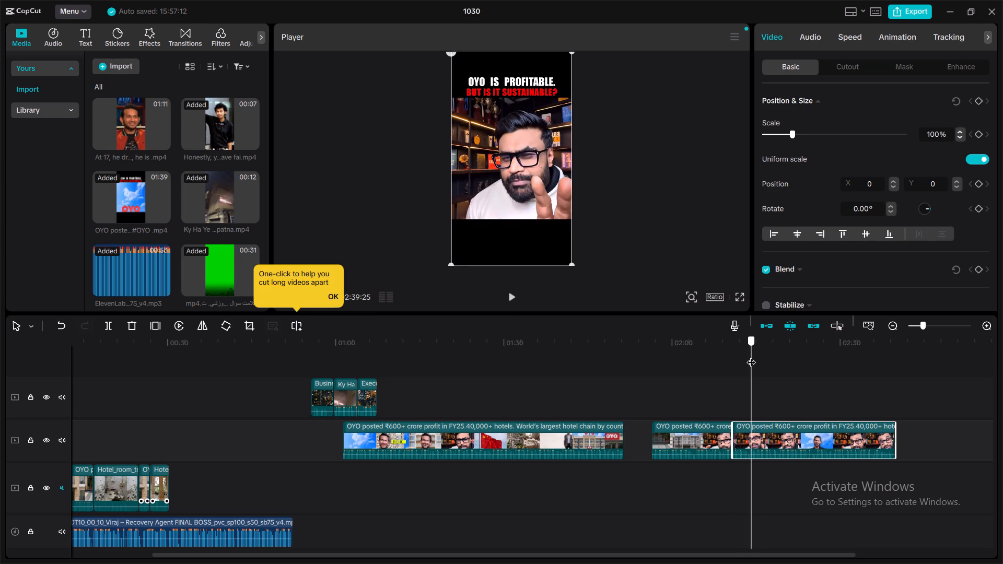
{"action": "left_click", "coordinate": [510, 288]}
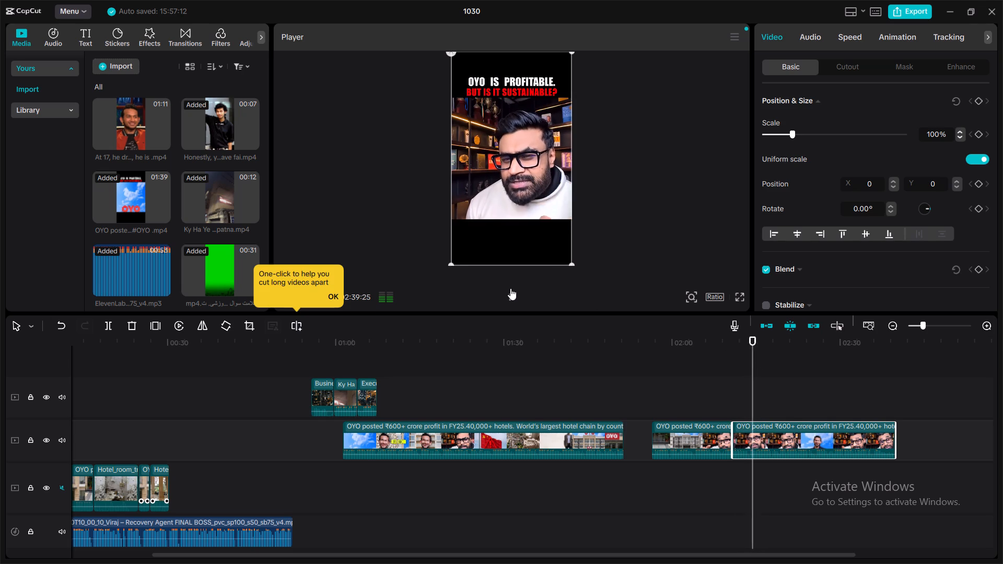
{"action": "left_click", "coordinate": [510, 288]}
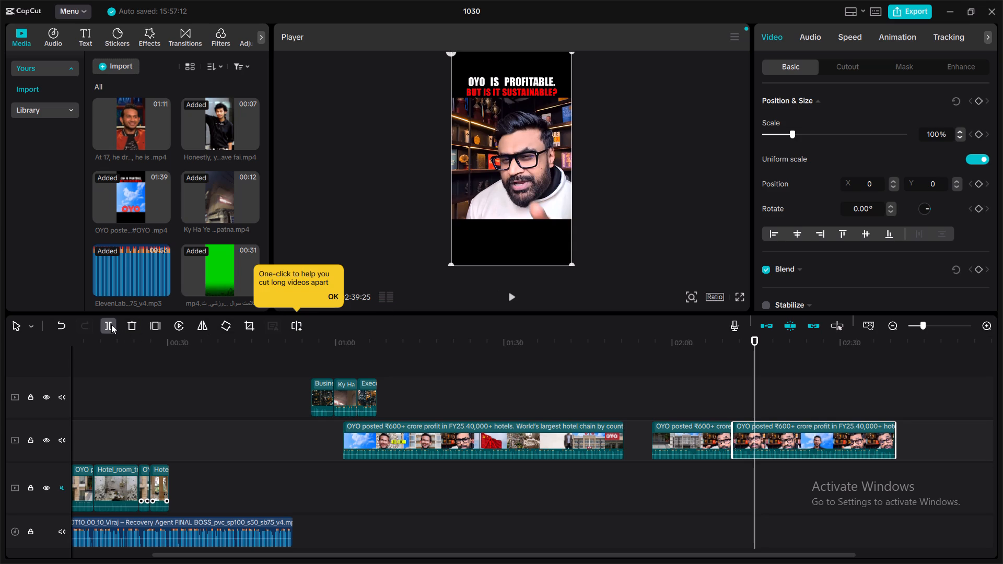
{"action": "left_click", "coordinate": [111, 324]}
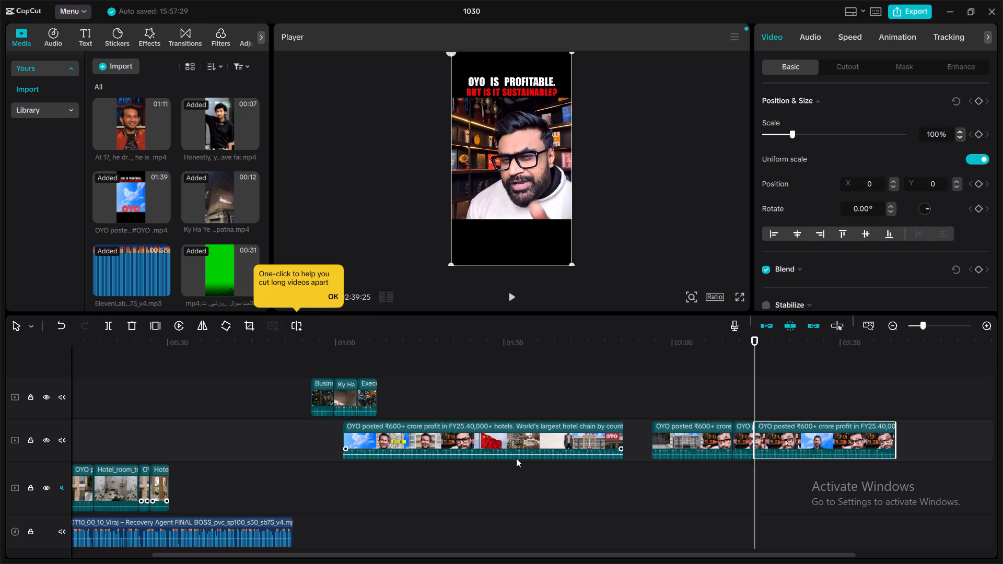
Move the cut-out SoftBank and FY25 - FY26 segment to the main track, directly after the hotel exterior and globe clip.
{"action": "left_click_drag", "start_coordinate": [743, 430], "coordinate": [733, 492]}
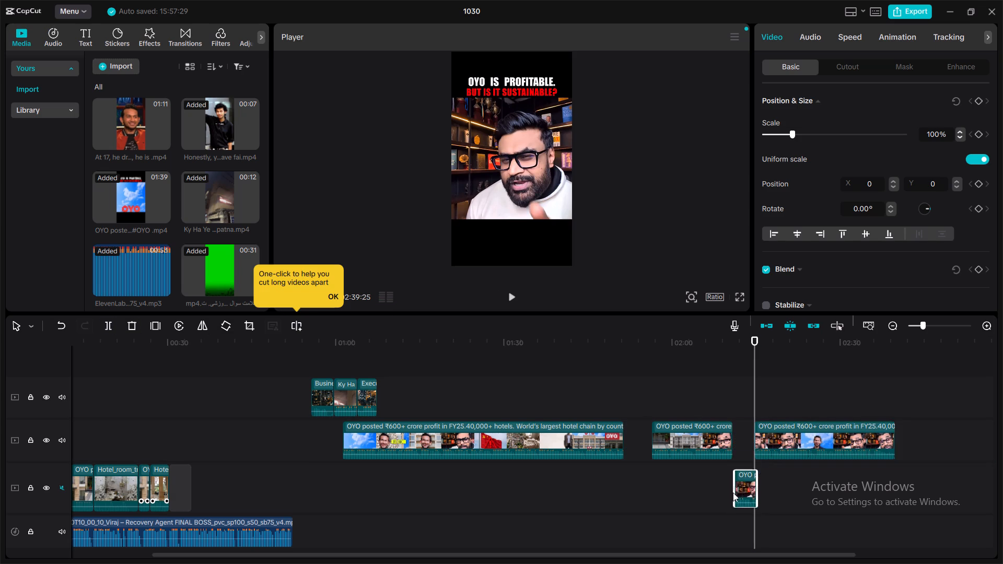
{"action": "left_click_drag", "start_coordinate": [733, 492], "coordinate": [449, 492]}
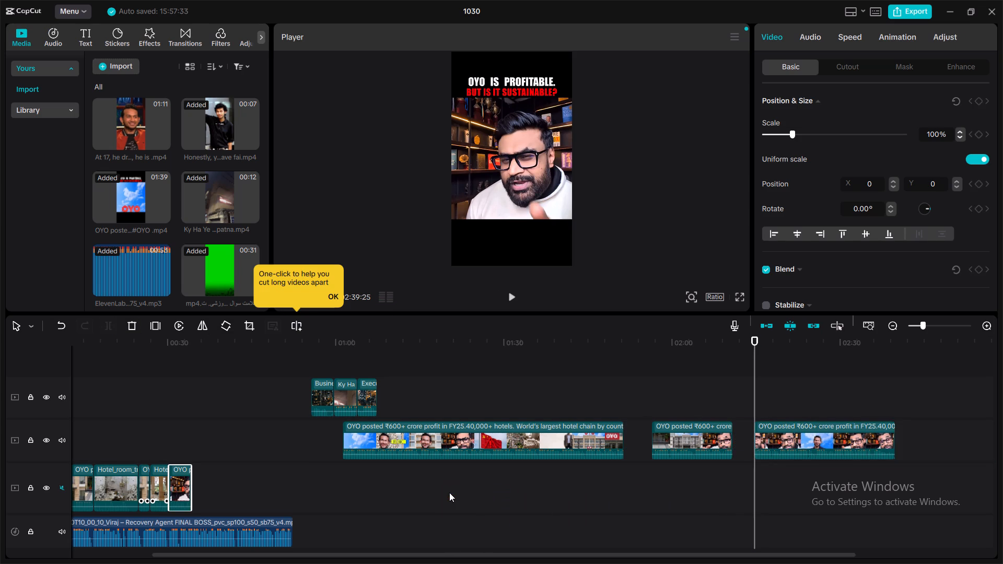
Preview the SoftBank segment with the voiceover from 00:00:30:10 and trim its end to 00:00:33:25.
{"action": "left_click", "coordinate": [171, 438]}
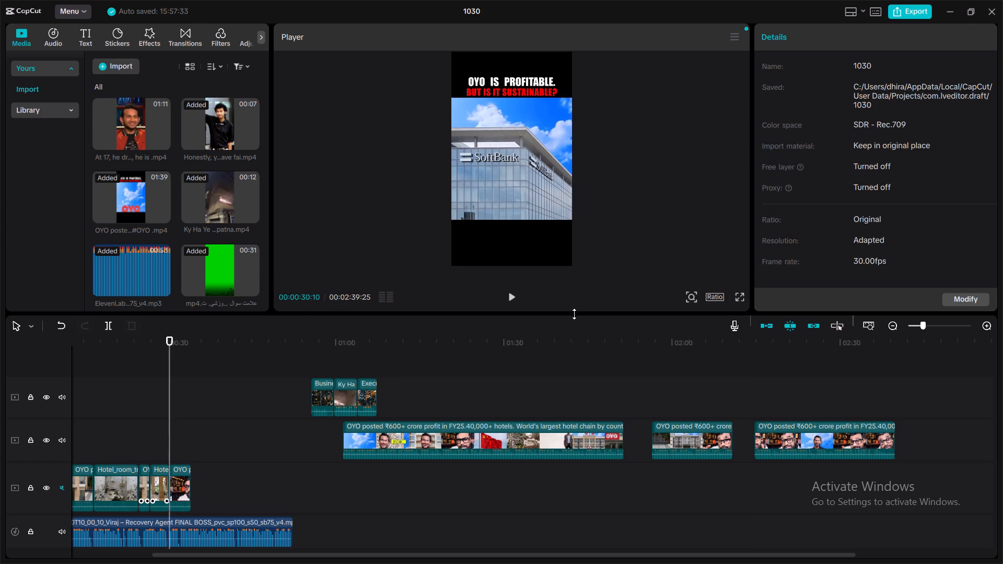
{"action": "left_click", "coordinate": [514, 292]}
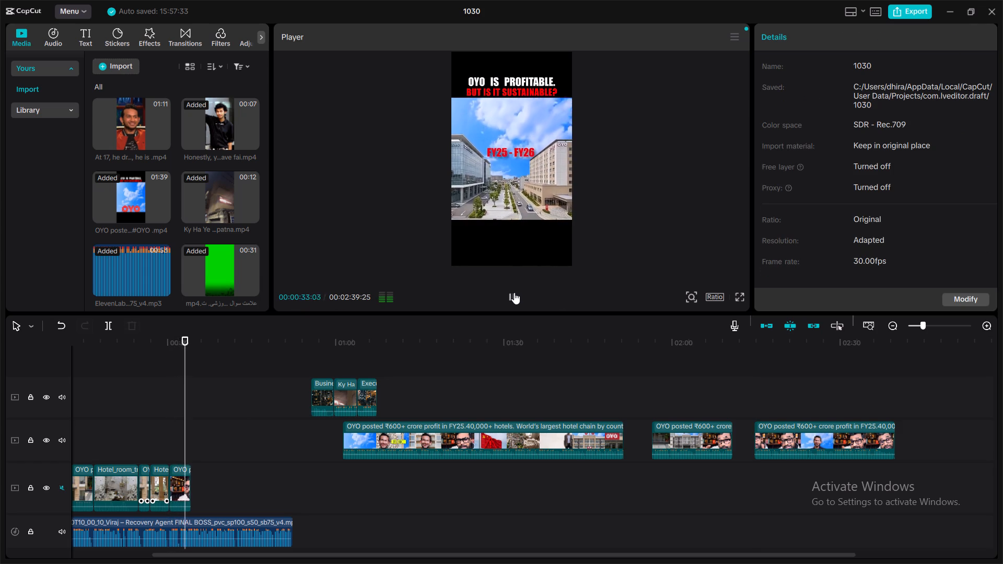
{"action": "left_click", "coordinate": [514, 292]}
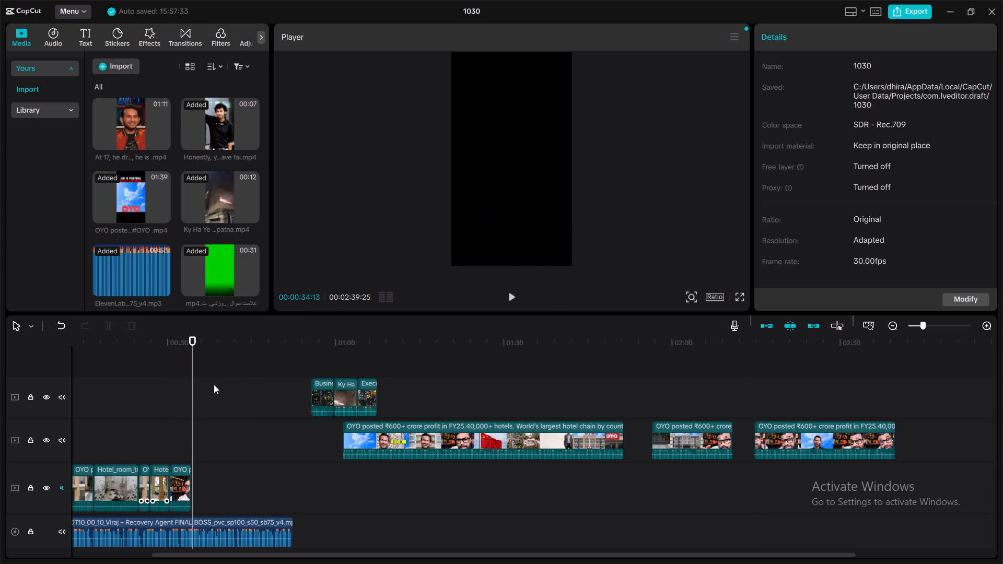
{"action": "left_click_drag", "start_coordinate": [191, 381], "coordinate": [186, 383]}
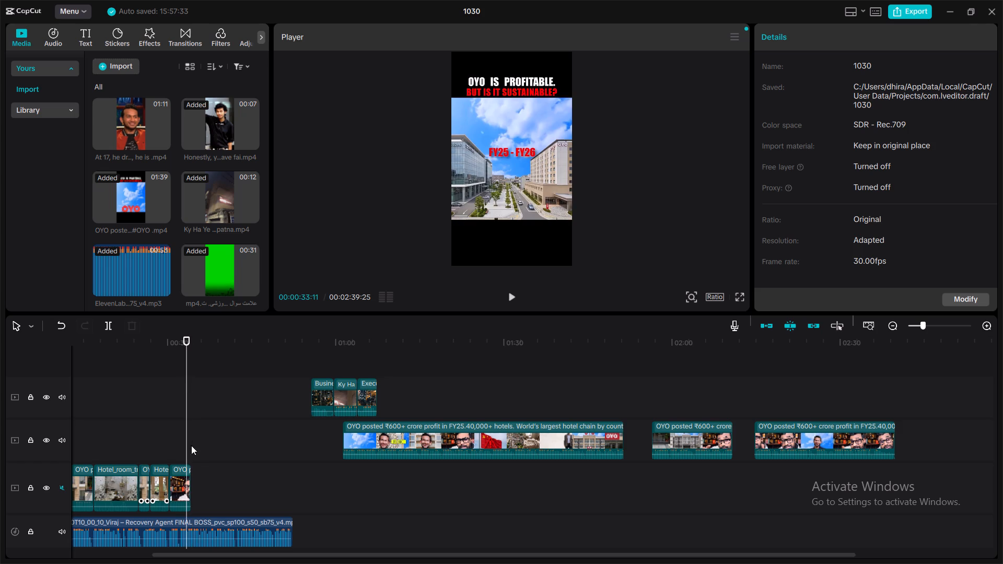
{"action": "left_click", "coordinate": [516, 299]}
{"action": "left_click", "coordinate": [516, 299]}
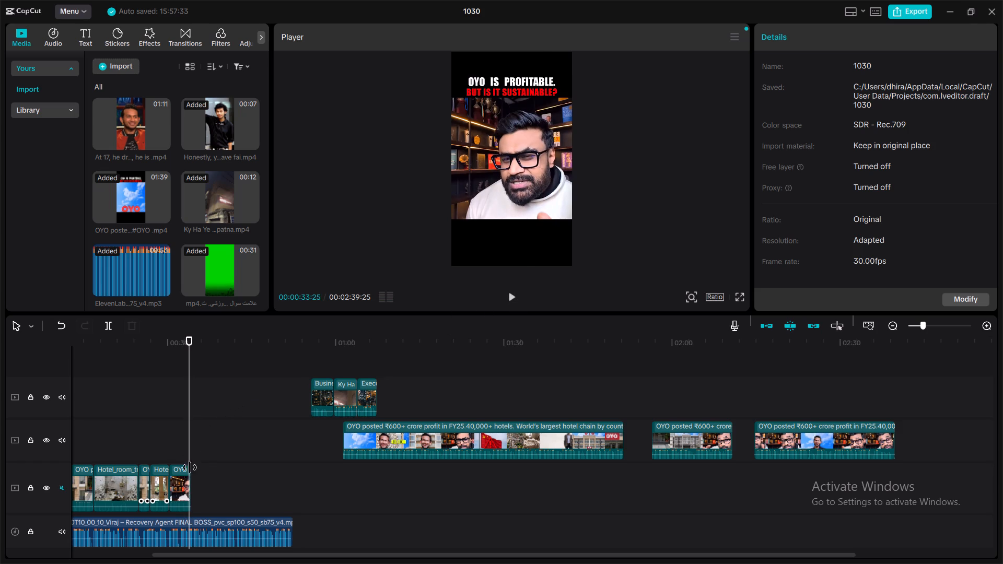
{"action": "left_click", "coordinate": [190, 474]}
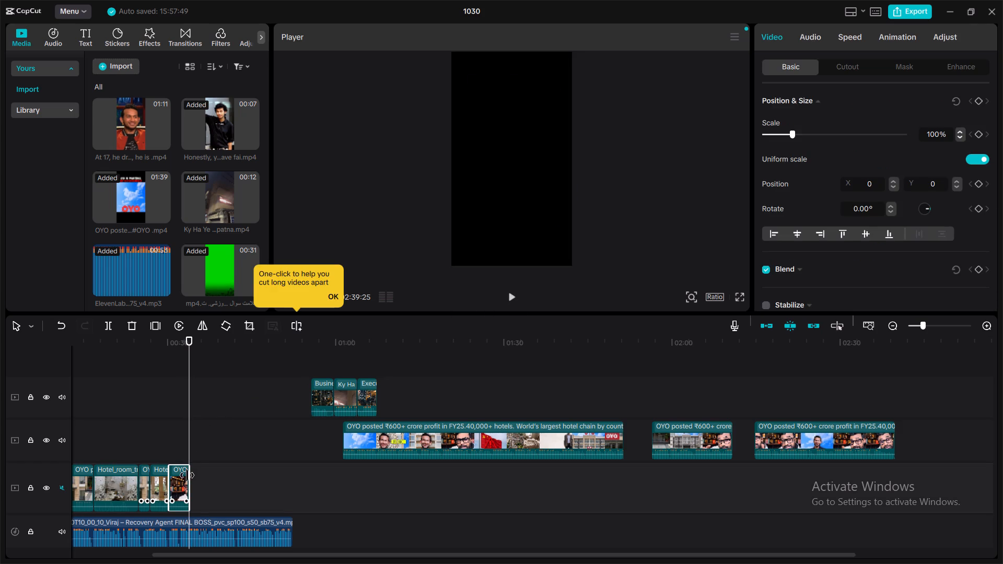
Replay the end of the SoftBank and FY25 - FY26 segment and trim its end to 00:00:32:27, before the presenter appears.
{"action": "left_click", "coordinate": [182, 446]}
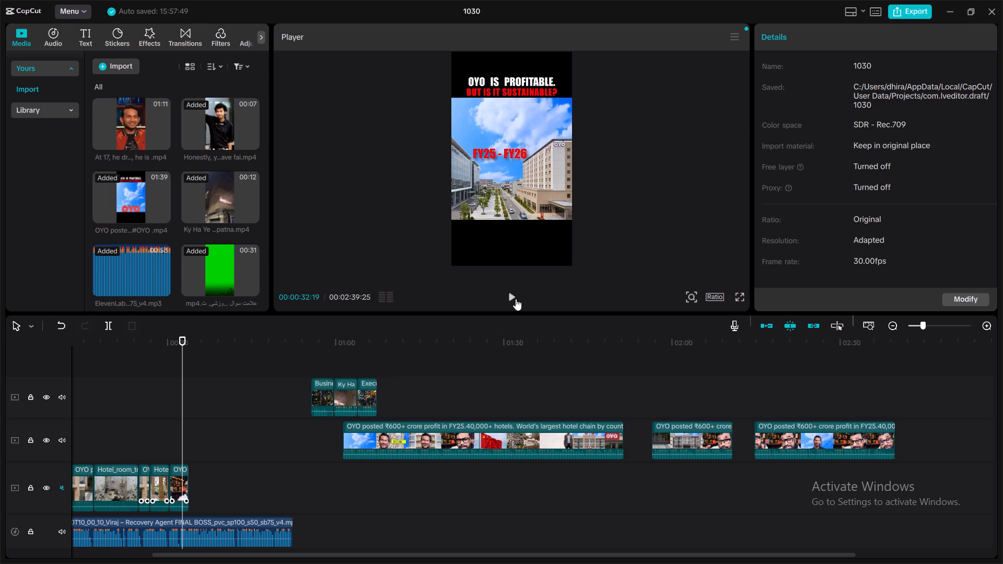
{"action": "left_click", "coordinate": [515, 296]}
{"action": "left_click", "coordinate": [515, 296]}
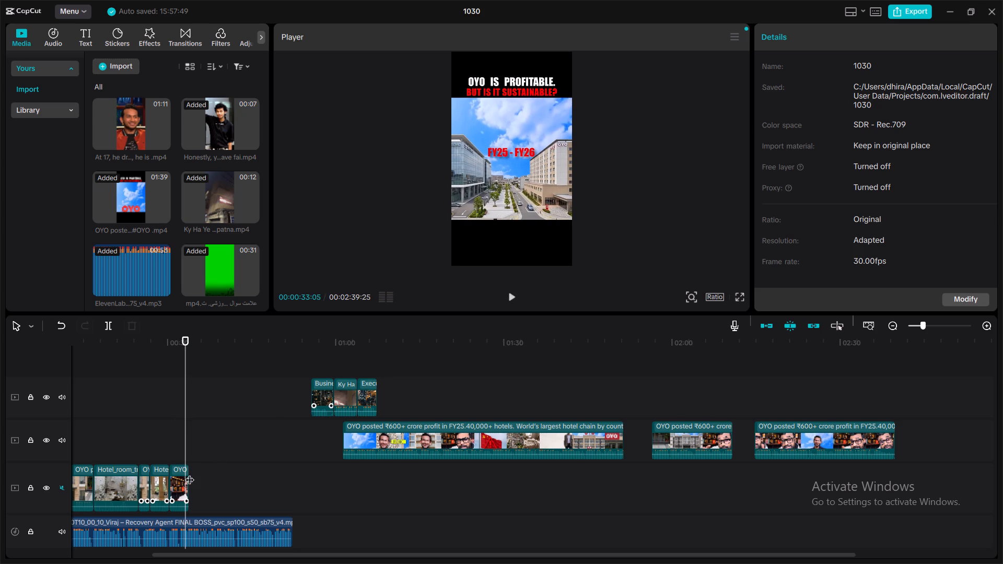
{"action": "double_click", "coordinate": [510, 295]}
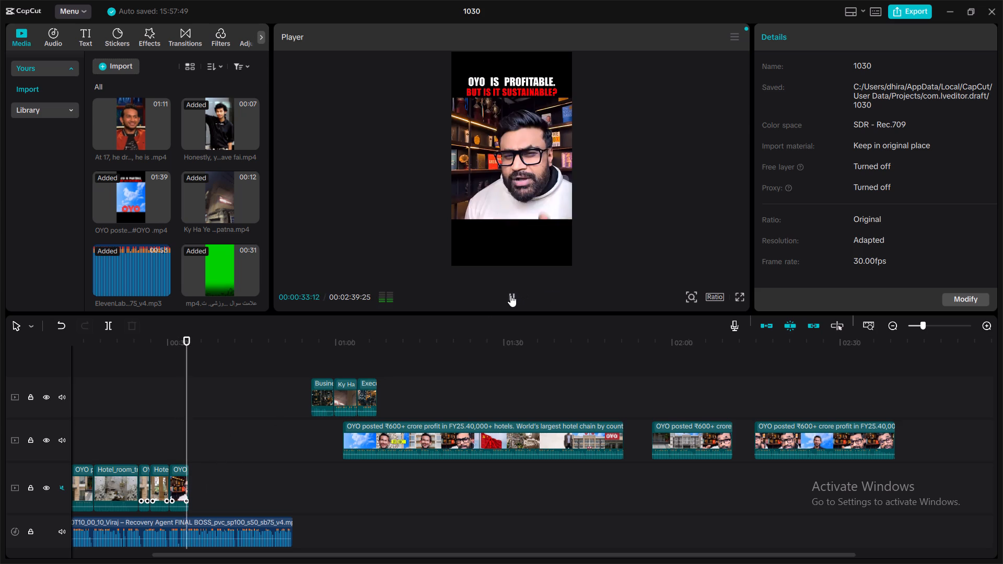
{"action": "left_click", "coordinate": [180, 449]}
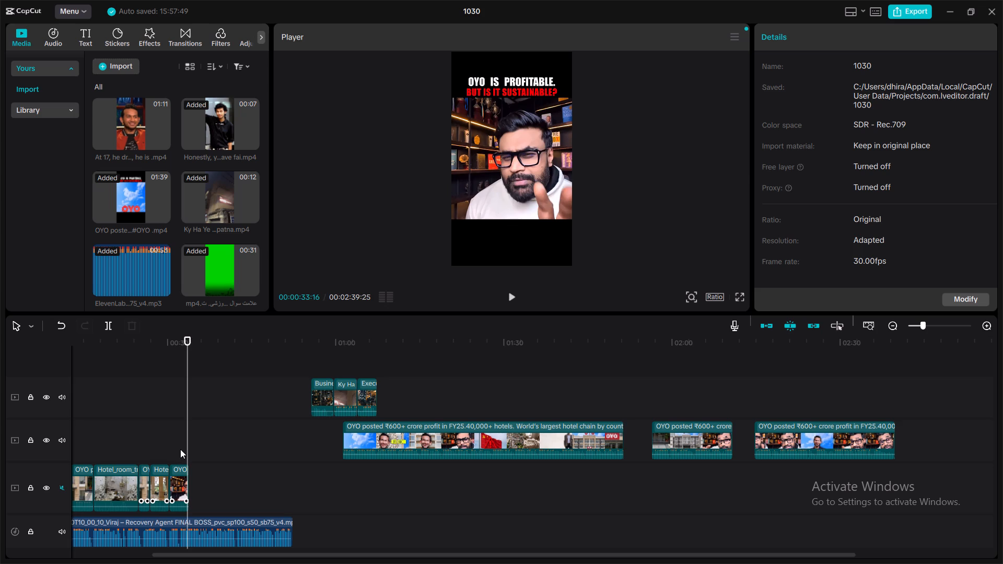
{"action": "left_click", "coordinate": [181, 449]}
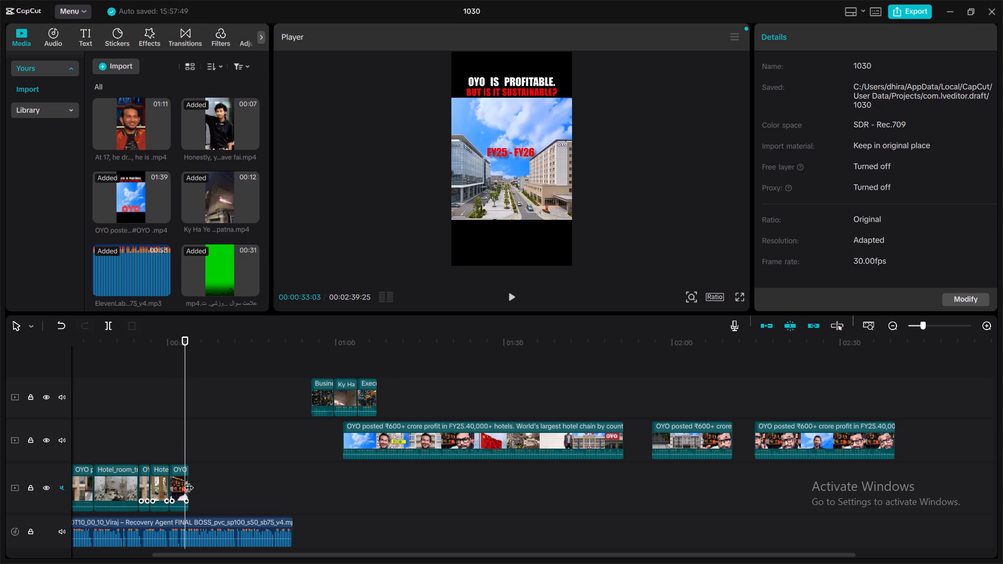
{"action": "left_click", "coordinate": [189, 481]}
{"action": "left_click", "coordinate": [184, 452]}
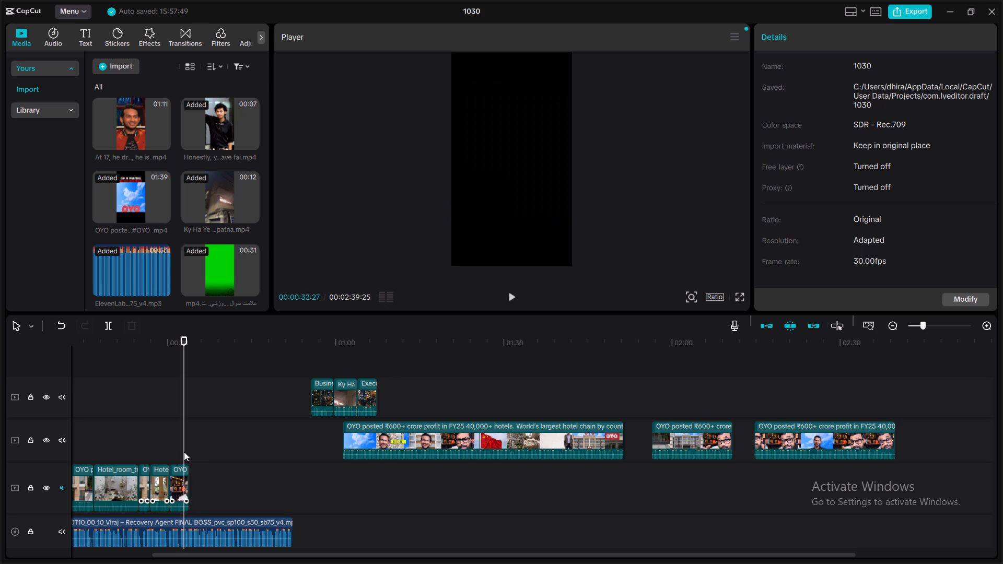
{"action": "left_click", "coordinate": [188, 483]}
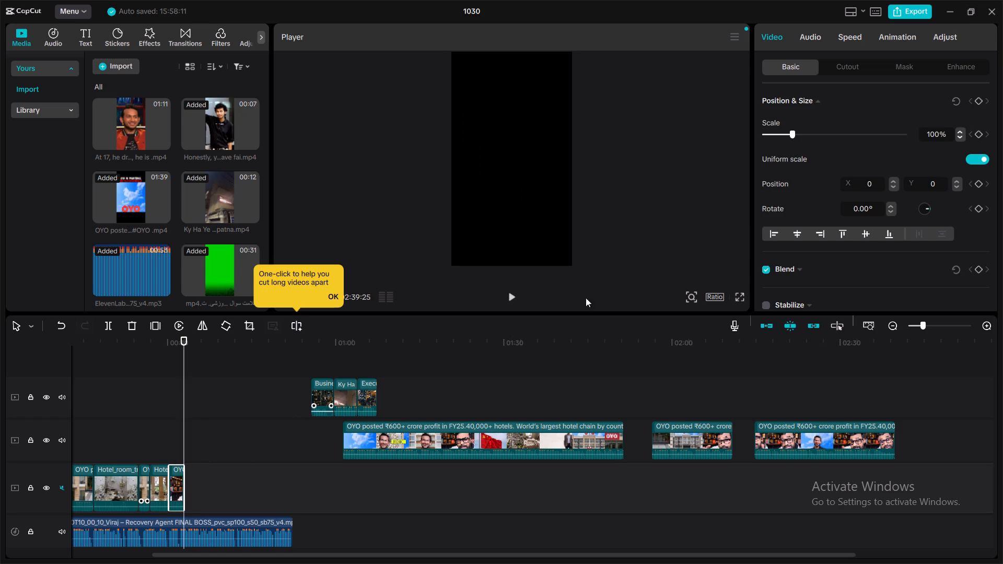
Listen to the voiceover after the SoftBank segment and skim the leftover OYO profit, city and hotel clips for a matching scene.
{"action": "left_click", "coordinate": [510, 295]}
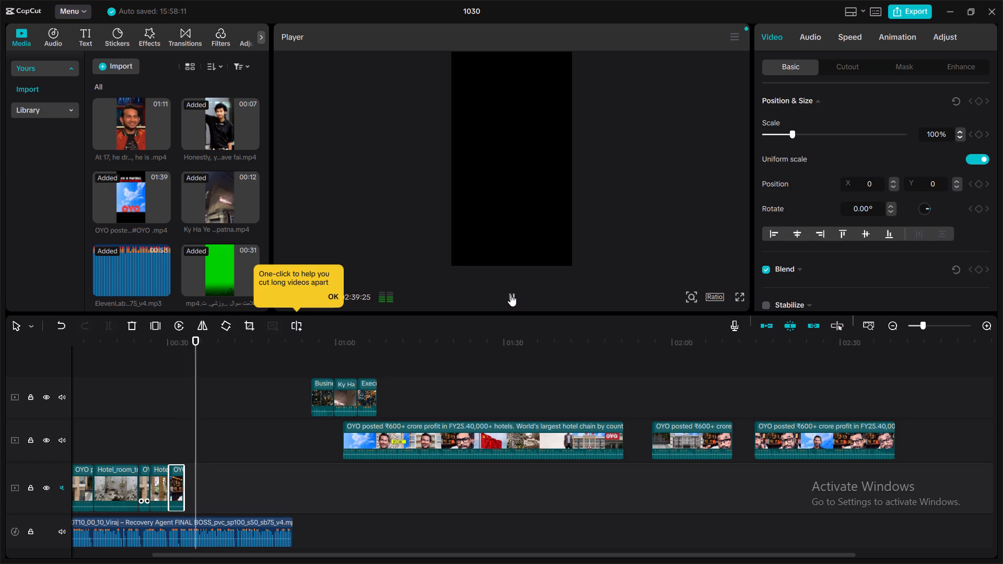
{"action": "left_click", "coordinate": [510, 295]}
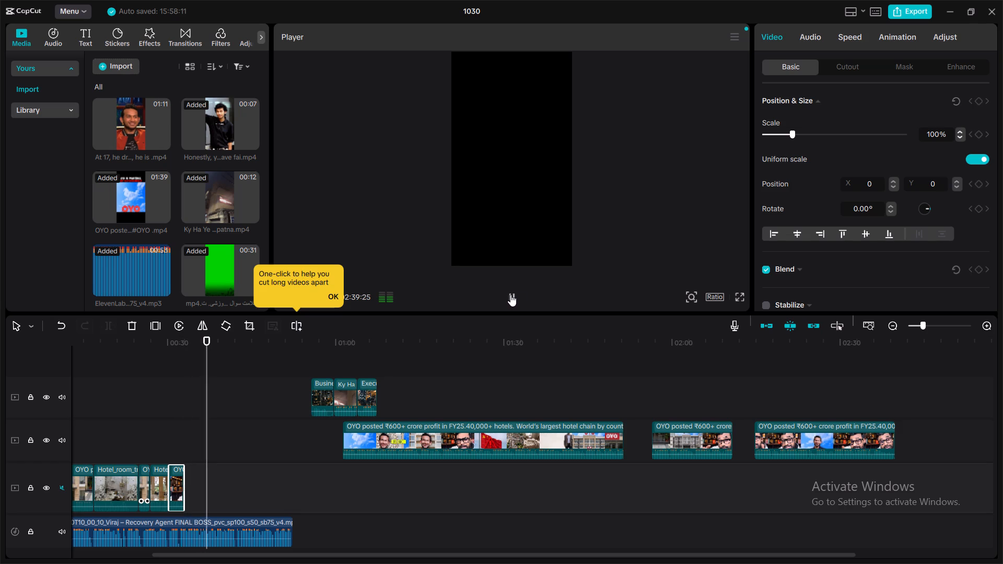
{"action": "left_click", "coordinate": [544, 404]}
{"action": "left_click_drag", "start_coordinate": [544, 404], "coordinate": [516, 404]}
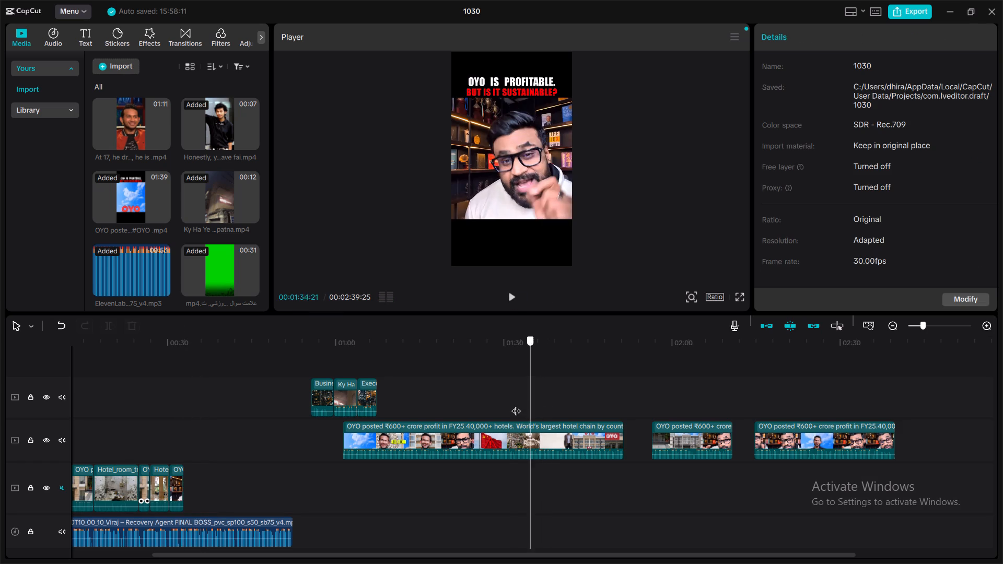
{"action": "left_click_drag", "start_coordinate": [516, 404], "coordinate": [395, 414]}
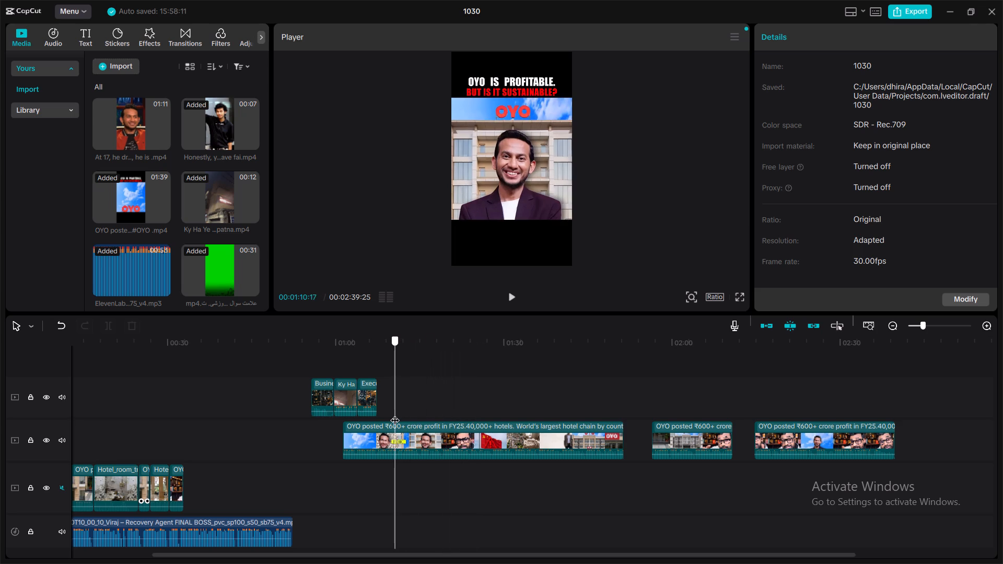
{"action": "left_click_drag", "start_coordinate": [395, 414], "coordinate": [357, 425]}
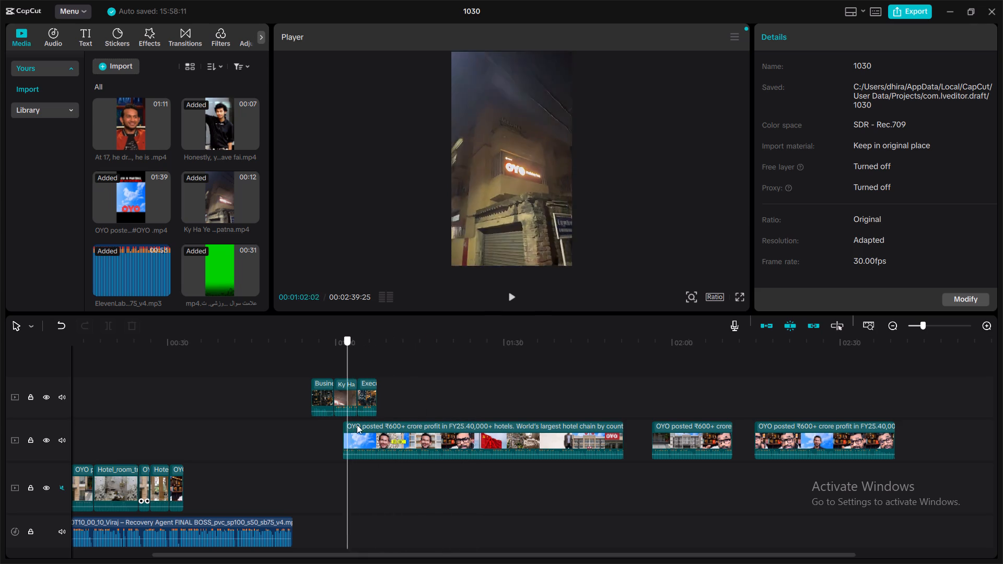
{"action": "left_click_drag", "start_coordinate": [357, 425], "coordinate": [657, 409]}
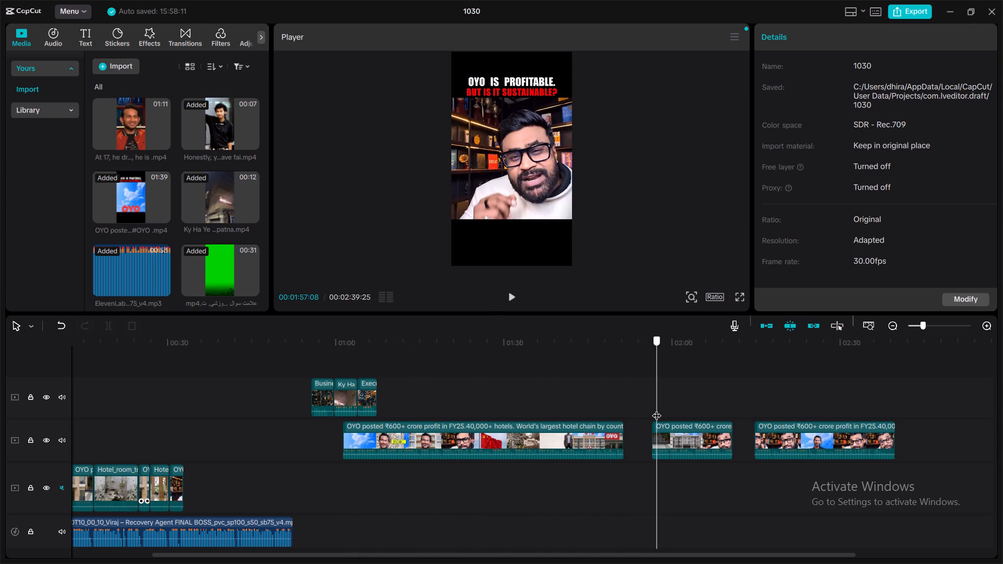
{"action": "left_click_drag", "start_coordinate": [657, 409], "coordinate": [701, 412]}
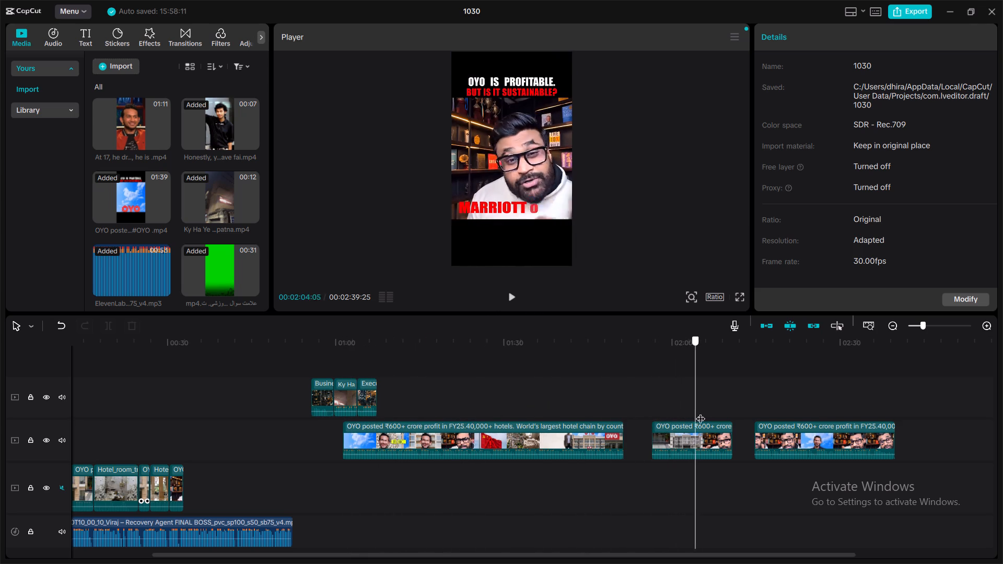
{"action": "left_click_drag", "start_coordinate": [701, 412], "coordinate": [722, 417]}
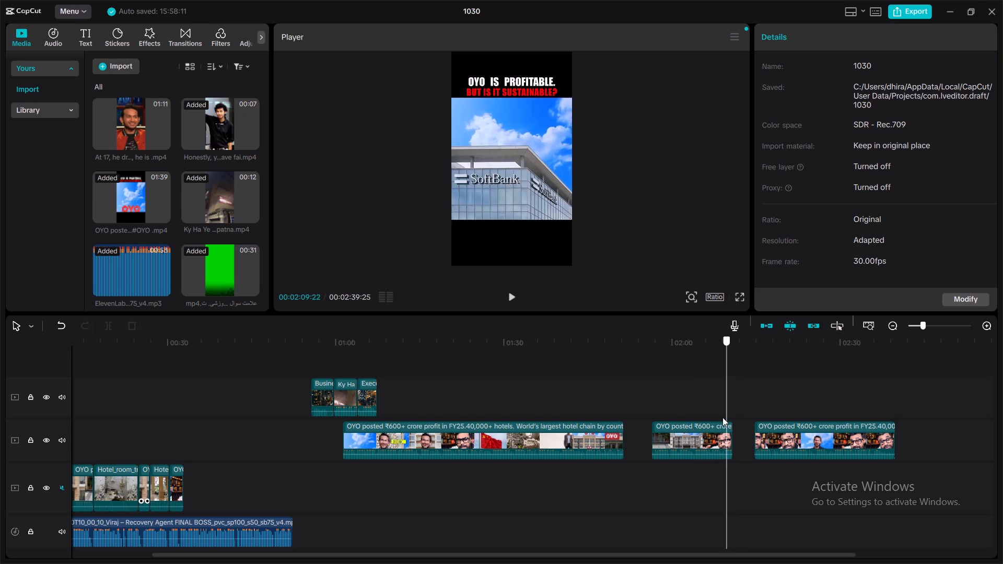
{"action": "left_click_drag", "start_coordinate": [722, 417], "coordinate": [761, 416]}
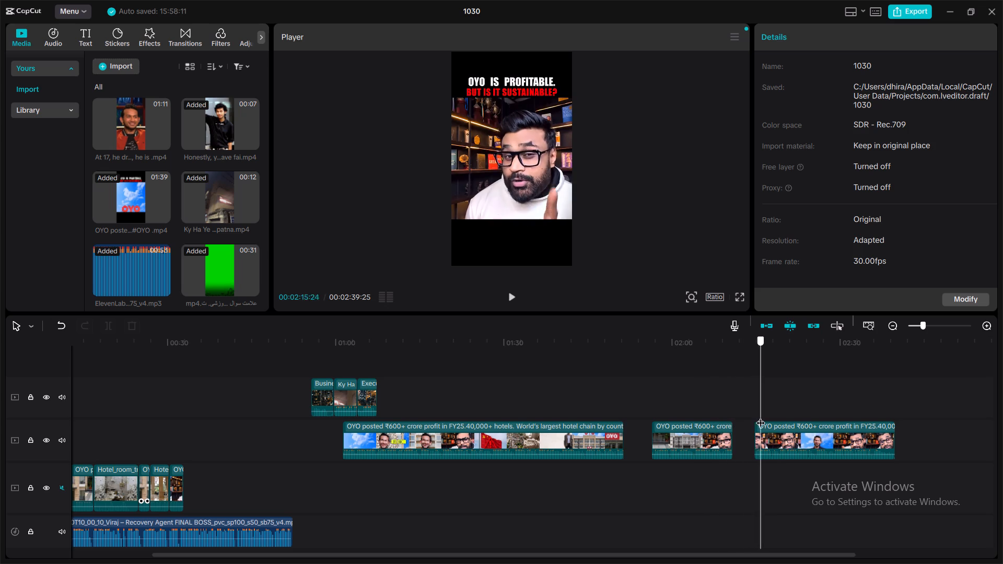
{"action": "left_click_drag", "start_coordinate": [761, 416], "coordinate": [802, 416]}
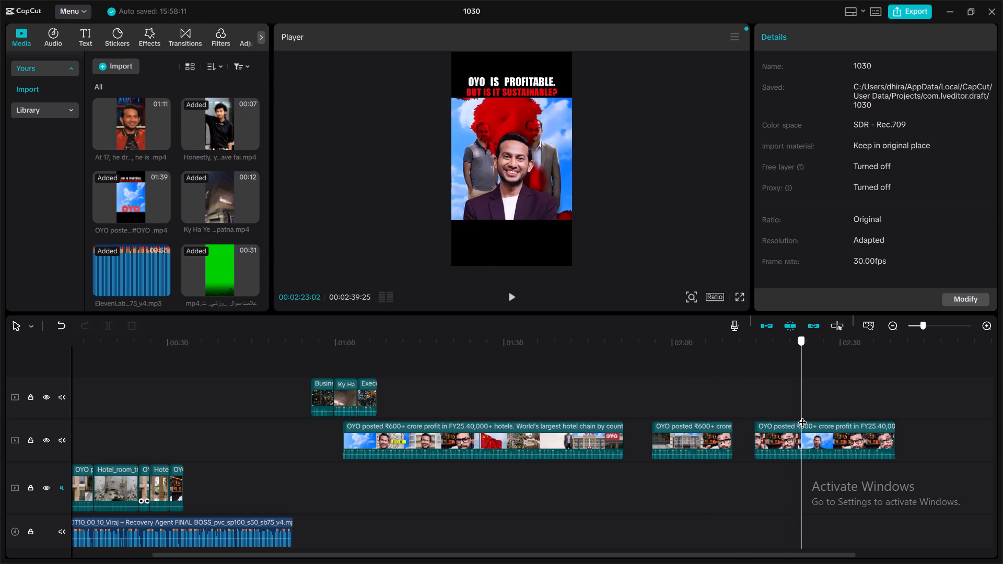
{"action": "left_click_drag", "start_coordinate": [802, 416], "coordinate": [898, 424]}
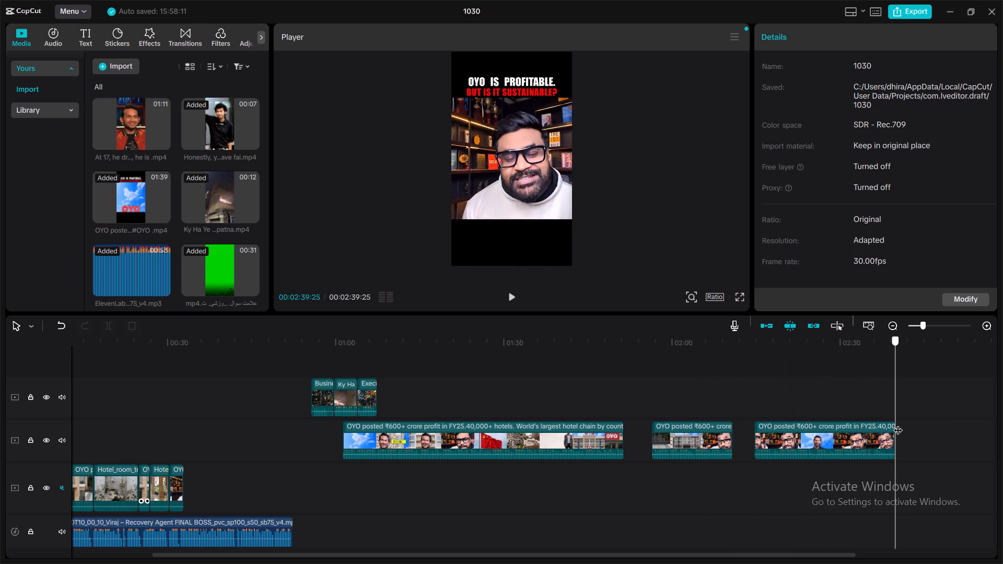
{"action": "left_click_drag", "start_coordinate": [898, 424], "coordinate": [800, 449]}
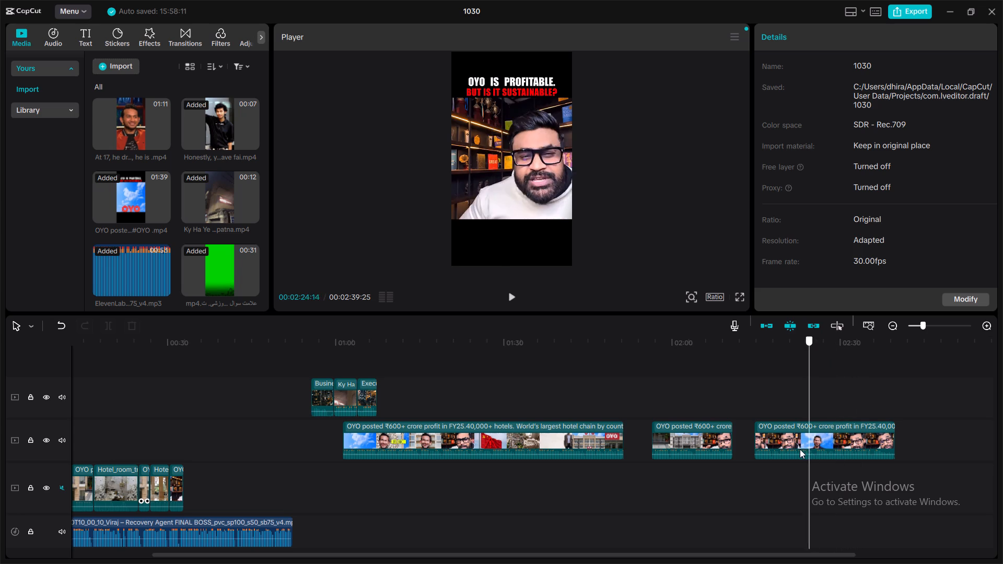
{"action": "left_click_drag", "start_coordinate": [800, 449], "coordinate": [617, 448]}
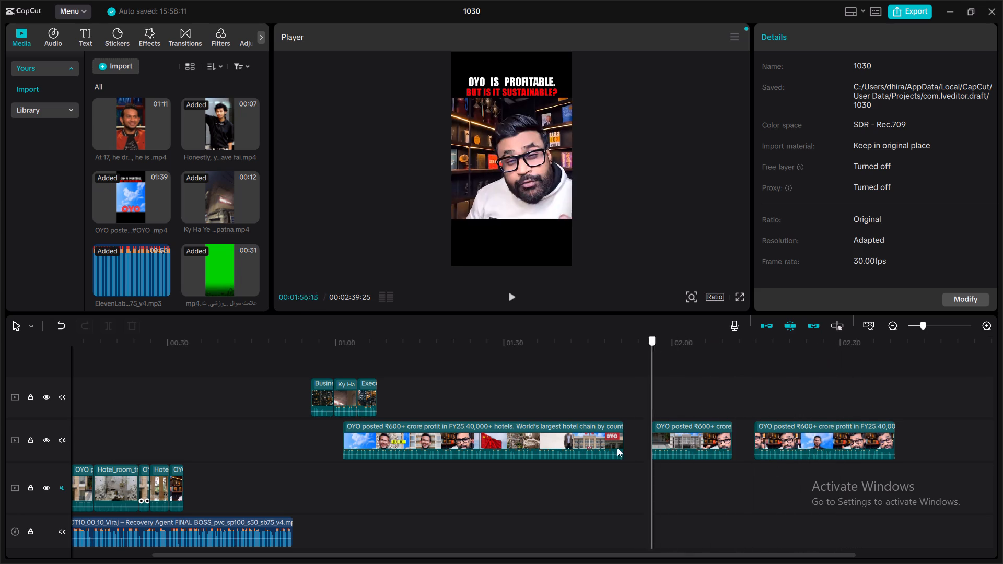
{"action": "left_click_drag", "start_coordinate": [617, 448], "coordinate": [431, 409]}
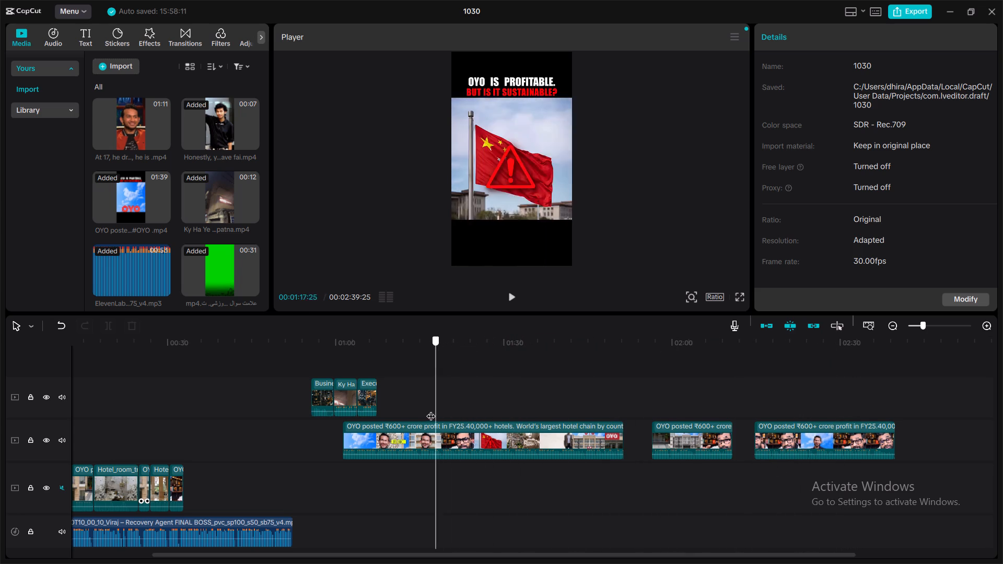
{"action": "left_click_drag", "start_coordinate": [431, 409], "coordinate": [373, 389]}
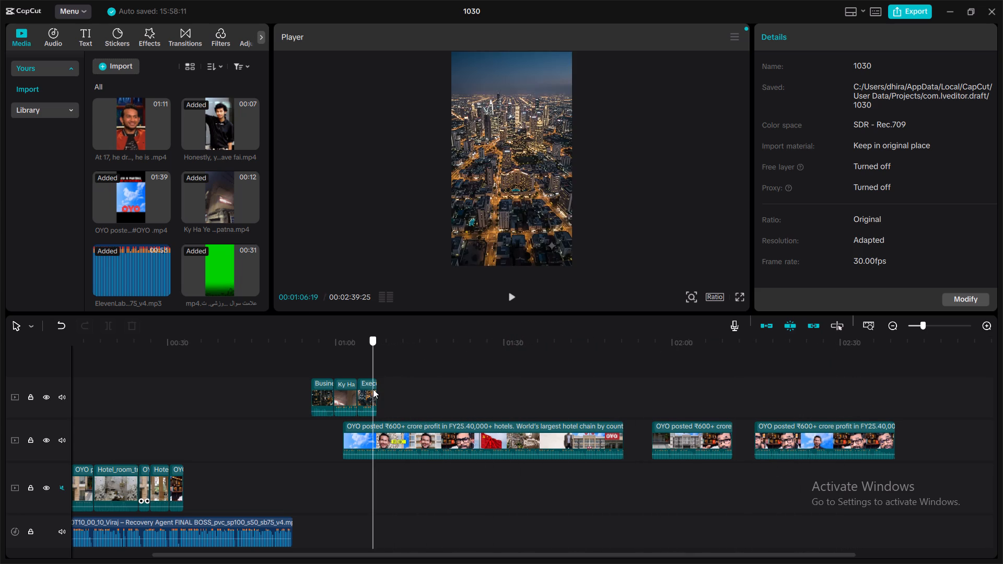
{"action": "left_click_drag", "start_coordinate": [373, 389], "coordinate": [156, 393]}
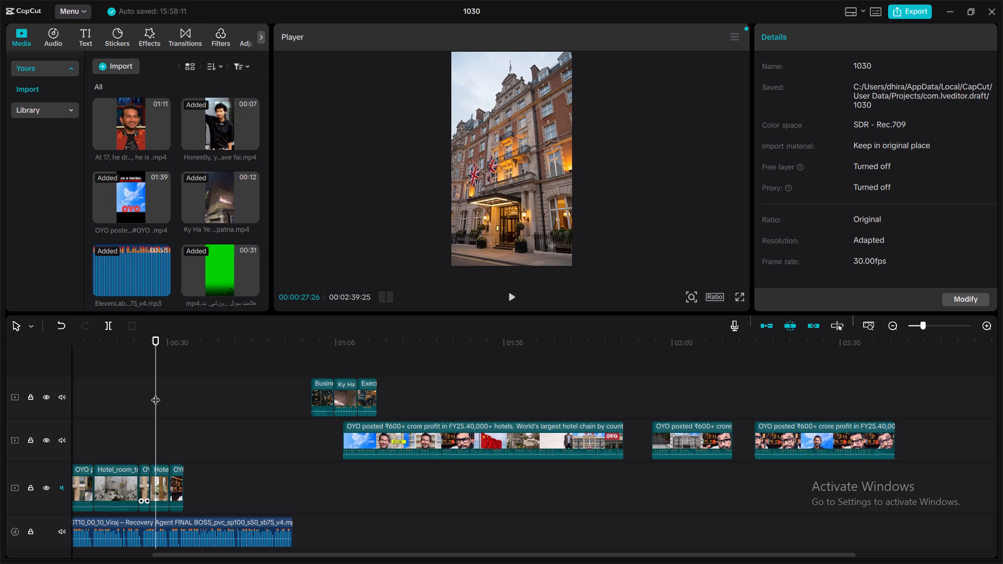
{"action": "left_click_drag", "start_coordinate": [156, 393], "coordinate": [189, 404]}
{"action": "left_click_drag", "start_coordinate": [189, 404], "coordinate": [180, 406]}
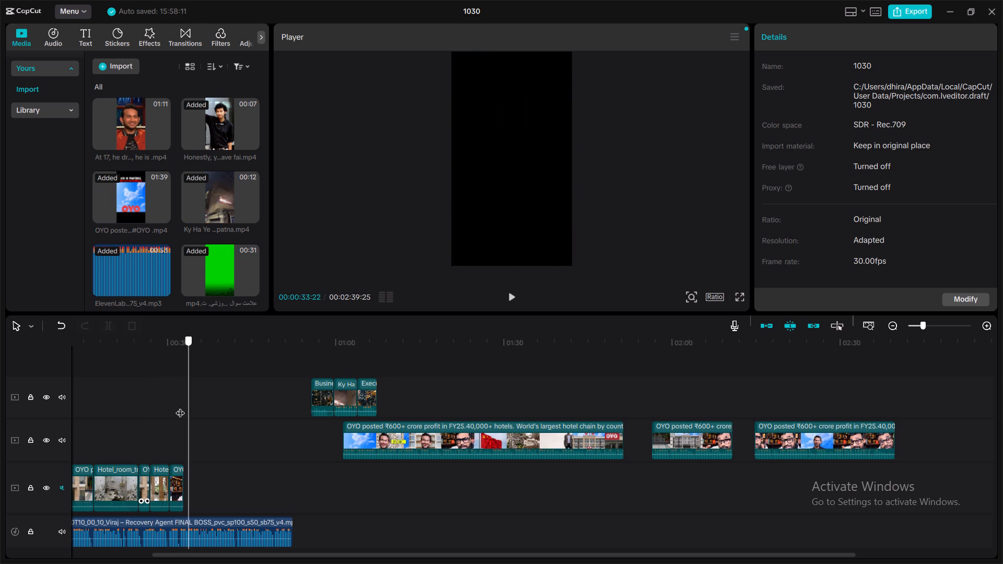
{"action": "left_click_drag", "start_coordinate": [180, 406], "coordinate": [170, 407]}
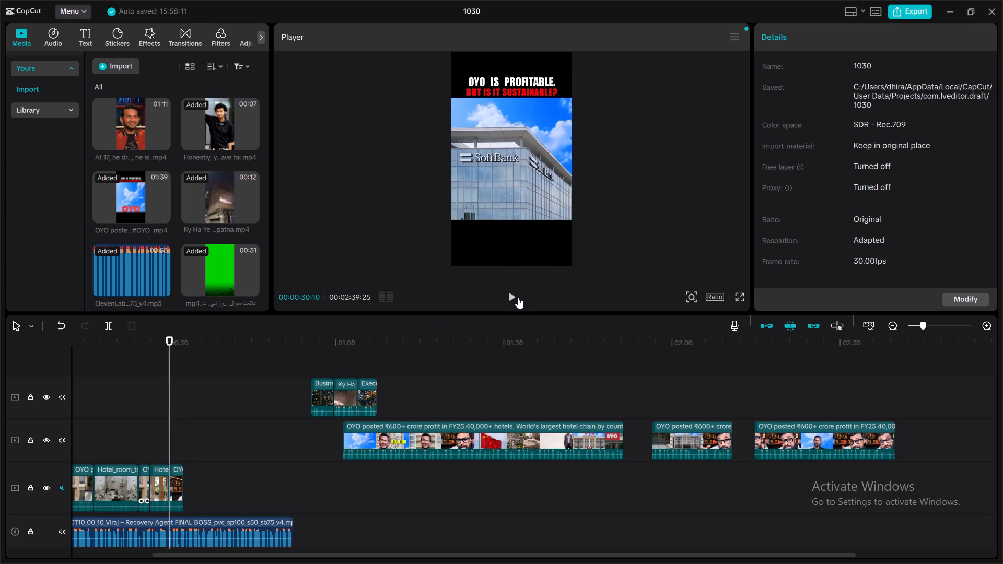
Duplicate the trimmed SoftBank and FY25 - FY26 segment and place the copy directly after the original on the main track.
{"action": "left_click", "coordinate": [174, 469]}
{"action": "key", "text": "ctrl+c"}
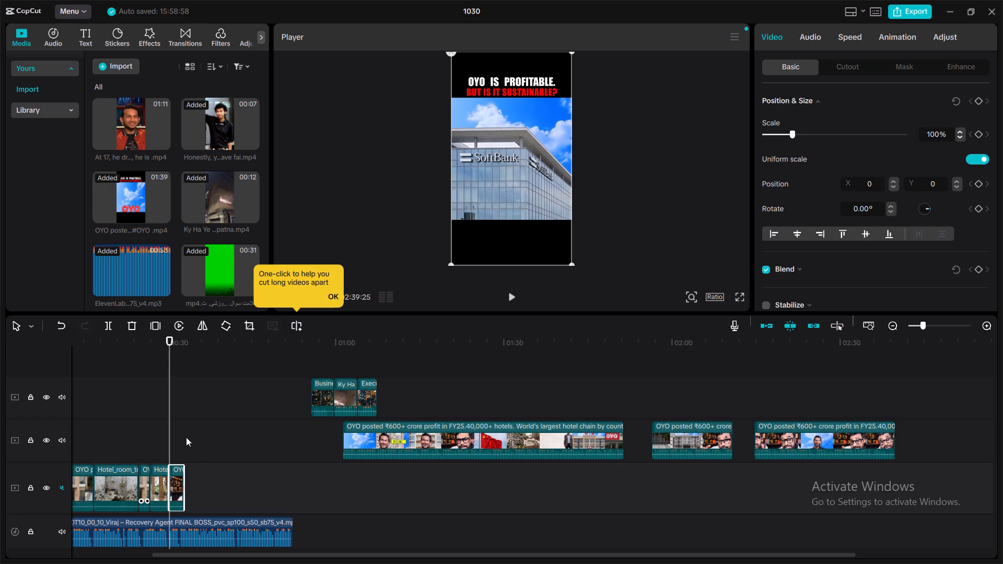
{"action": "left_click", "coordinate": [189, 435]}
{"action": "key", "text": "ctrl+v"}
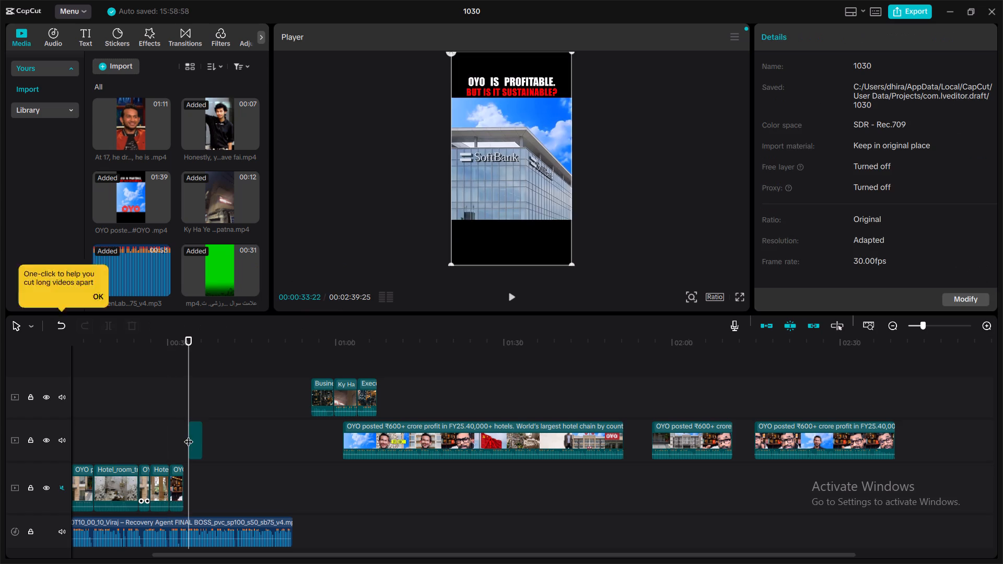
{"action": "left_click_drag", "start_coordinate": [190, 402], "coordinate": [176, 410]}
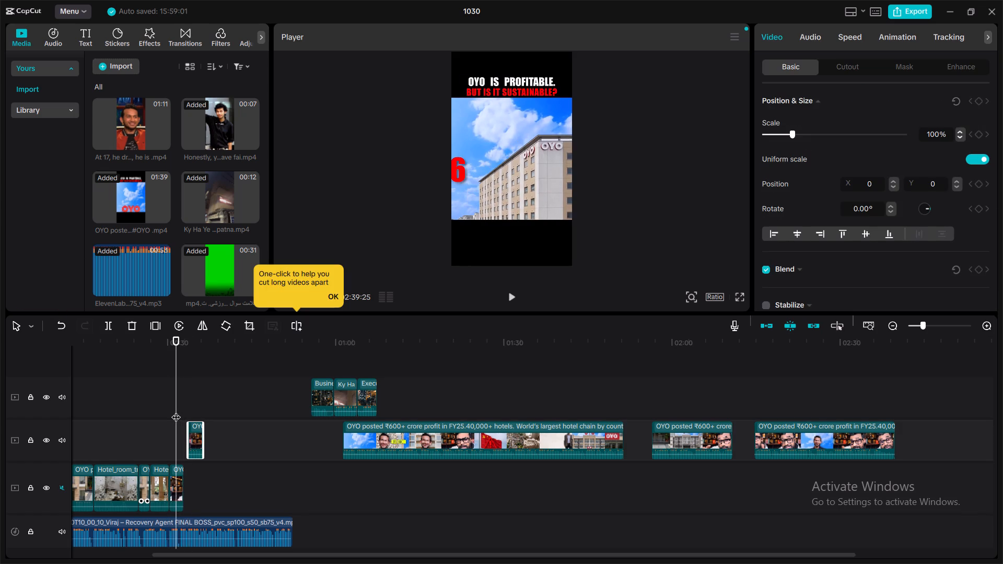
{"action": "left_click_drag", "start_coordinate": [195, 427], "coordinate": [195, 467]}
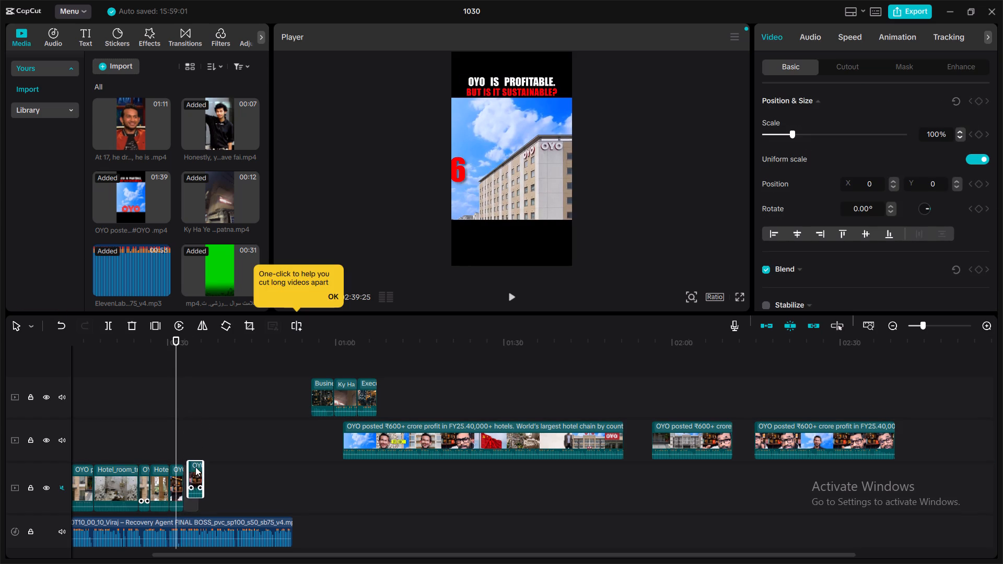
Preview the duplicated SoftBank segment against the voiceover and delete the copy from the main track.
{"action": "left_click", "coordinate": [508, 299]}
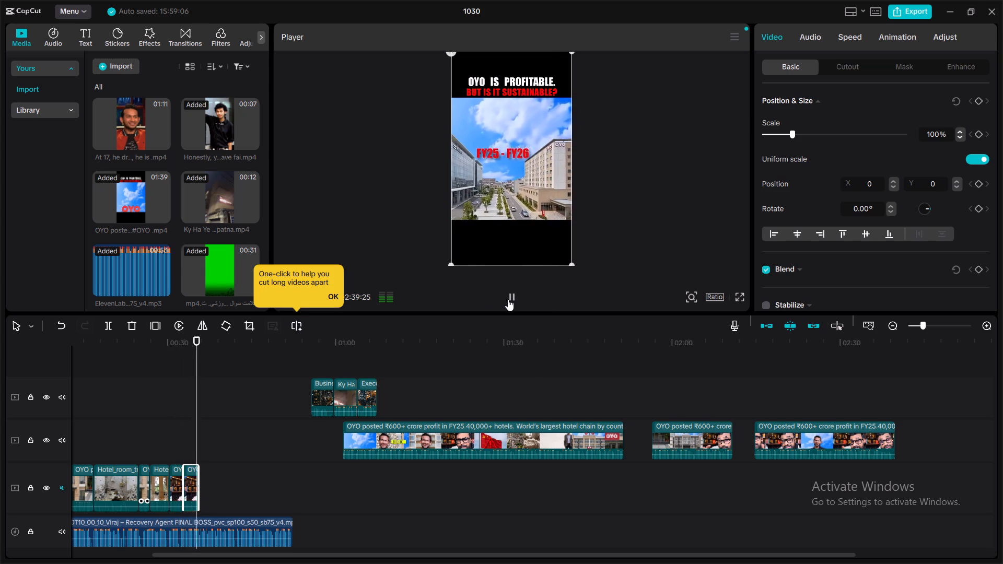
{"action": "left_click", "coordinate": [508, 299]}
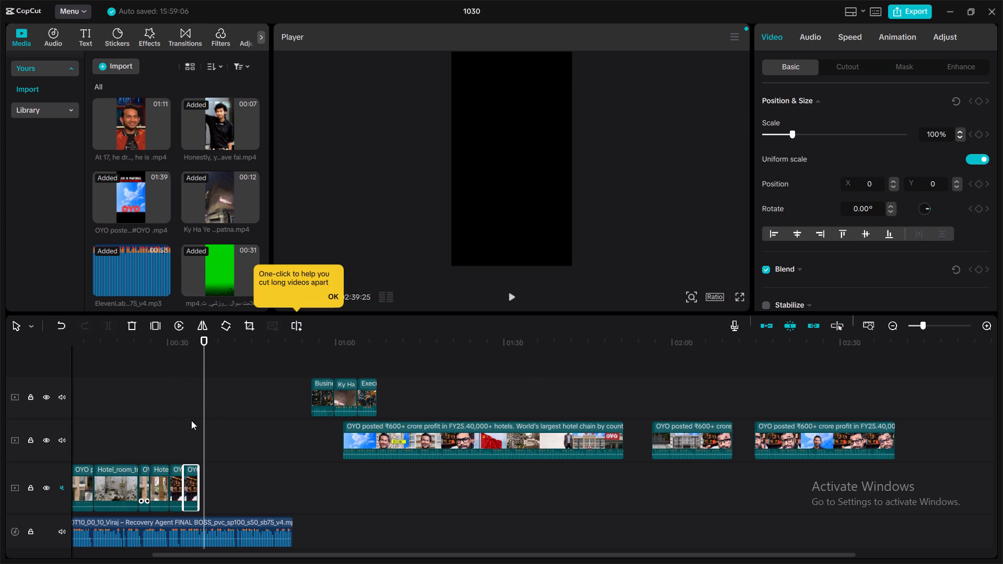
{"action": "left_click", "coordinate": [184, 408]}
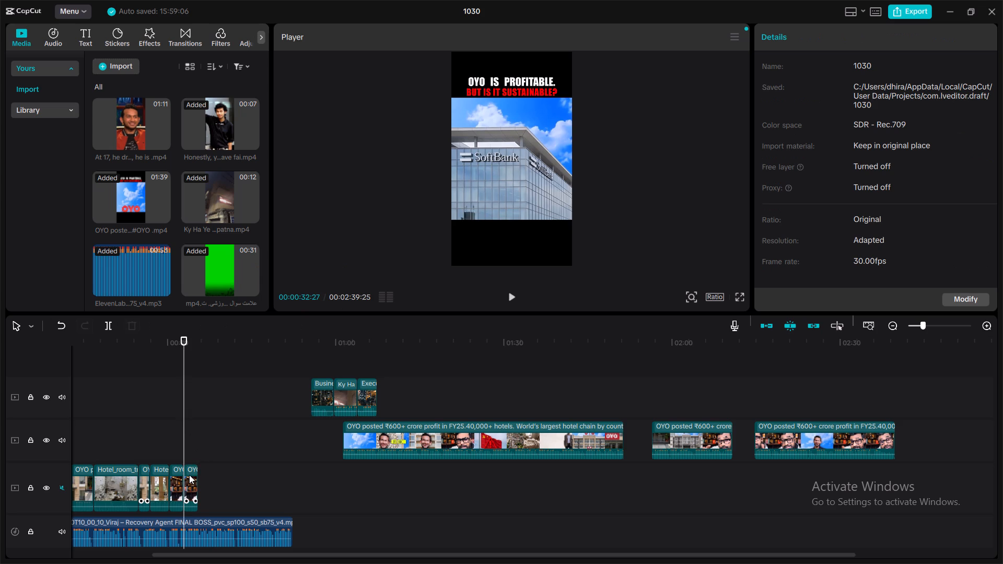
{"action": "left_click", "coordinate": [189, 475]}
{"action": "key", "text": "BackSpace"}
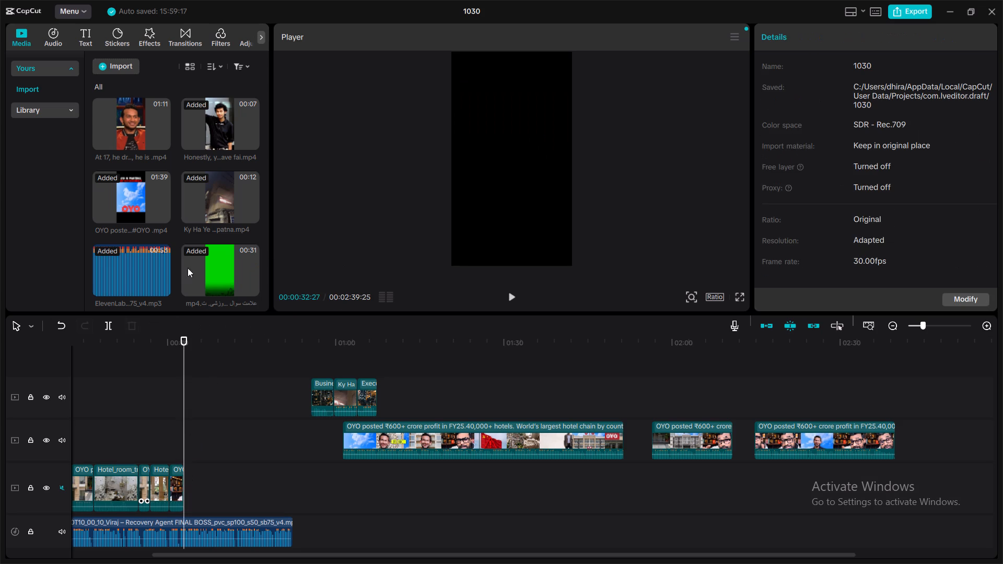
Add the Business executives clip from the imported media to the main track directly after the SoftBank segment.
{"action": "scroll", "coordinate": [190, 231], "scroll_direction": "down", "scroll_amount": 2}
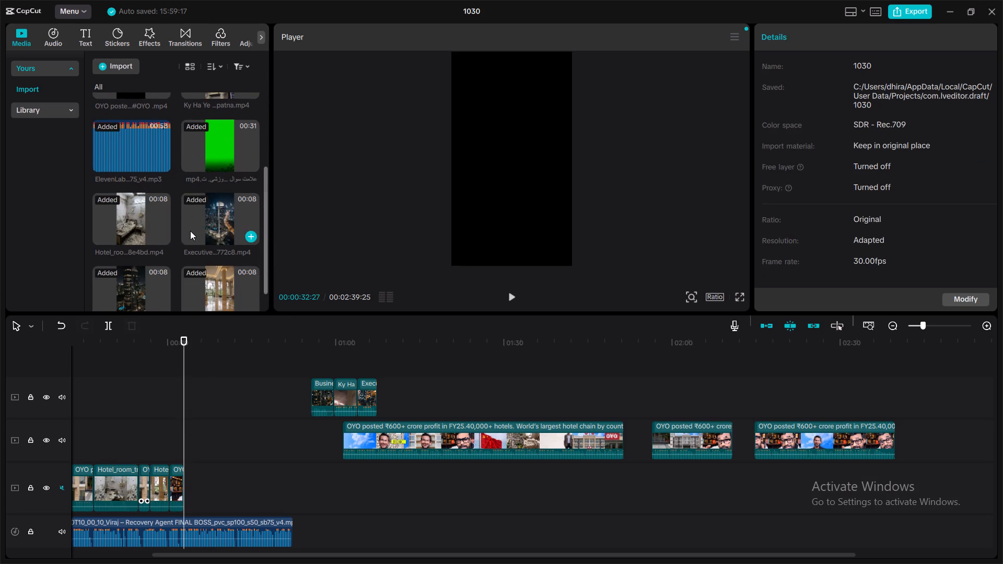
{"action": "scroll", "coordinate": [190, 231], "scroll_direction": "down", "scroll_amount": 1}
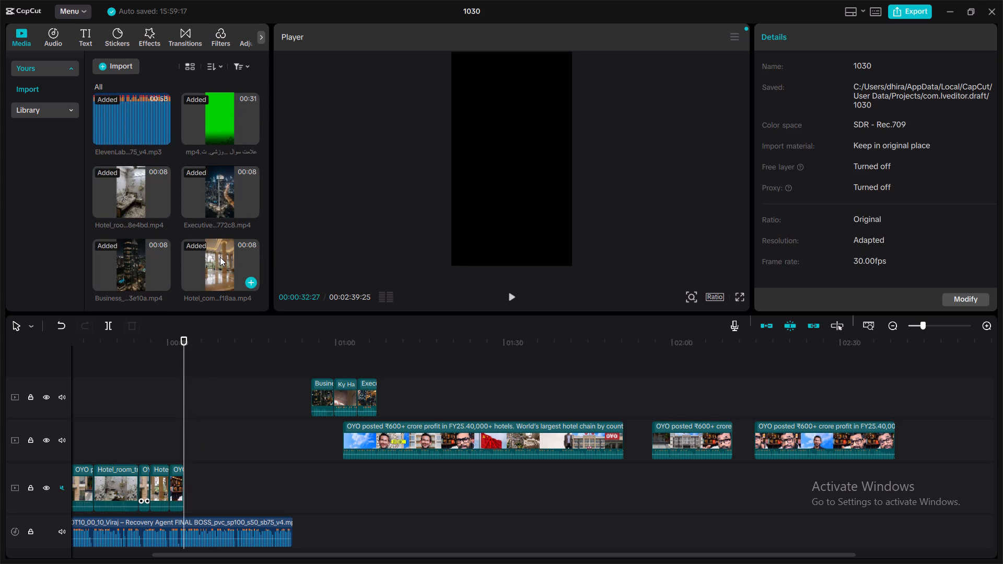
{"action": "left_click_drag", "start_coordinate": [131, 264], "coordinate": [209, 399]}
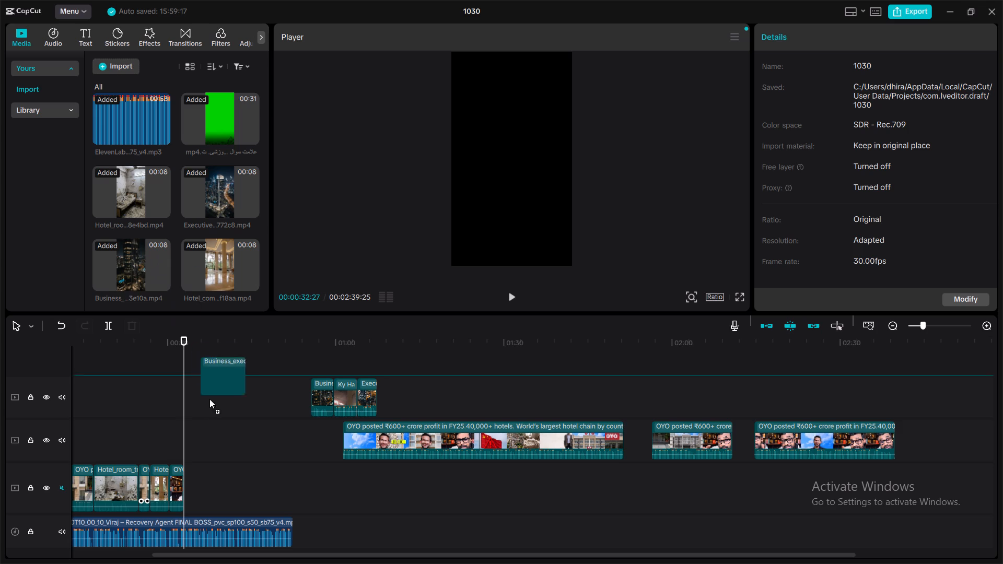
{"action": "left_click_drag", "start_coordinate": [209, 399], "coordinate": [209, 479]}
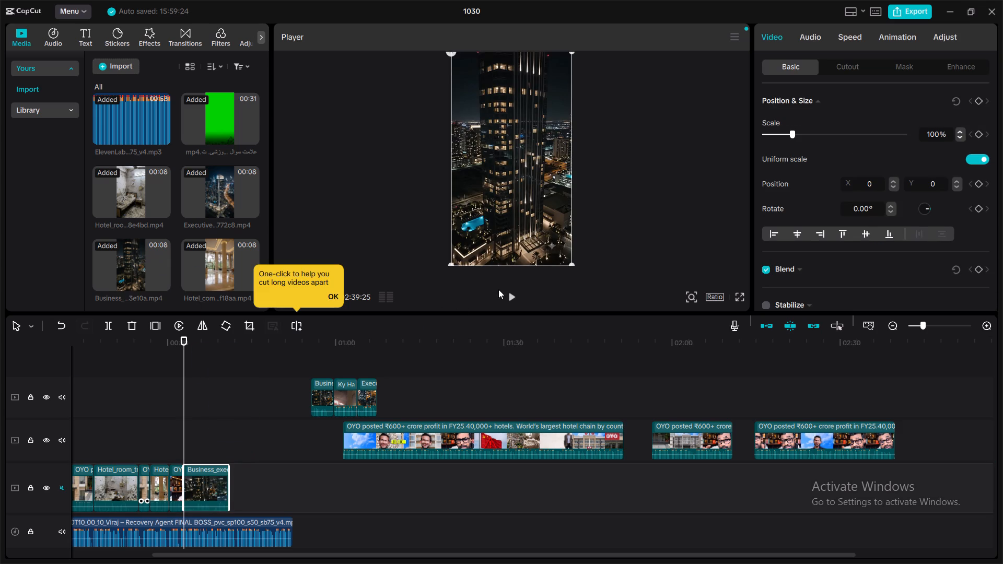
Preview the Business executives clip against the voiceover and trim its end to about 00:00:38, before the aerial night view of the hotel.
{"action": "left_click", "coordinate": [508, 290]}
{"action": "left_click", "coordinate": [508, 290]}
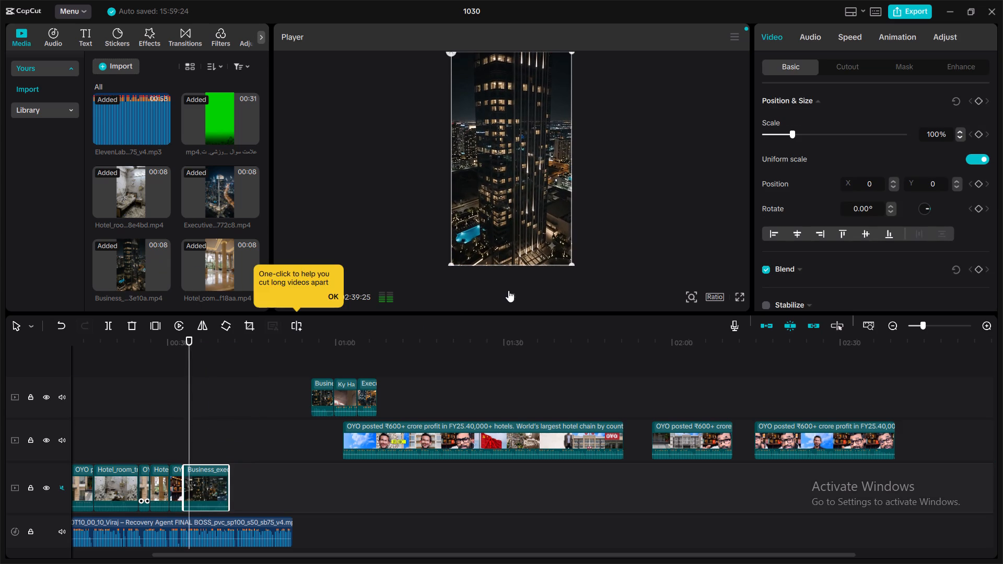
{"action": "left_click", "coordinate": [508, 290]}
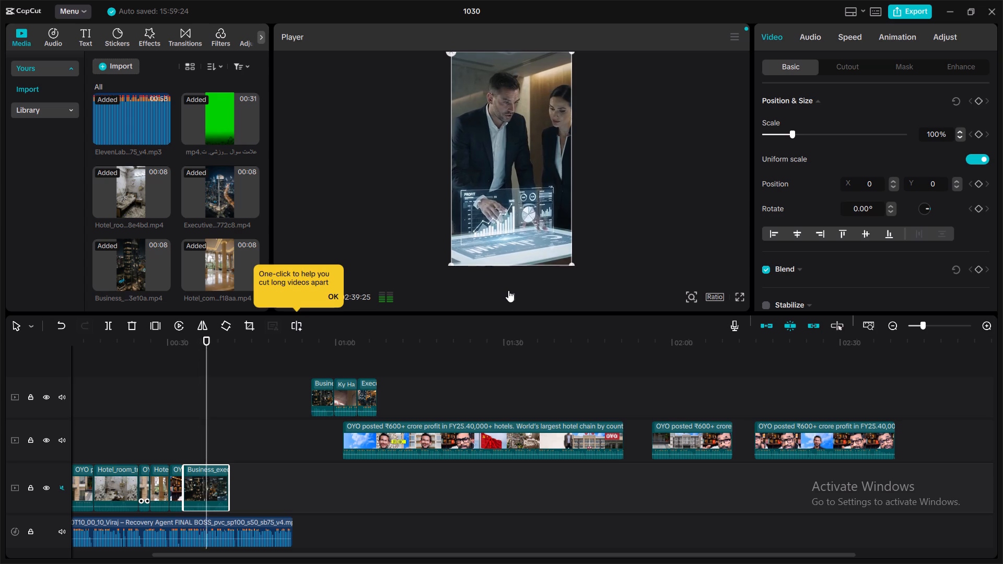
{"action": "left_click", "coordinate": [508, 290]}
{"action": "left_click", "coordinate": [508, 290]}
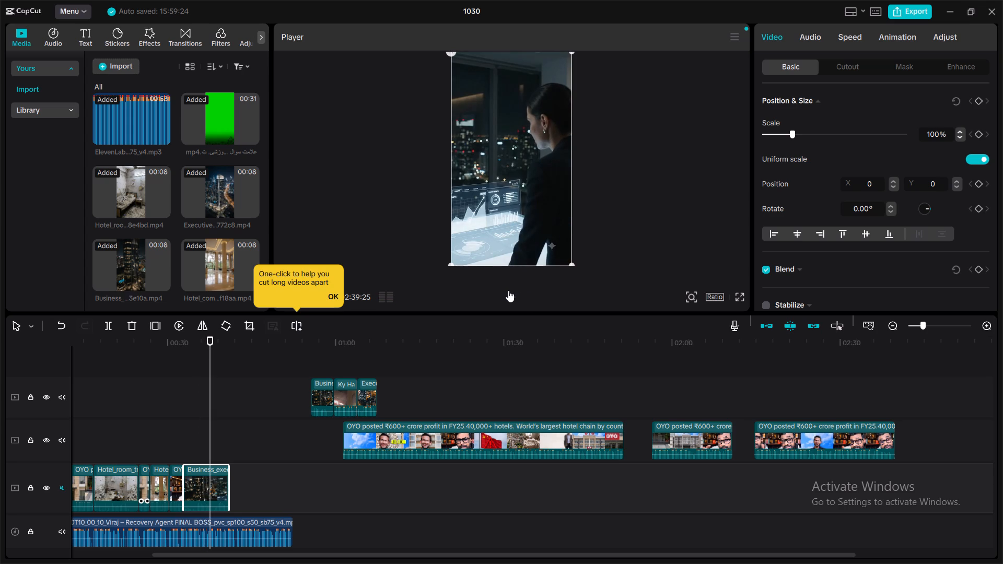
{"action": "left_click", "coordinate": [508, 290]}
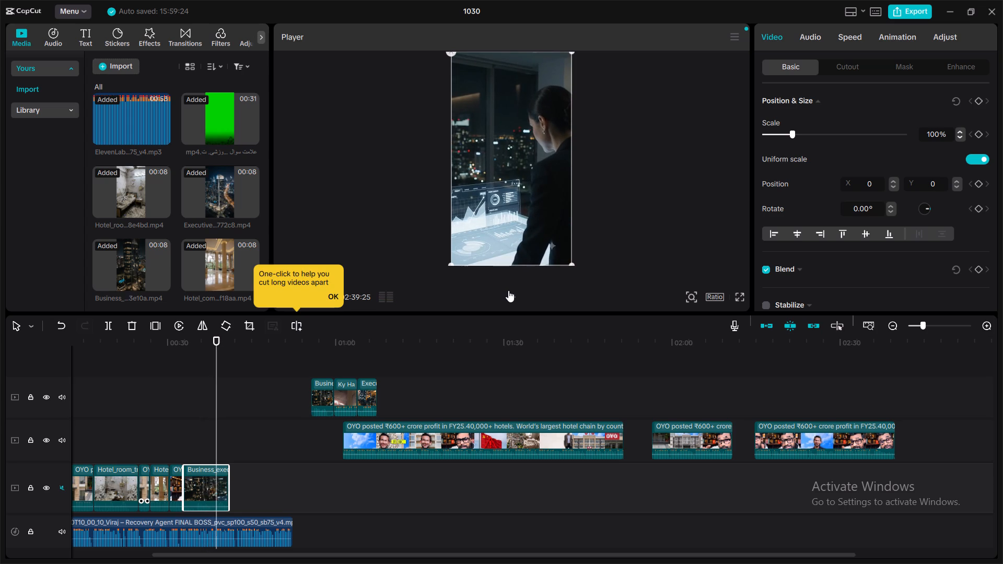
{"action": "left_click", "coordinate": [508, 290]}
{"action": "left_click", "coordinate": [508, 290]}
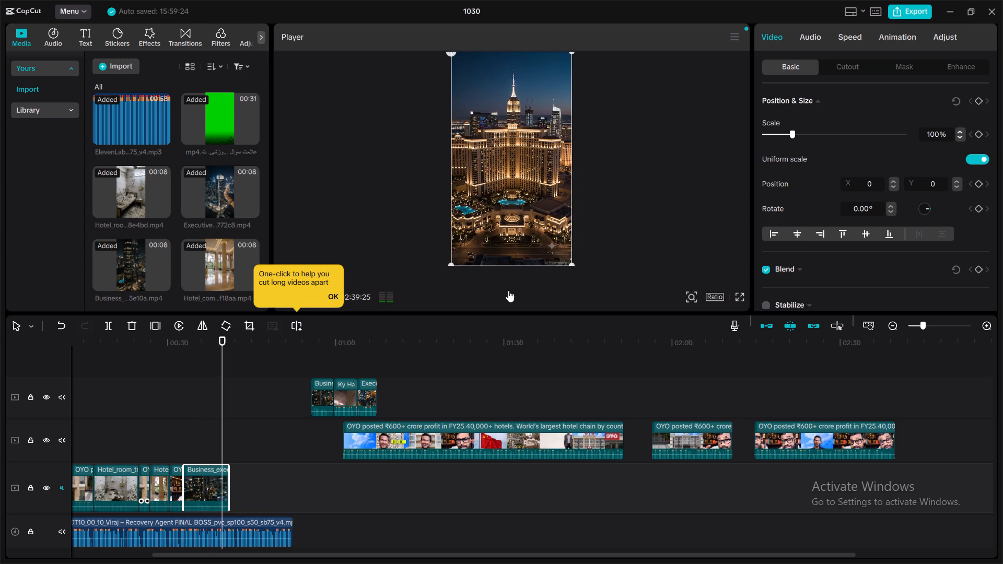
{"action": "left_click_drag", "start_coordinate": [229, 472], "coordinate": [225, 474]}
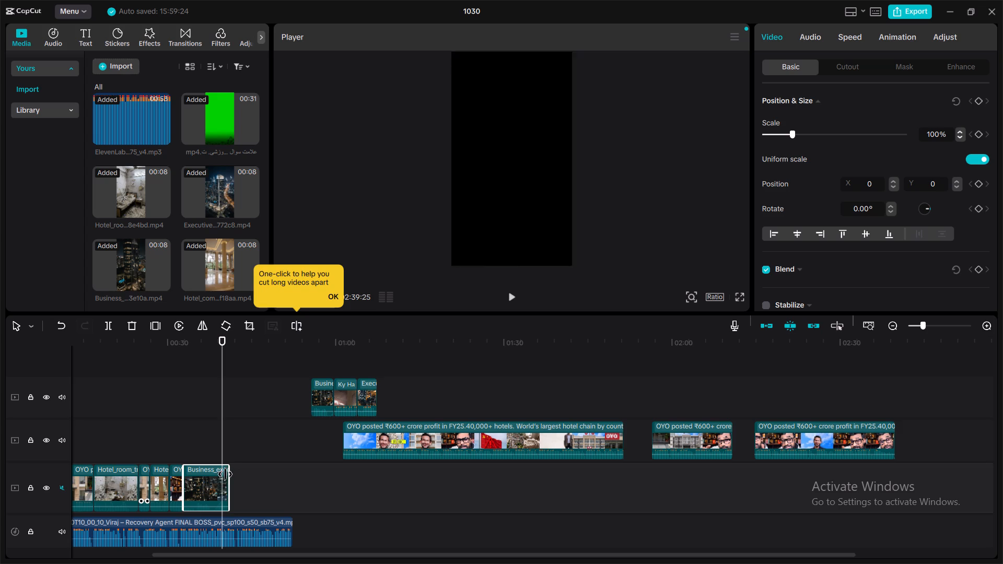
{"action": "left_click_drag", "start_coordinate": [225, 474], "coordinate": [214, 481]}
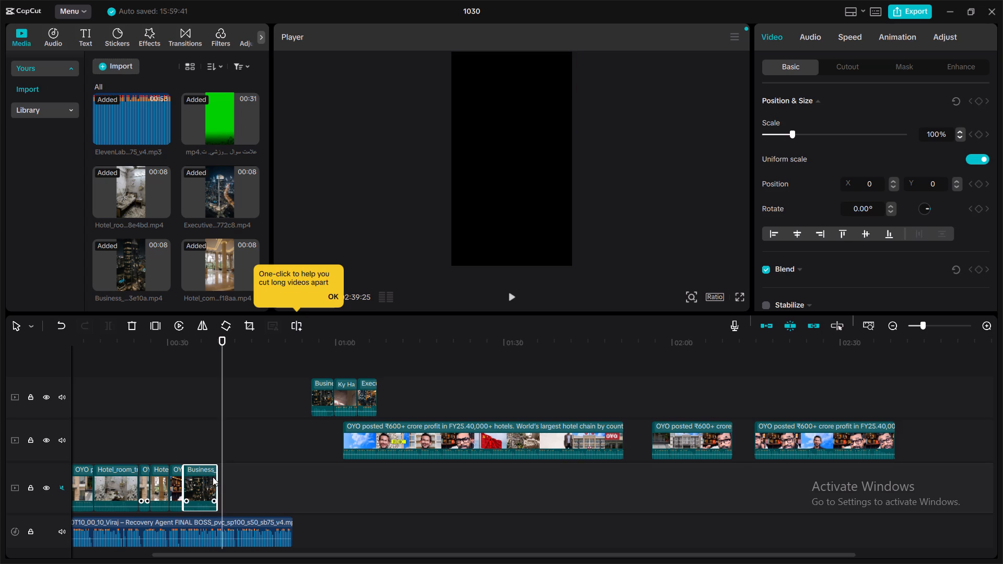
Replay the end of the trimmed Business clip and add the Executives clip directly after it on the main track.
{"action": "left_click", "coordinate": [207, 449]}
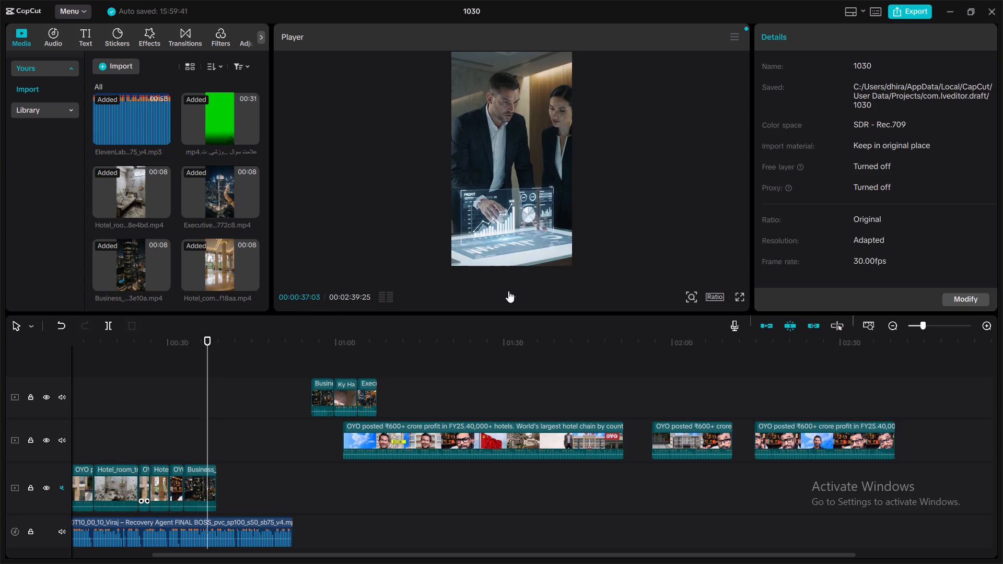
{"action": "left_click", "coordinate": [508, 291]}
{"action": "left_click", "coordinate": [508, 291]}
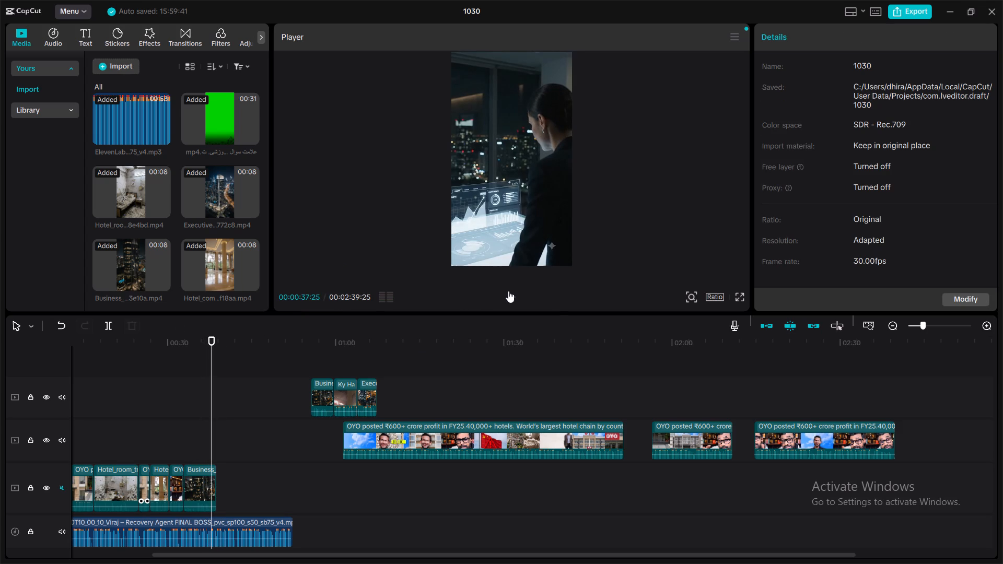
{"action": "left_click", "coordinate": [508, 291]}
{"action": "left_click", "coordinate": [508, 291]}
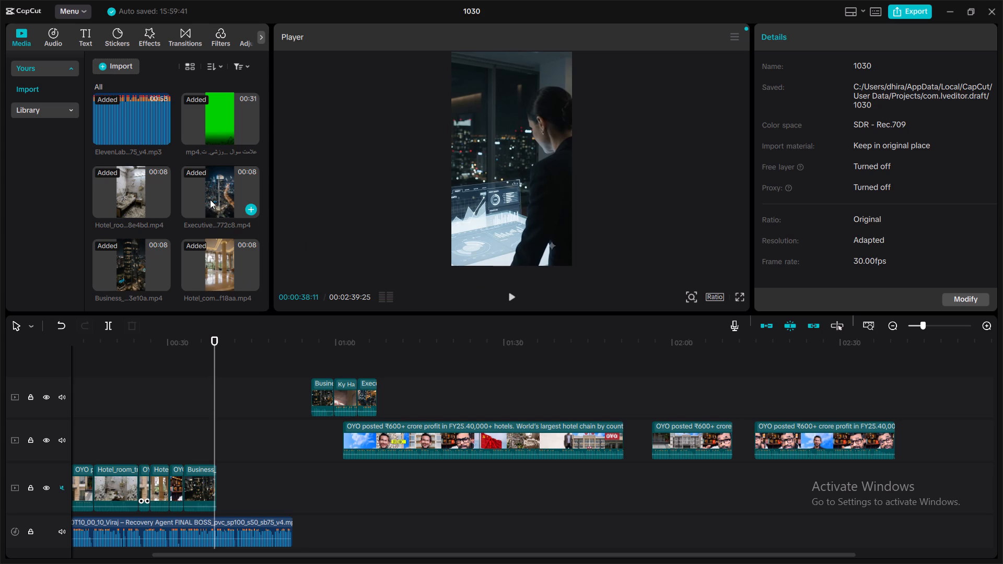
{"action": "left_click_drag", "start_coordinate": [210, 199], "coordinate": [248, 462]}
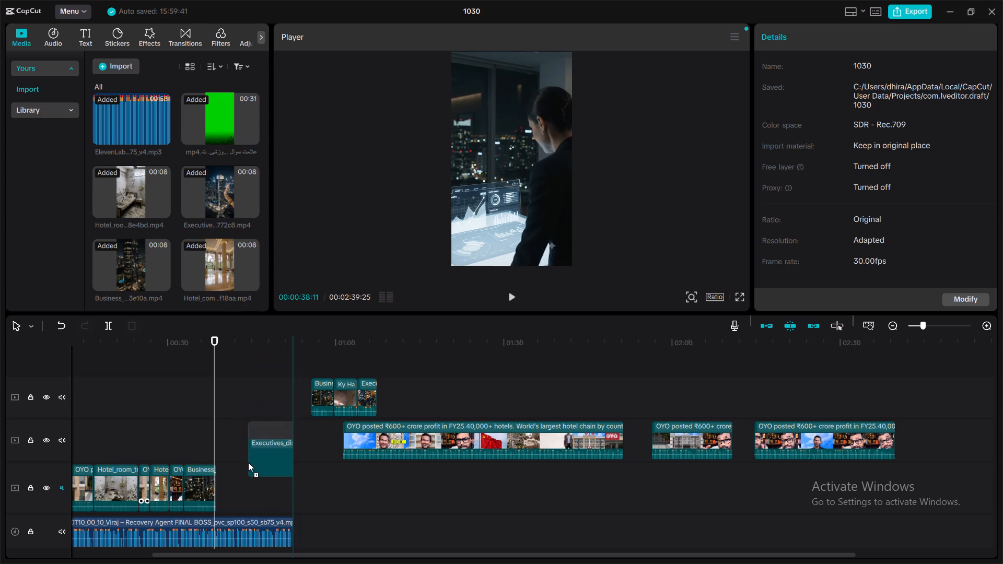
{"action": "left_click_drag", "start_coordinate": [248, 462], "coordinate": [247, 476]}
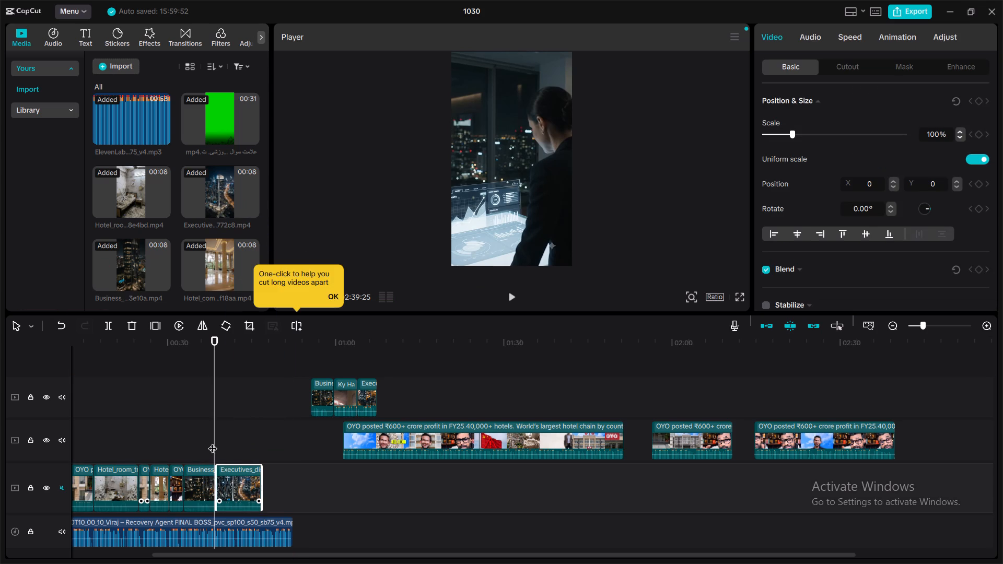
Skim the Executives clip past the meeting scene and trim its start to where the green growth chart begins.
{"action": "left_click_drag", "start_coordinate": [213, 441], "coordinate": [236, 441]}
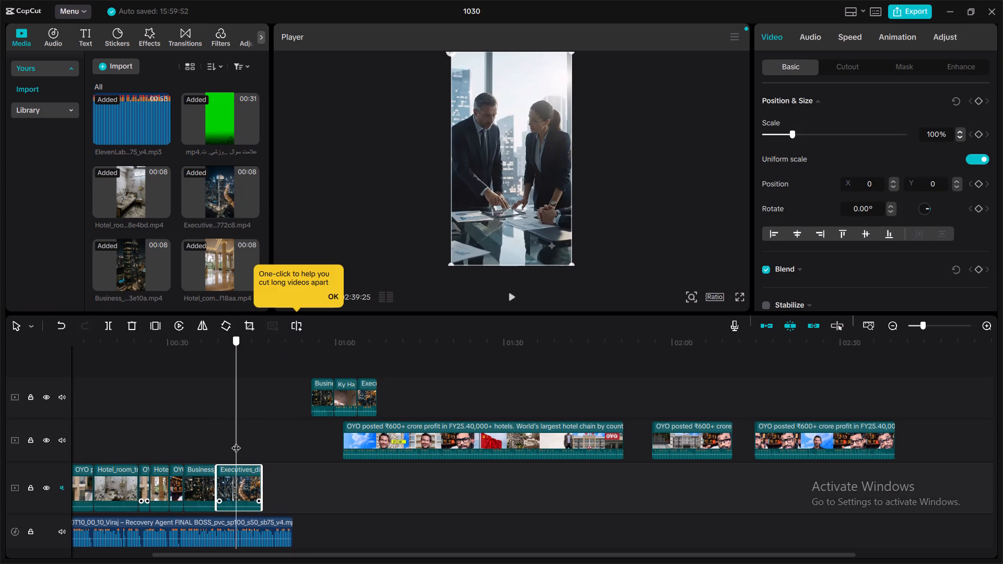
{"action": "left_click_drag", "start_coordinate": [236, 441], "coordinate": [244, 443]}
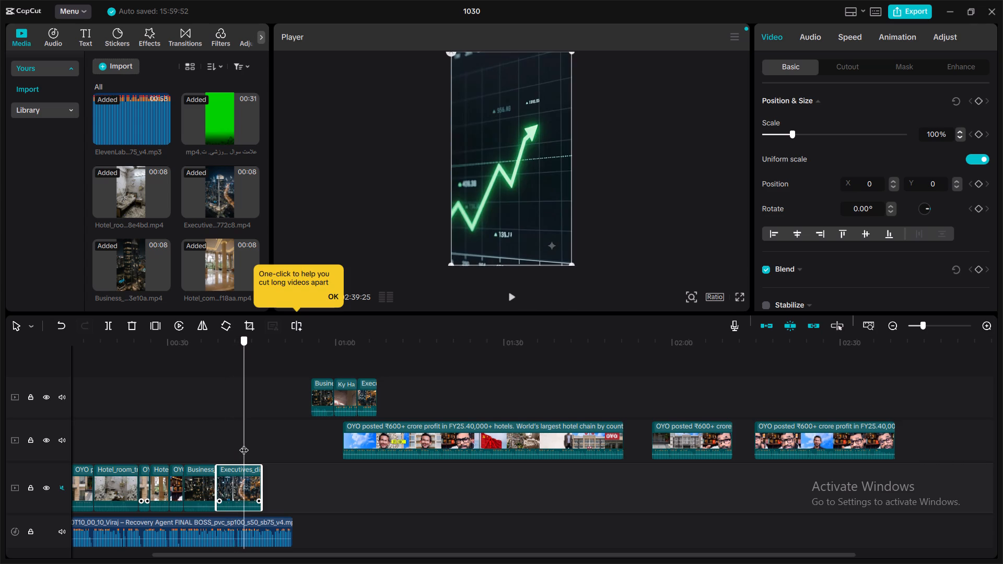
{"action": "left_click_drag", "start_coordinate": [244, 443], "coordinate": [239, 446]}
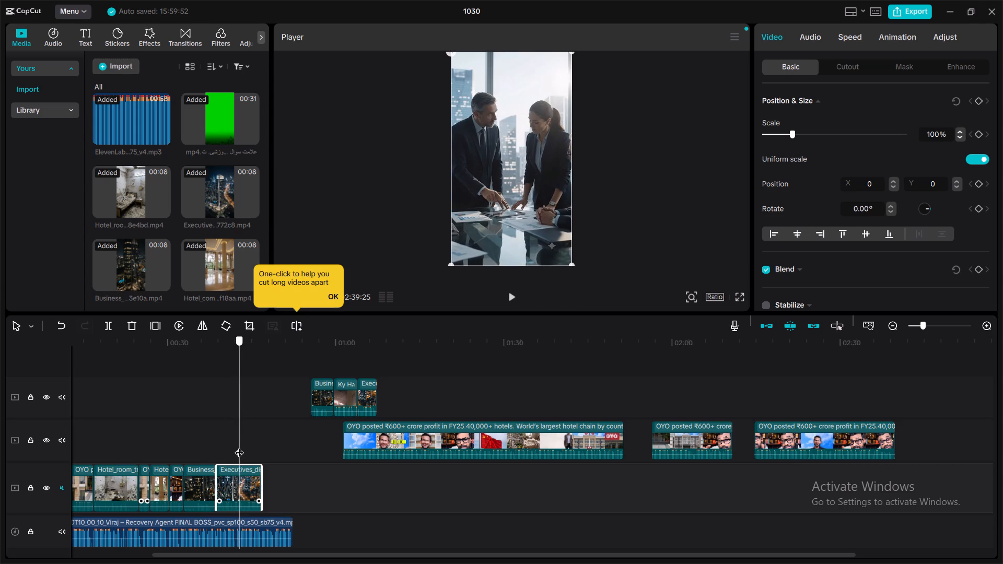
{"action": "left_click_drag", "start_coordinate": [239, 446], "coordinate": [243, 446]}
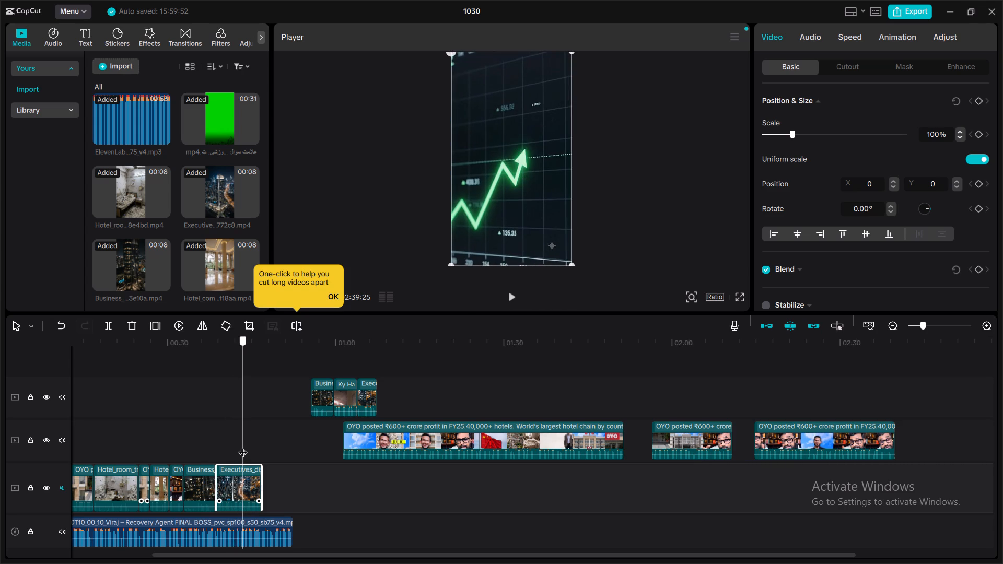
{"action": "left_click_drag", "start_coordinate": [243, 446], "coordinate": [242, 446]}
{"action": "left_click_drag", "start_coordinate": [218, 475], "coordinate": [227, 475]}
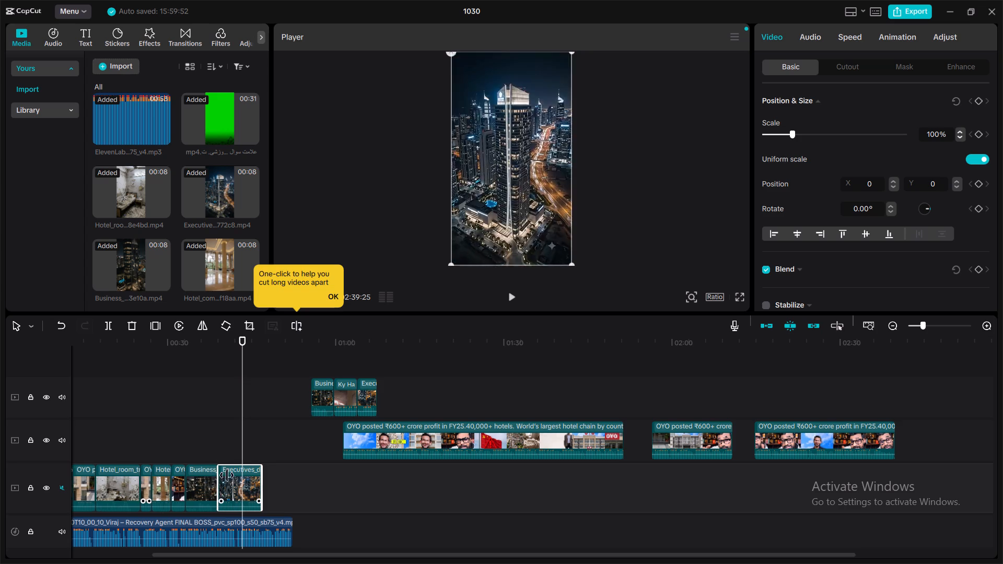
{"action": "left_click_drag", "start_coordinate": [227, 475], "coordinate": [241, 477]}
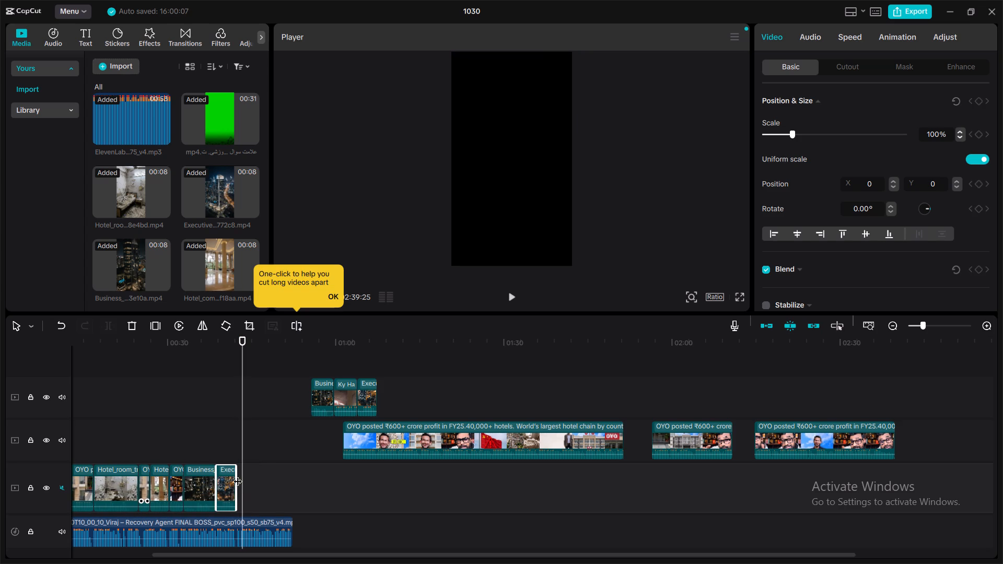
Replay the growth chart shot against the voiceover and trim its end to about 00:00:39:23, before the night city skyline.
{"action": "left_click", "coordinate": [216, 448]}
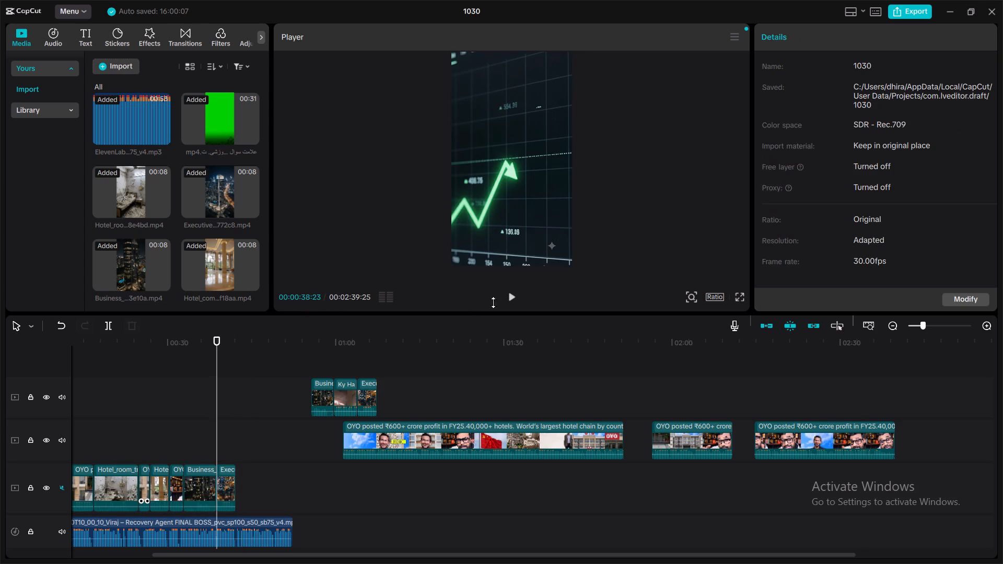
{"action": "left_click", "coordinate": [508, 297]}
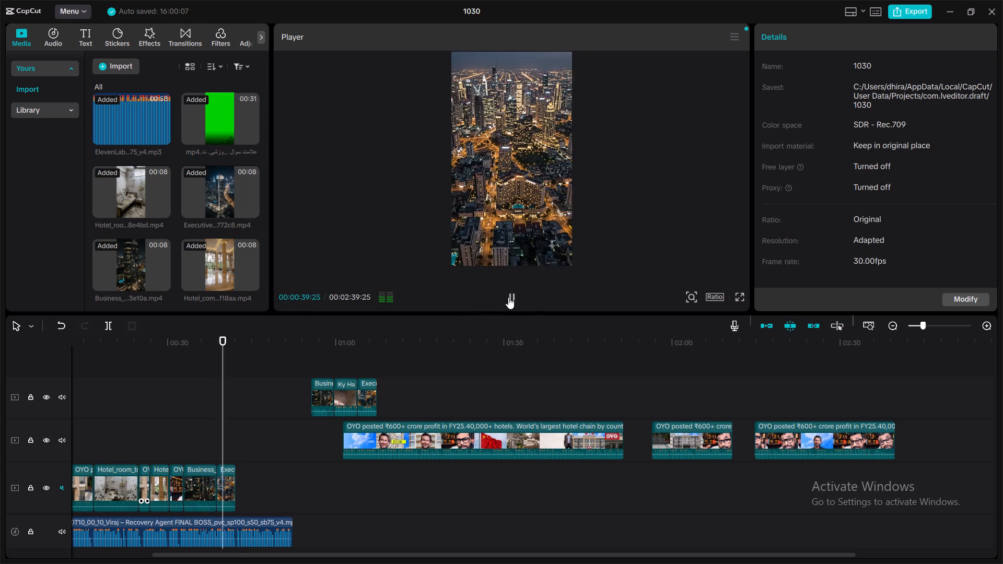
{"action": "left_click", "coordinate": [508, 297]}
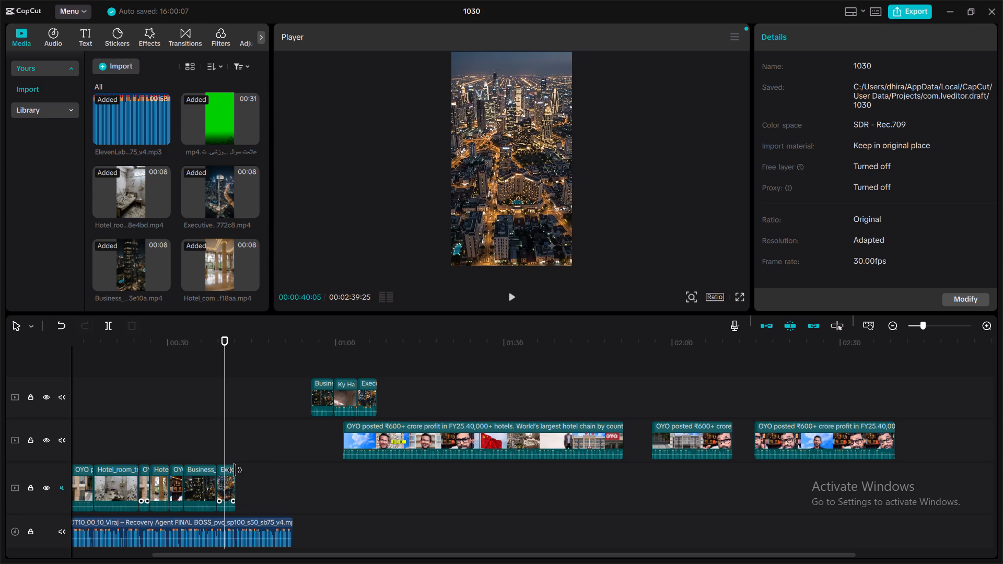
{"action": "left_click_drag", "start_coordinate": [236, 475], "coordinate": [231, 476]}
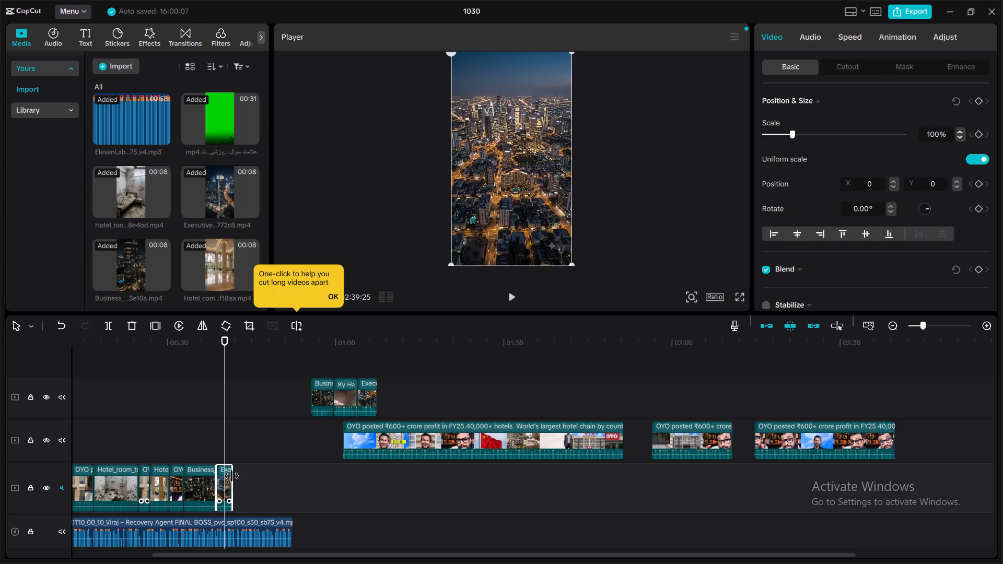
{"action": "left_click_drag", "start_coordinate": [231, 476], "coordinate": [225, 480]}
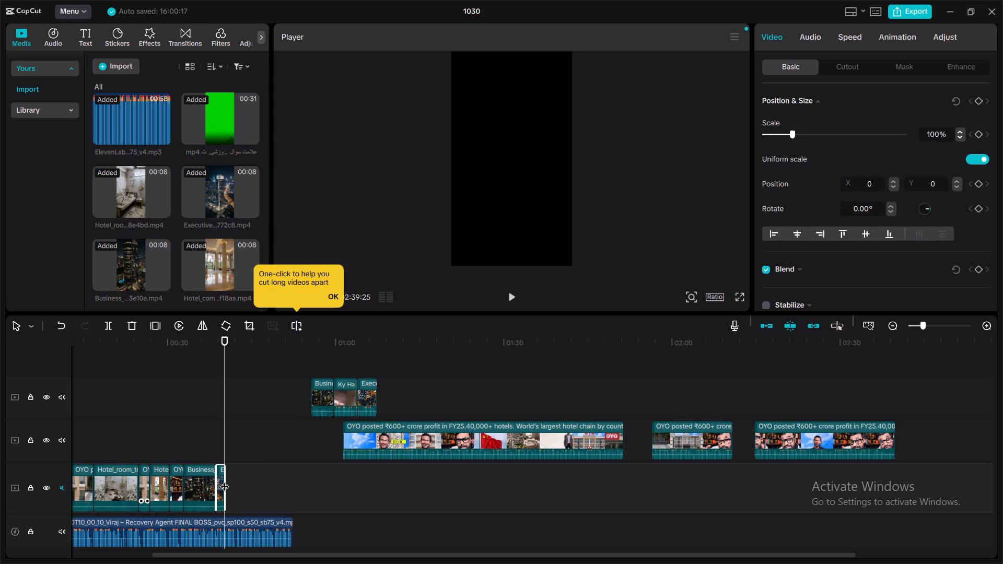
{"action": "left_click_drag", "start_coordinate": [225, 480], "coordinate": [219, 482]}
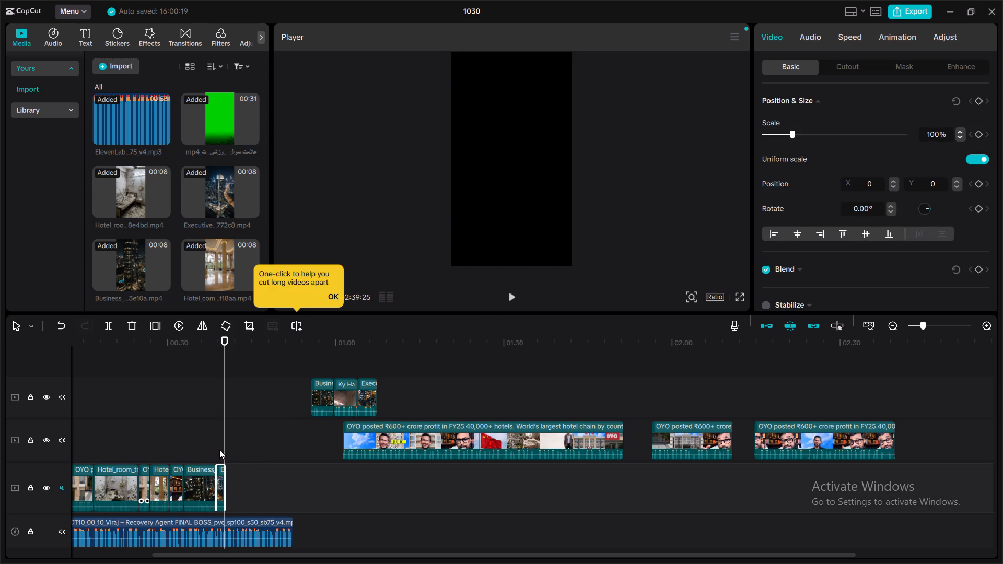
{"action": "left_click", "coordinate": [219, 450]}
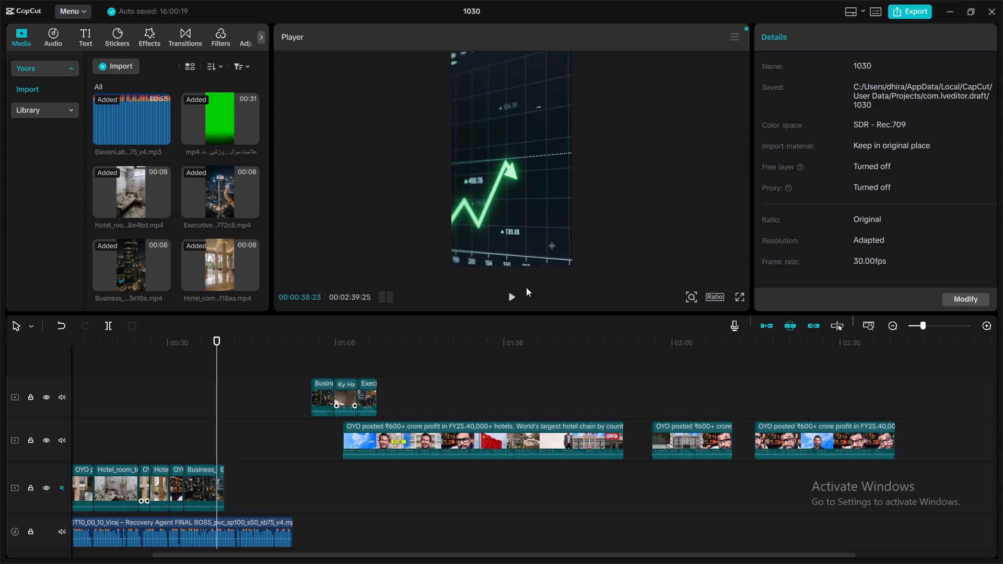
{"action": "left_click", "coordinate": [514, 293]}
{"action": "left_click", "coordinate": [514, 293]}
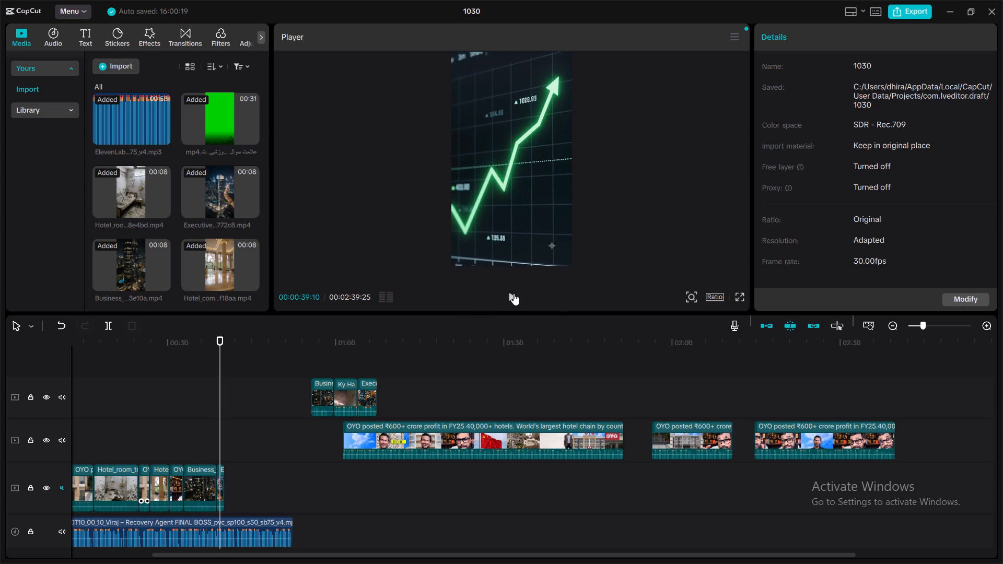
{"action": "left_click", "coordinate": [514, 293]}
{"action": "left_click", "coordinate": [514, 293]}
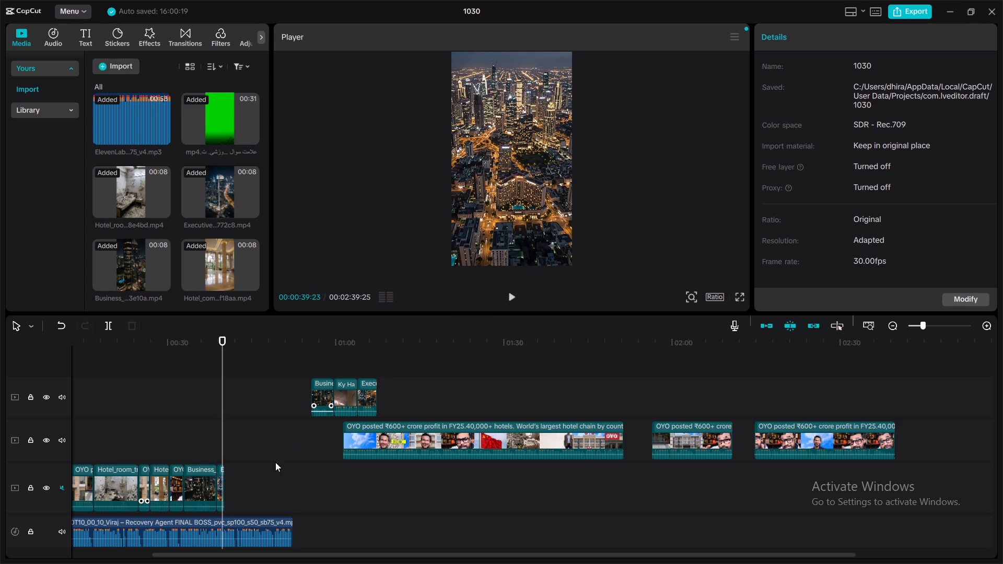
{"action": "left_click_drag", "start_coordinate": [221, 474], "coordinate": [220, 474]}
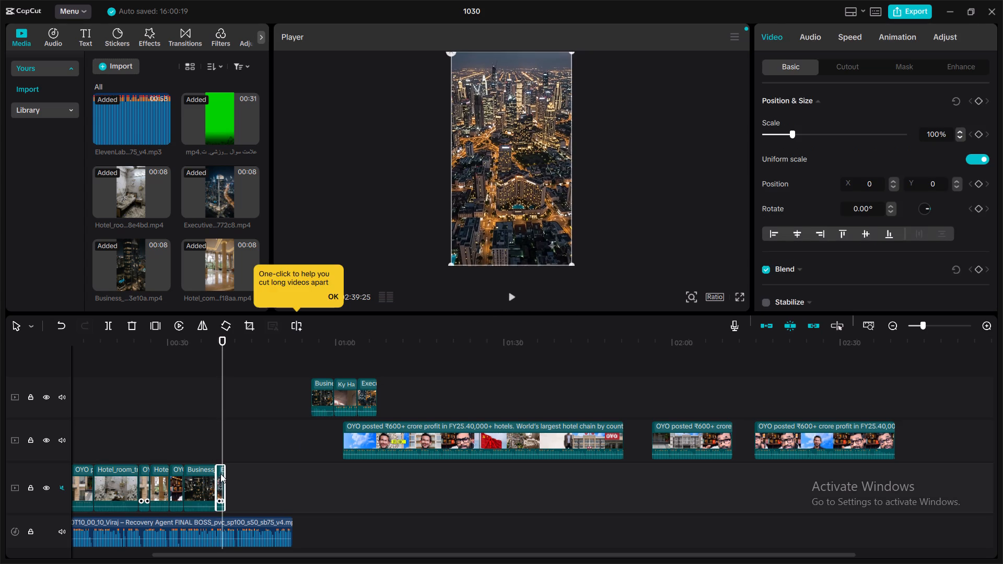
{"action": "left_click_drag", "start_coordinate": [220, 474], "coordinate": [215, 476]}
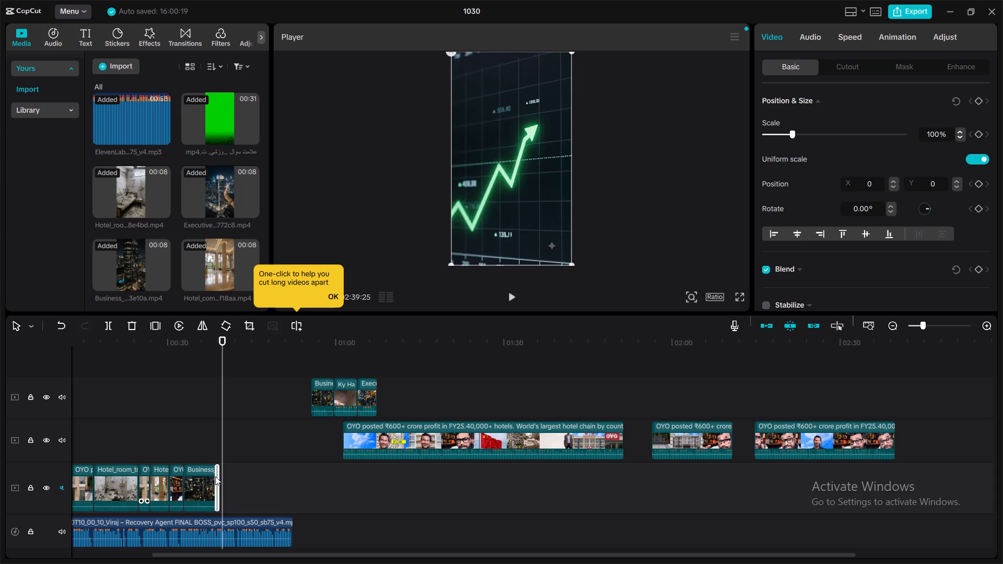
{"action": "left_click_drag", "start_coordinate": [215, 476], "coordinate": [216, 478]}
Replay the green growth chart shot against the voiceover and paste a copy of it at its end, on the overlay track above.
{"action": "left_click", "coordinate": [216, 450]}
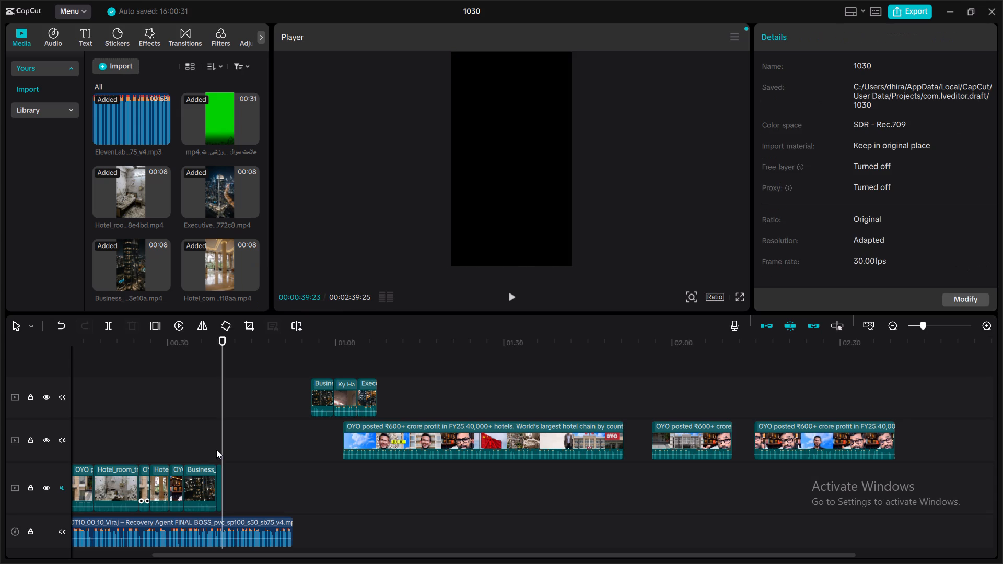
{"action": "left_click", "coordinate": [509, 295]}
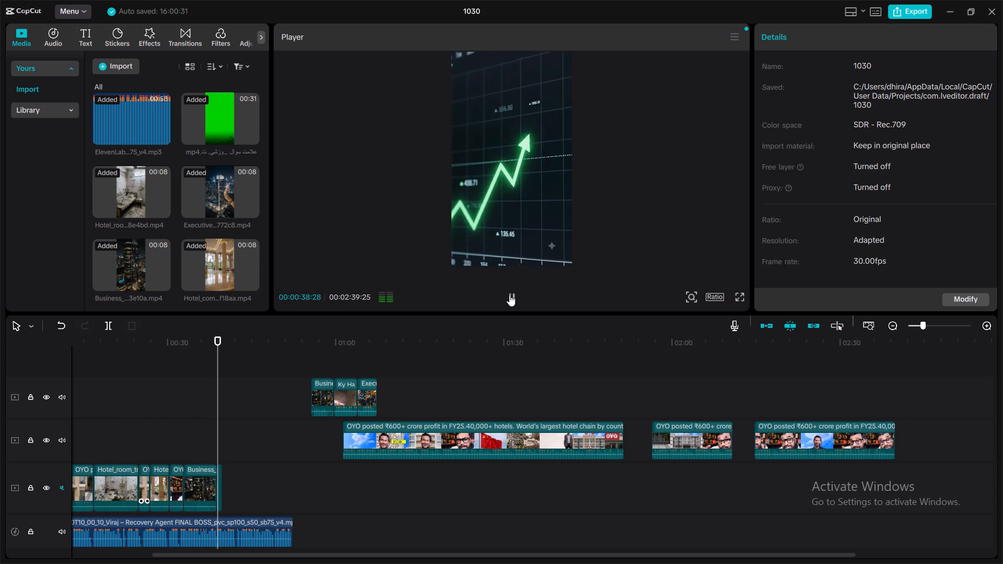
{"action": "left_click", "coordinate": [509, 295]}
{"action": "double_click", "coordinate": [509, 295]}
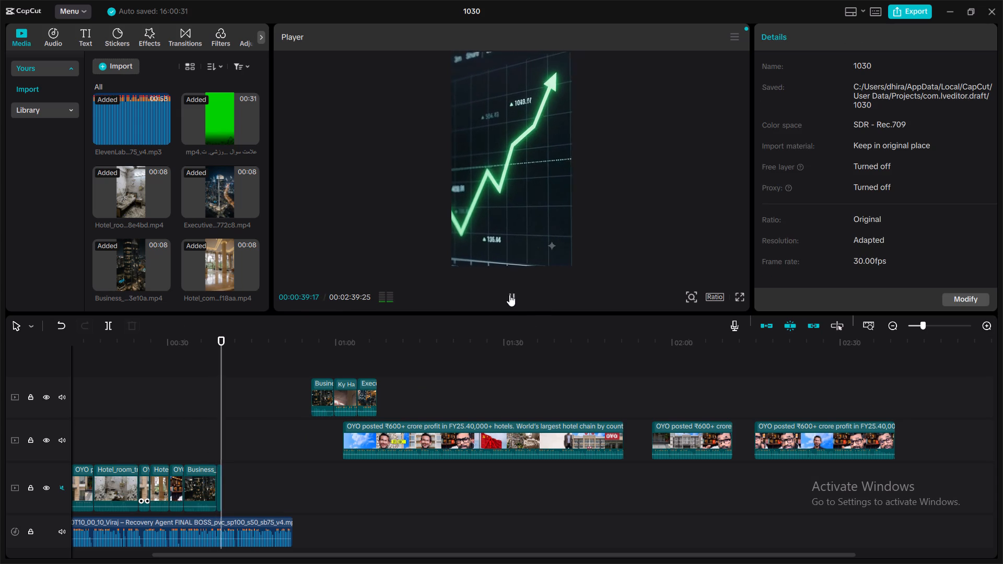
{"action": "left_click", "coordinate": [222, 426]}
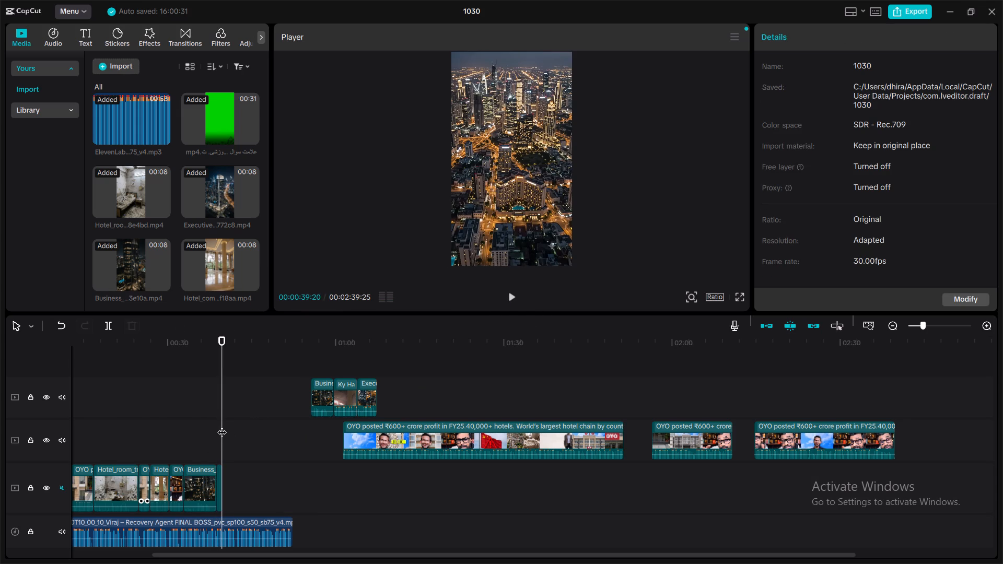
{"action": "left_click", "coordinate": [220, 476]}
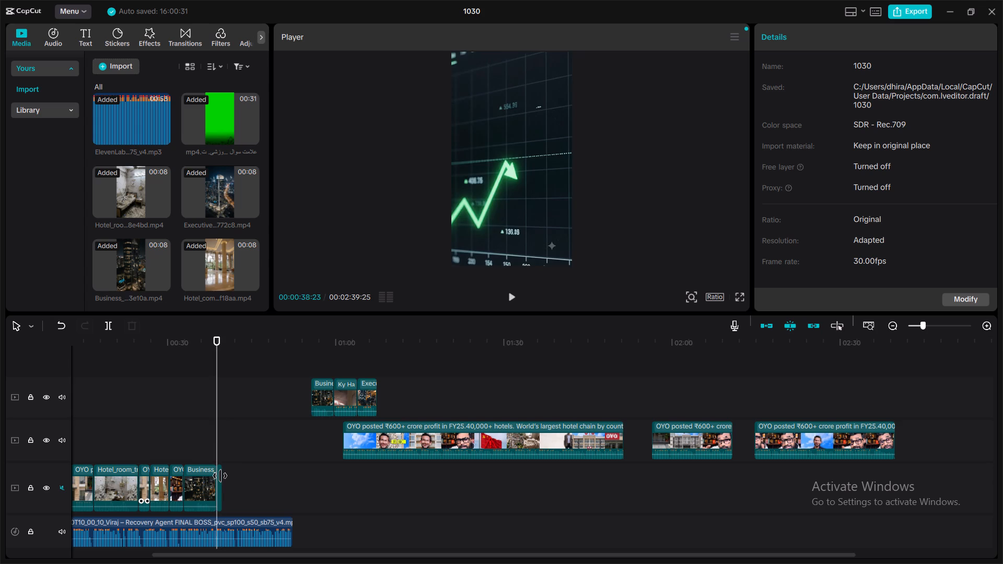
{"action": "left_click", "coordinate": [221, 478]}
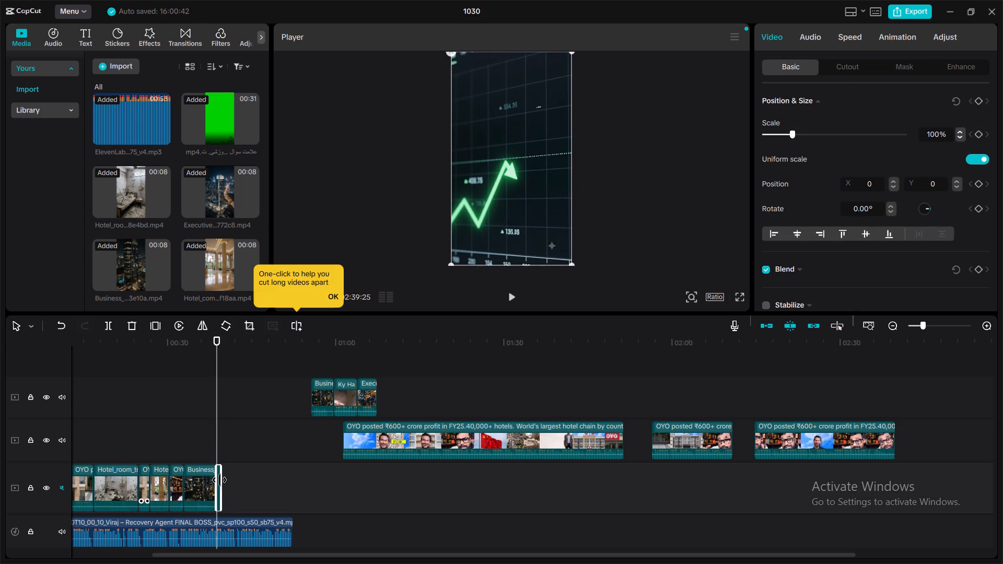
{"action": "key", "text": "ctrl+c"}
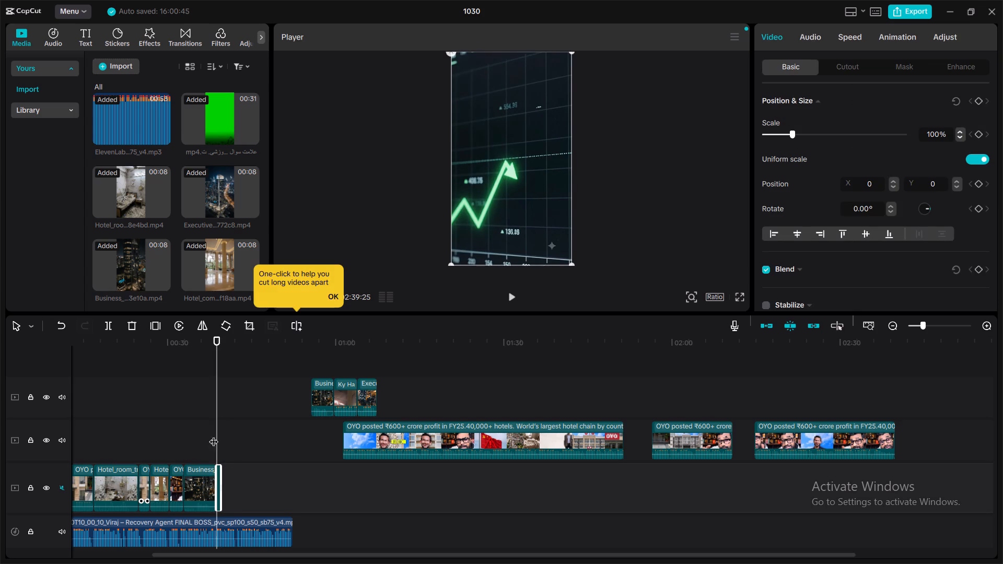
{"action": "left_click", "coordinate": [217, 430]}
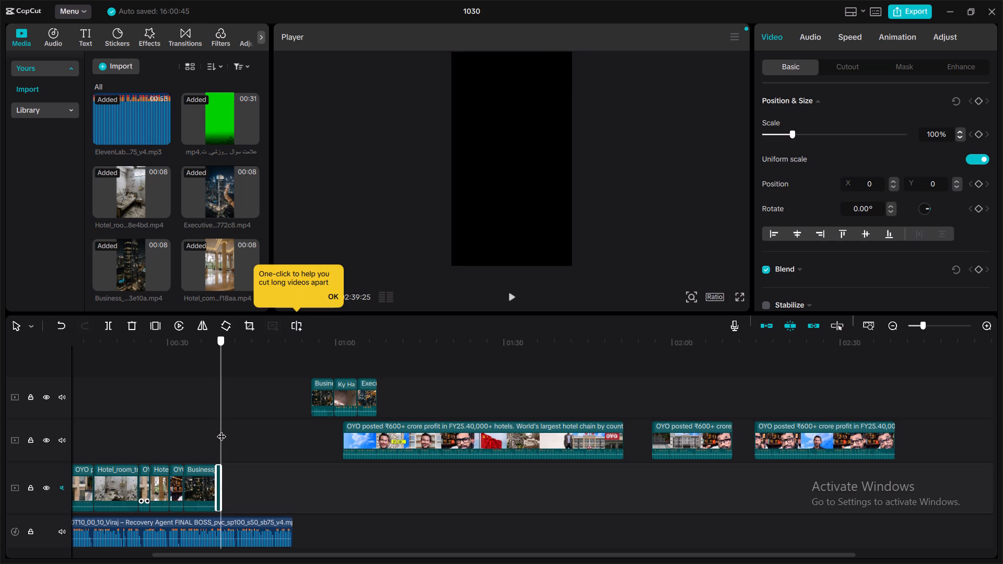
{"action": "key", "text": "ctrl+v"}
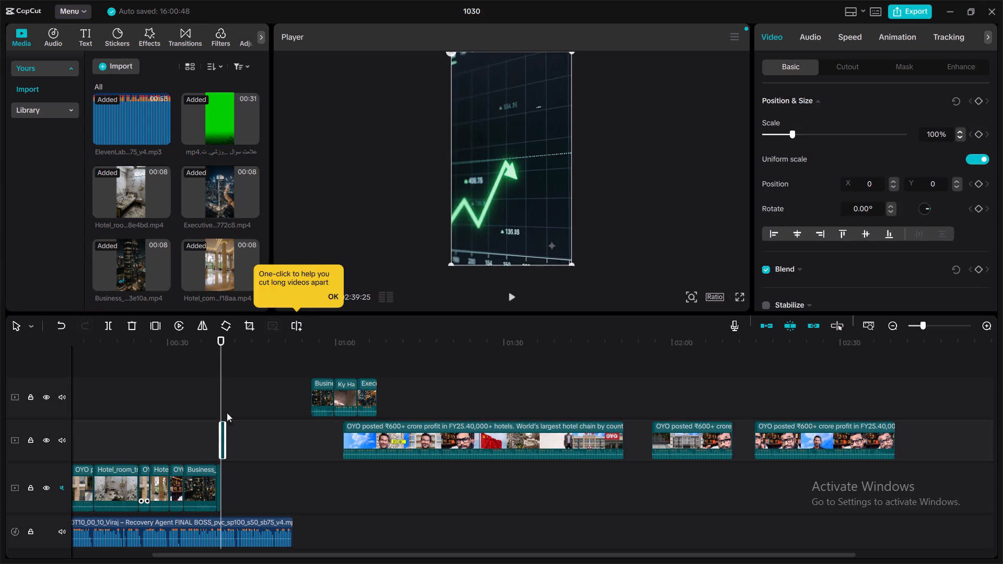
Move the copied growth chart clip down onto the main track, directly after the original chart clip.
{"action": "left_click_drag", "start_coordinate": [219, 394], "coordinate": [212, 395]}
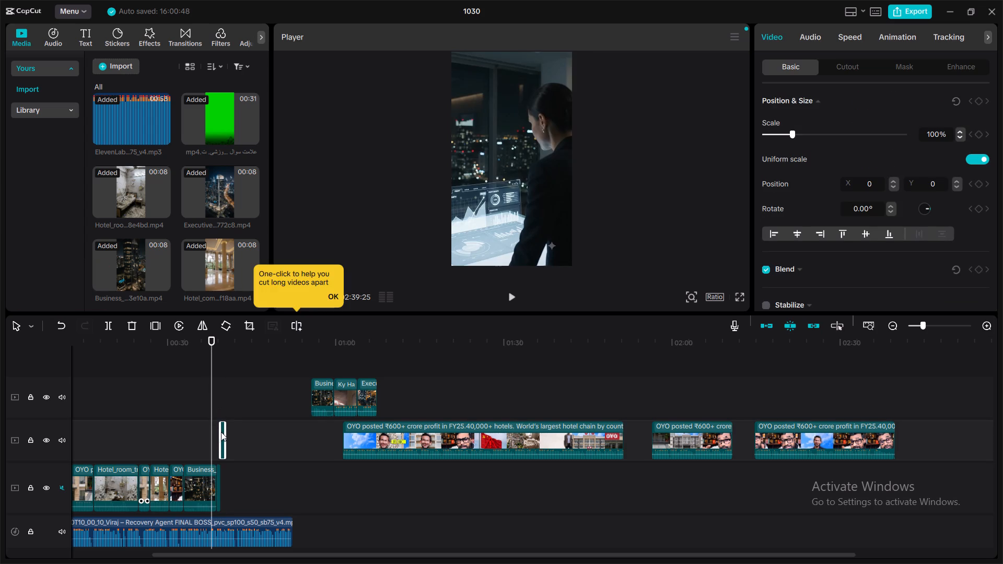
{"action": "left_click_drag", "start_coordinate": [221, 433], "coordinate": [223, 479]}
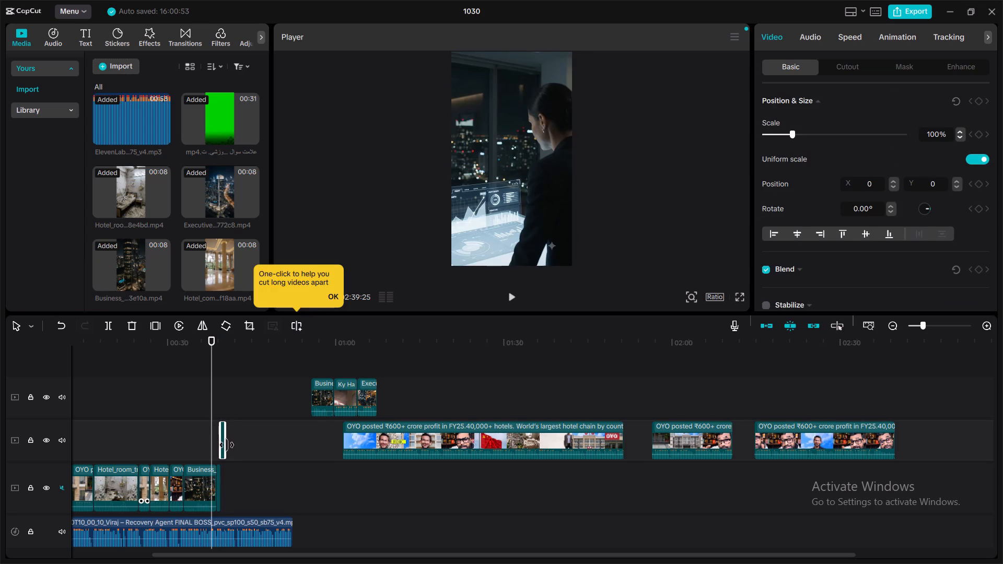
{"action": "left_click", "coordinate": [239, 441]}
{"action": "left_click", "coordinate": [206, 433]}
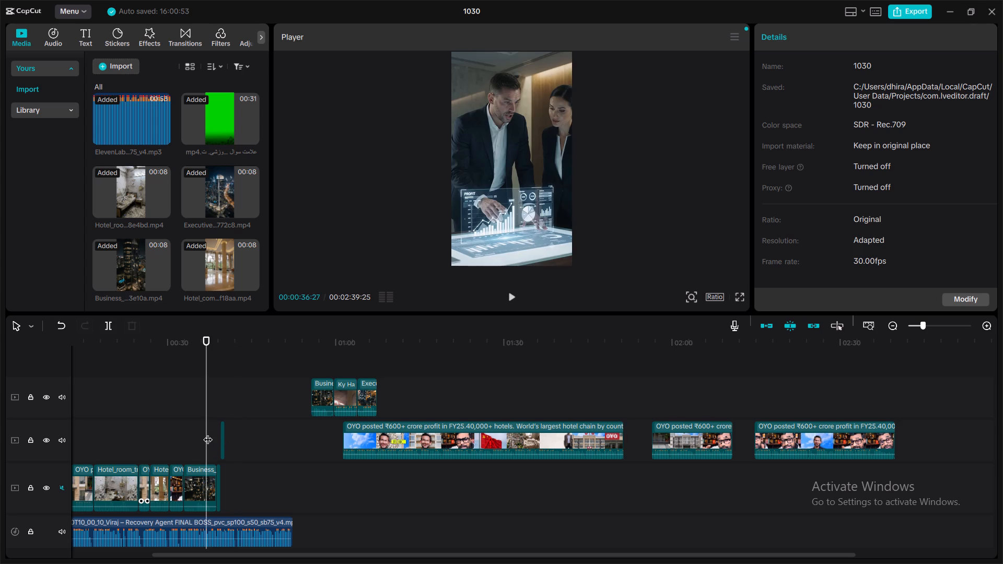
{"action": "left_click_drag", "start_coordinate": [223, 433], "coordinate": [239, 478]}
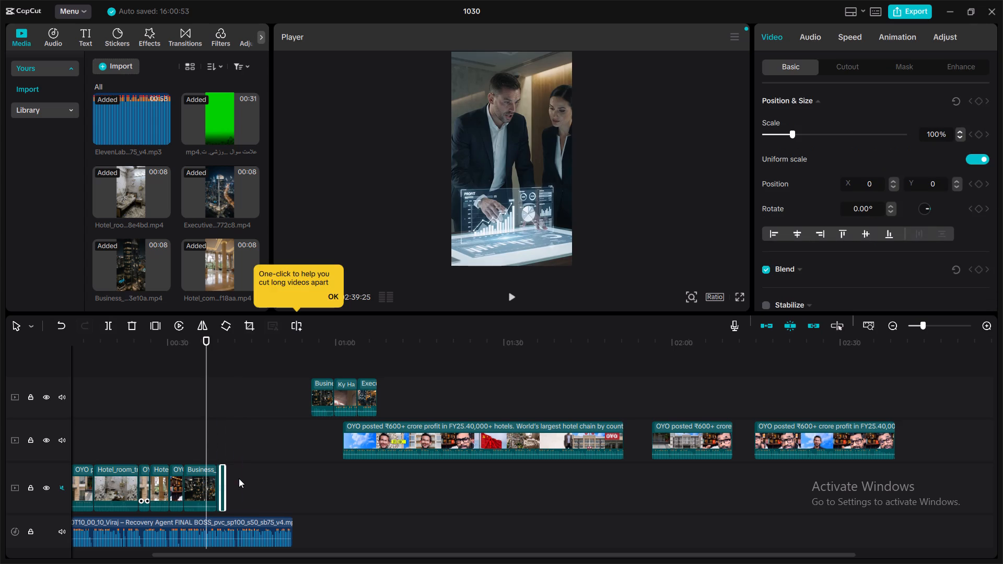
Play the voiceover past the second growth chart clip and look through the imported media for footage that fits the following lines.
{"action": "left_click", "coordinate": [509, 298]}
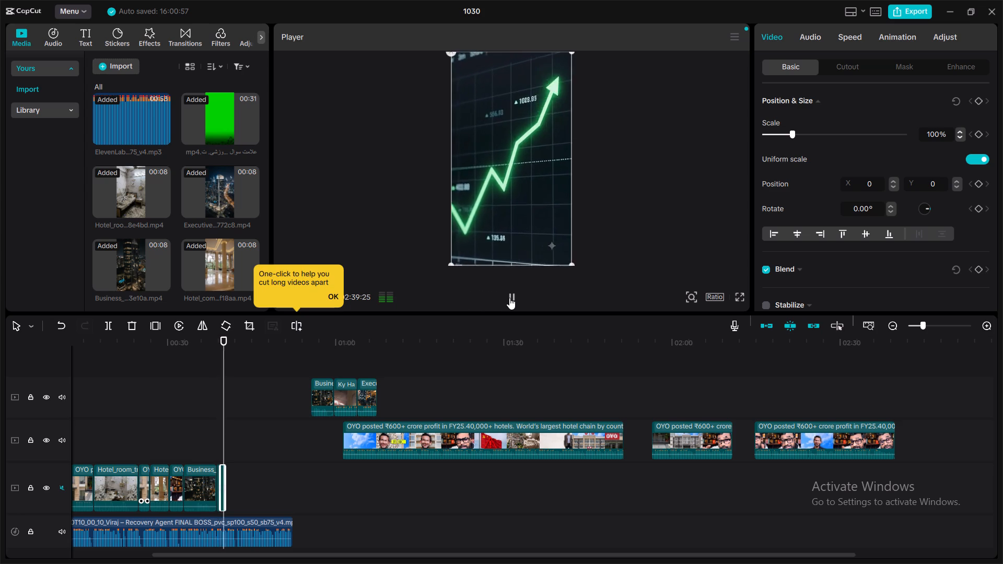
{"action": "left_click", "coordinate": [509, 298]}
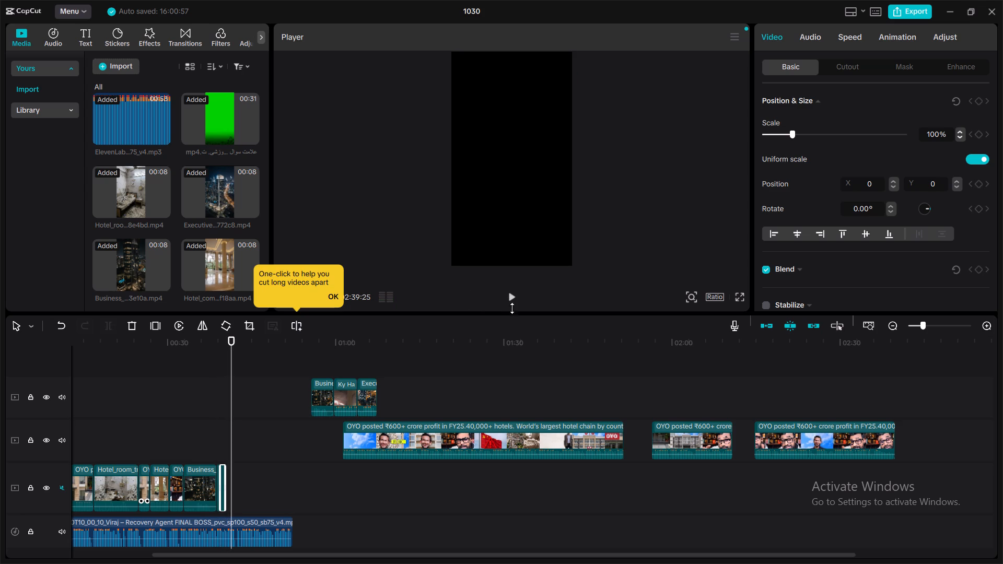
{"action": "scroll", "coordinate": [220, 276], "scroll_direction": "down", "scroll_amount": 3}
{"action": "scroll", "coordinate": [197, 190], "scroll_direction": "up", "scroll_amount": 1}
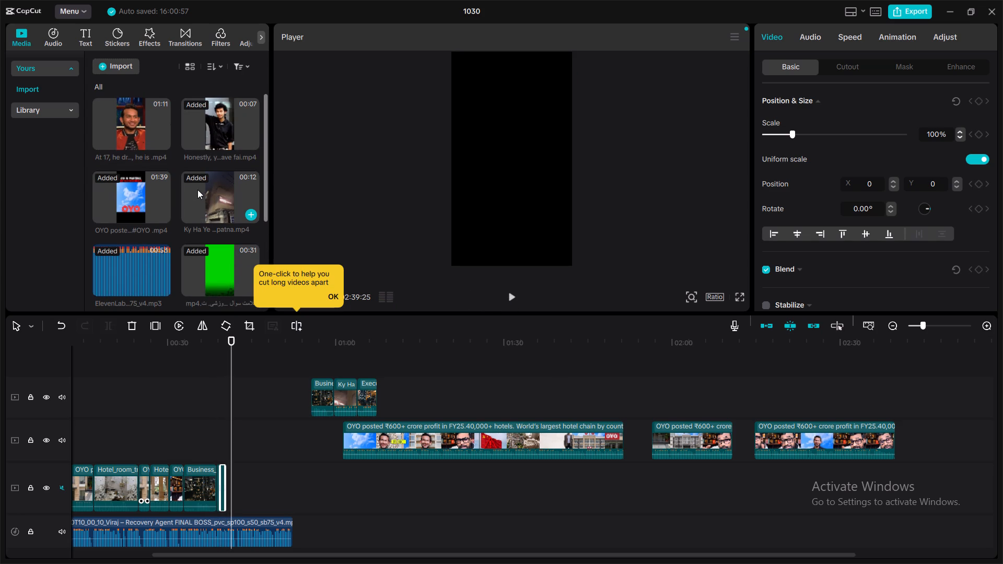
{"action": "left_click", "coordinate": [515, 295]}
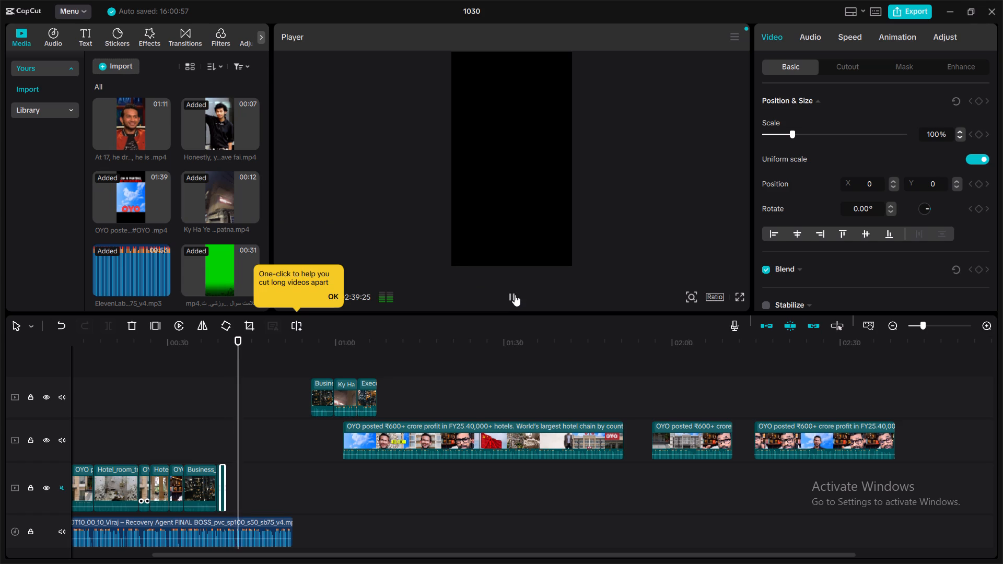
{"action": "left_click", "coordinate": [515, 295]}
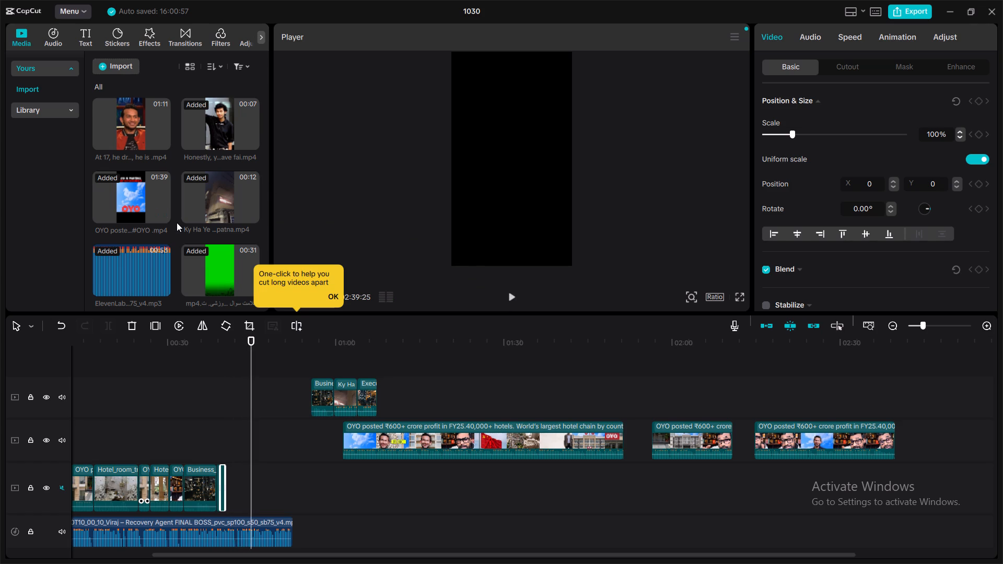
{"action": "scroll", "coordinate": [177, 222], "scroll_direction": "down", "scroll_amount": 4}
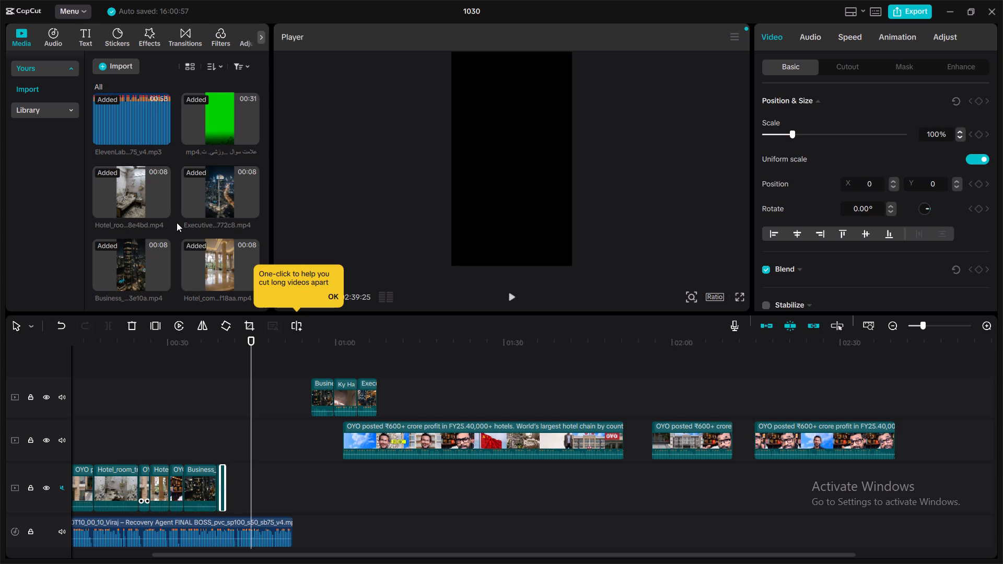
{"action": "scroll", "coordinate": [177, 222], "scroll_direction": "up", "scroll_amount": 4}
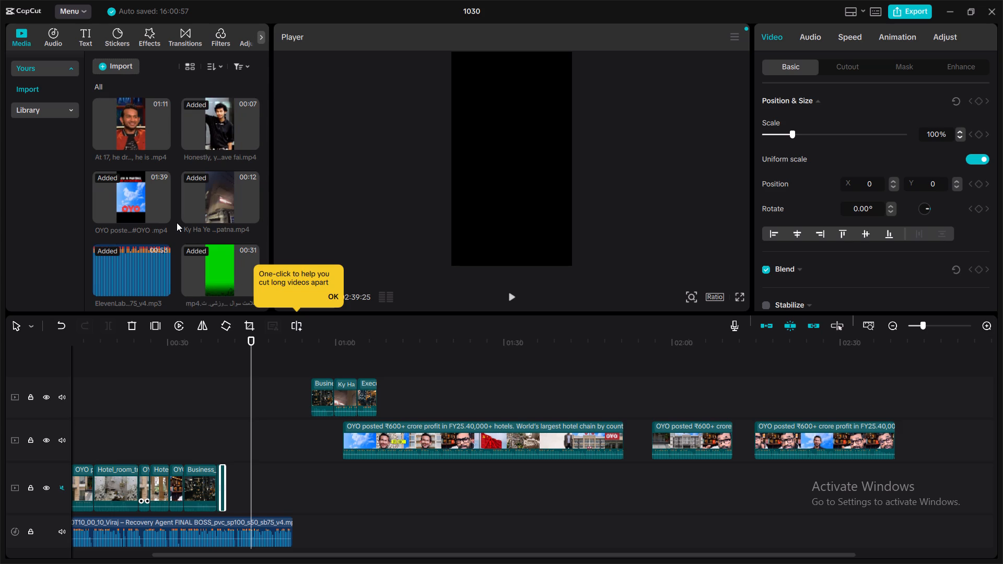
Skim the three leftover "OYO posted ₹600+ crore profit" clips on the overlay track and delete all three.
{"action": "left_click", "coordinate": [682, 398]}
{"action": "left_click_drag", "start_coordinate": [682, 398], "coordinate": [844, 403]}
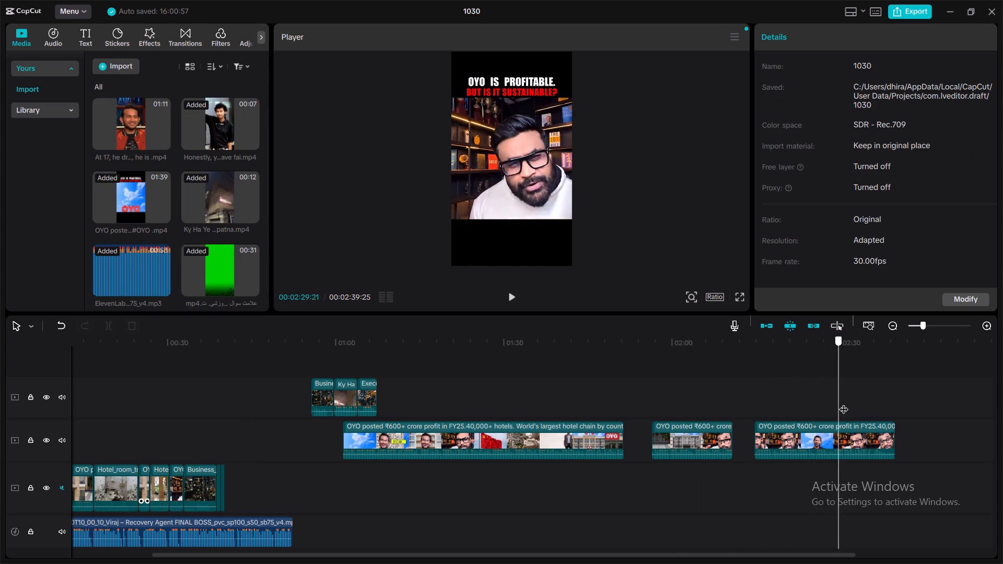
{"action": "left_click_drag", "start_coordinate": [844, 403], "coordinate": [869, 405]}
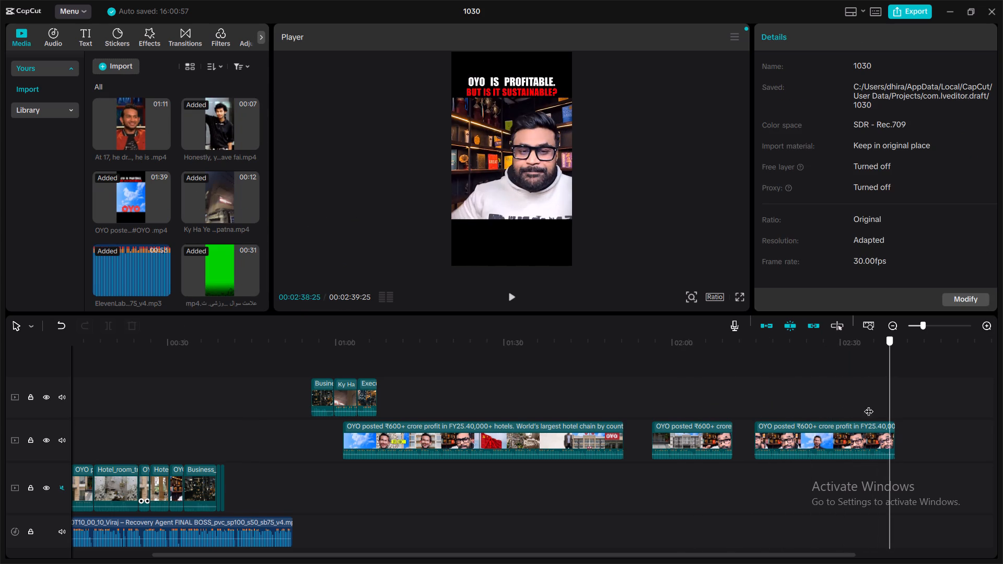
{"action": "left_click_drag", "start_coordinate": [869, 405], "coordinate": [673, 412]}
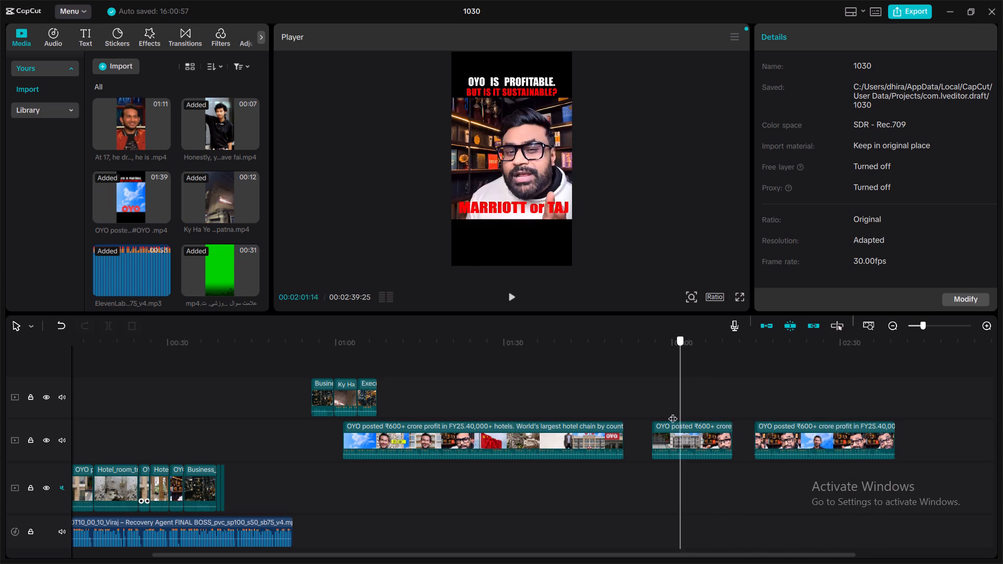
{"action": "left_click_drag", "start_coordinate": [673, 412], "coordinate": [494, 414]}
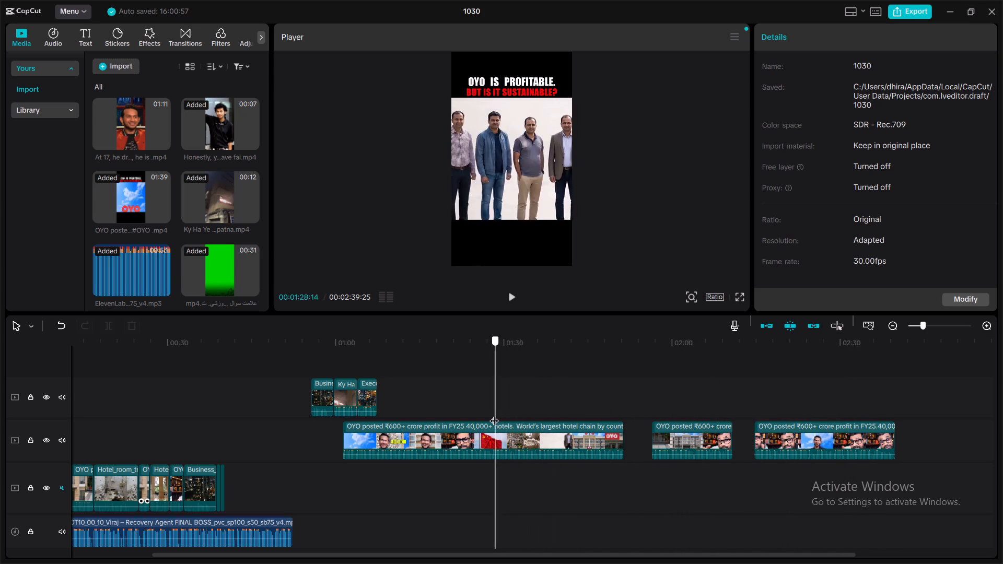
{"action": "left_click_drag", "start_coordinate": [494, 414], "coordinate": [449, 414]}
{"action": "left_click_drag", "start_coordinate": [449, 414], "coordinate": [429, 418]}
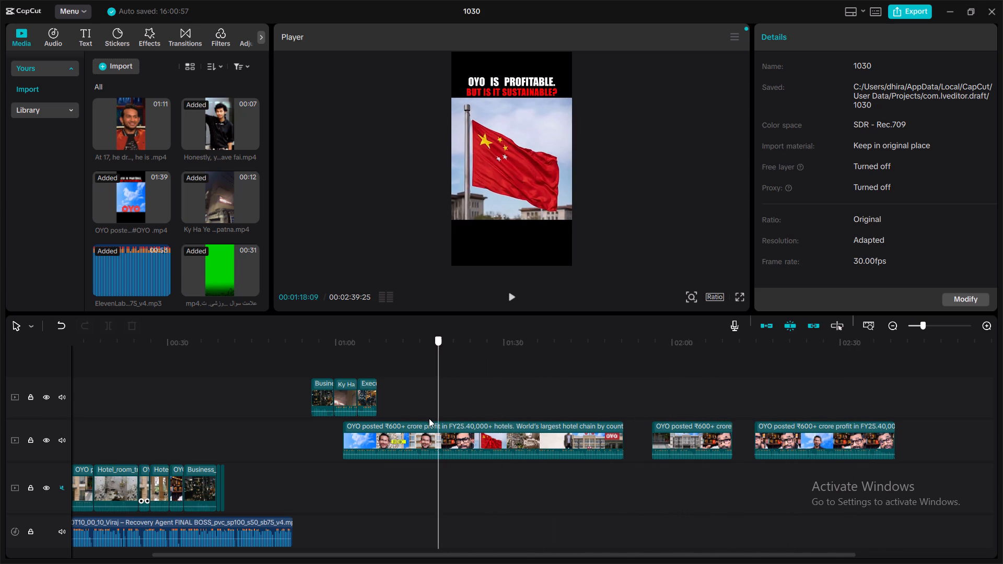
{"action": "left_click_drag", "start_coordinate": [429, 418], "coordinate": [356, 426]}
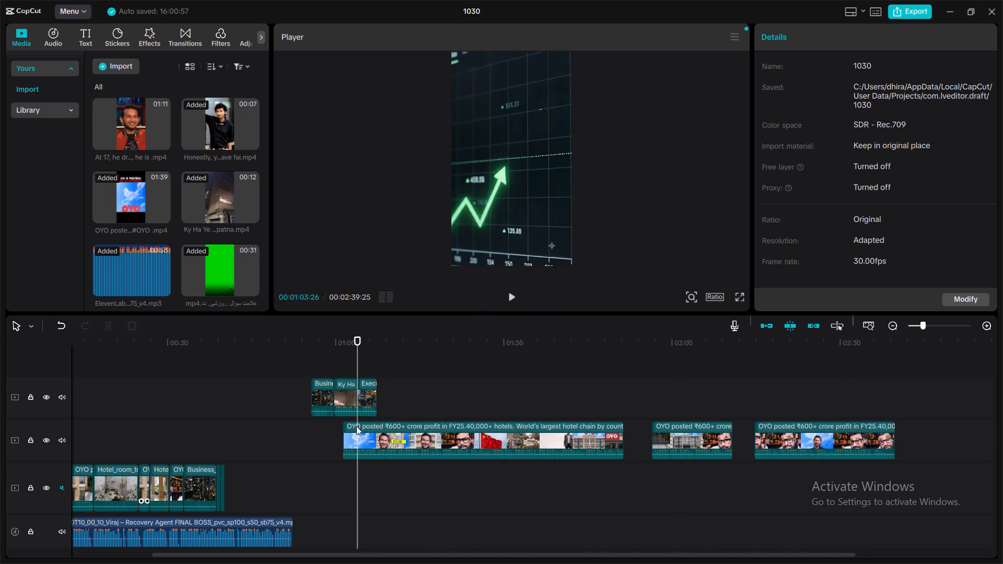
{"action": "left_click", "coordinate": [557, 425]}
{"action": "key", "text": "BackSpace"}
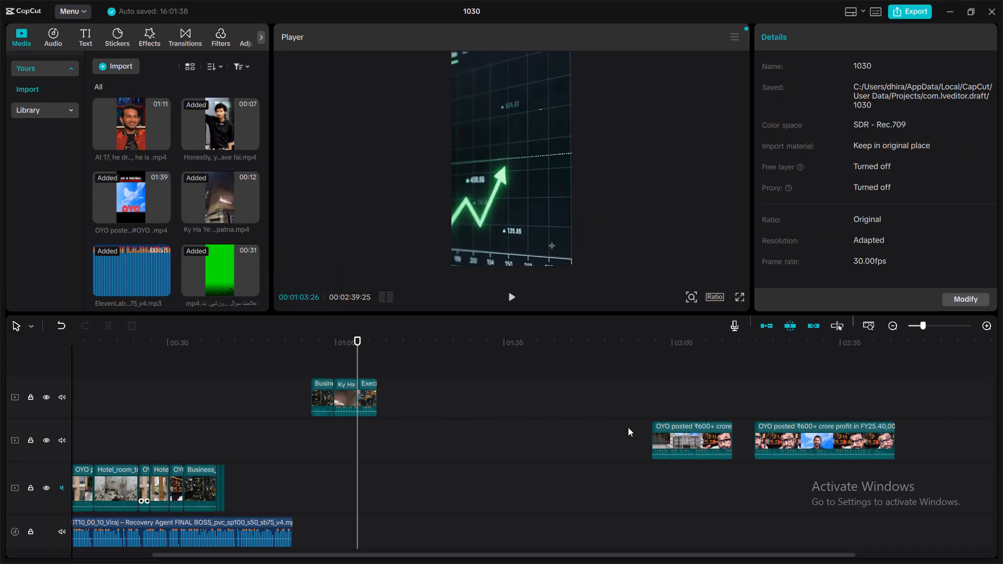
{"action": "left_click", "coordinate": [723, 441]}
{"action": "key", "text": "BackSpace"}
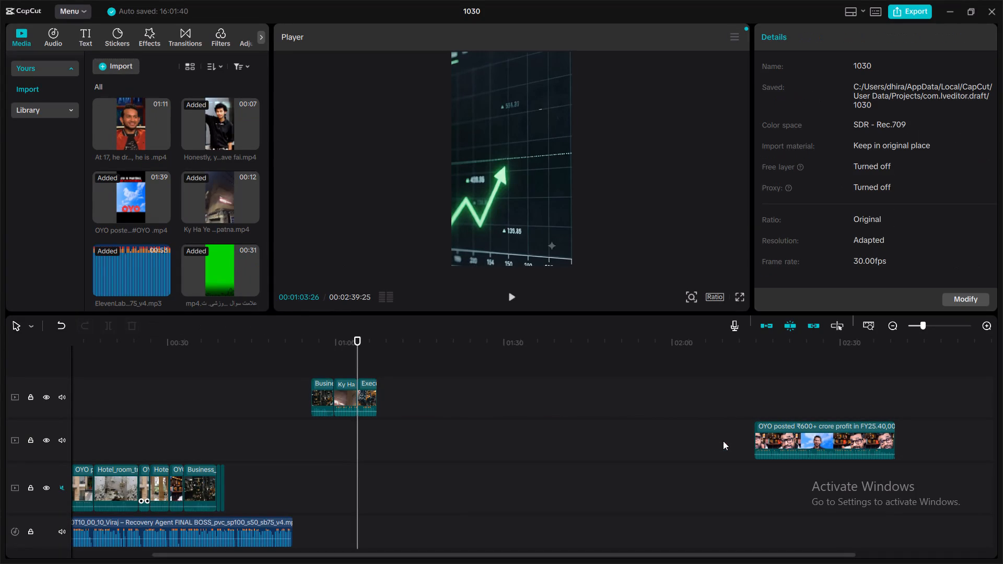
{"action": "left_click", "coordinate": [788, 428]}
{"action": "key", "text": "BackSpace"}
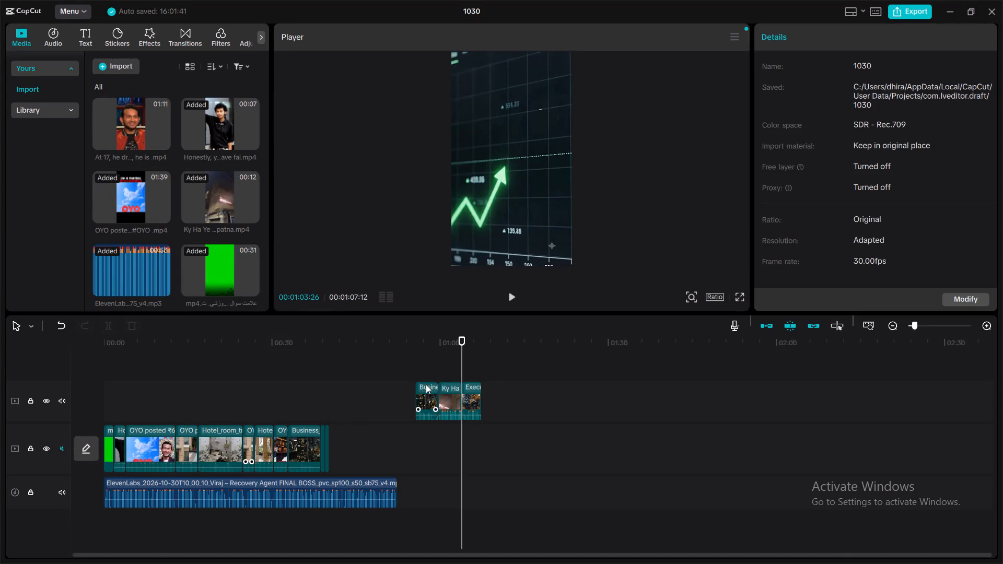
Return to the start of the timeline and play the edited sequence against the voiceover.
{"action": "left_click", "coordinate": [292, 399]}
{"action": "left_click_drag", "start_coordinate": [292, 399], "coordinate": [155, 410]}
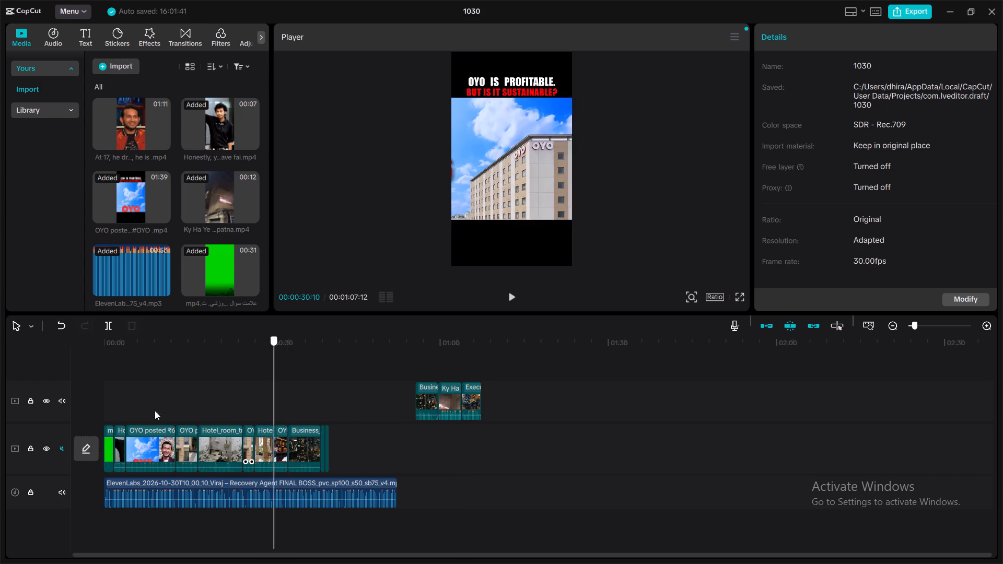
{"action": "left_click_drag", "start_coordinate": [155, 410], "coordinate": [37, 409]}
{"action": "left_click", "coordinate": [514, 294]}
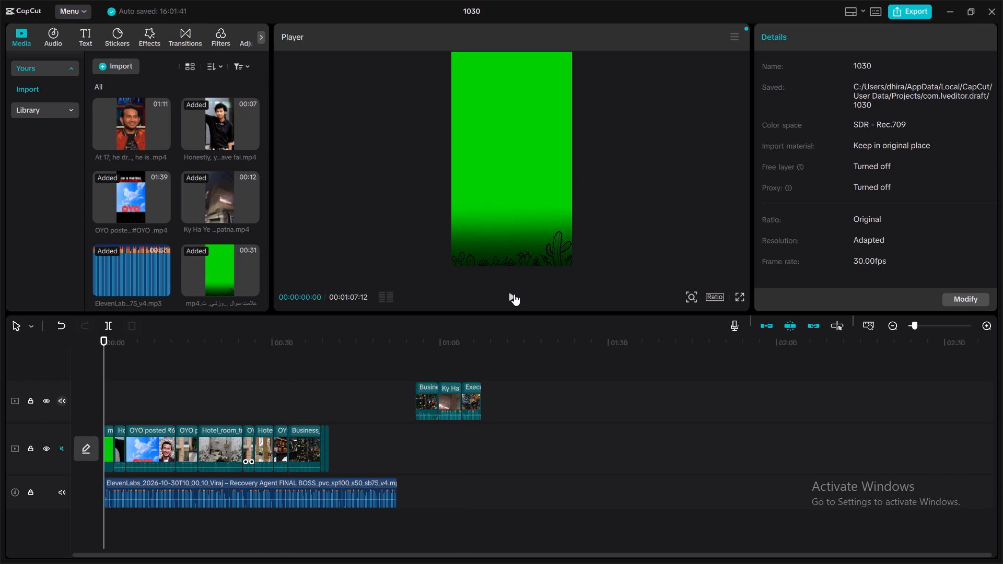
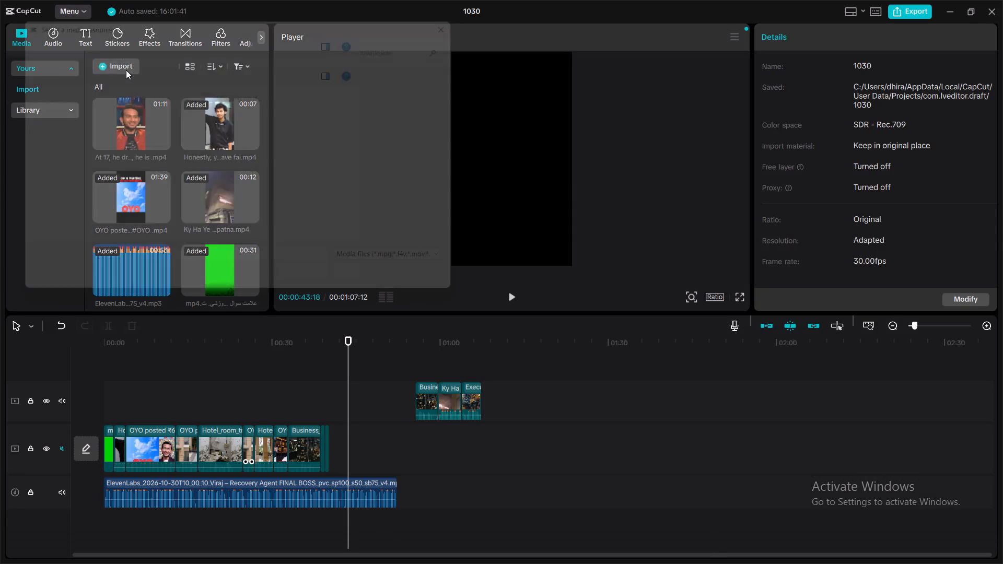
{"action": "left_click_drag", "start_coordinate": [132, 103], "coordinate": [165, 143]}
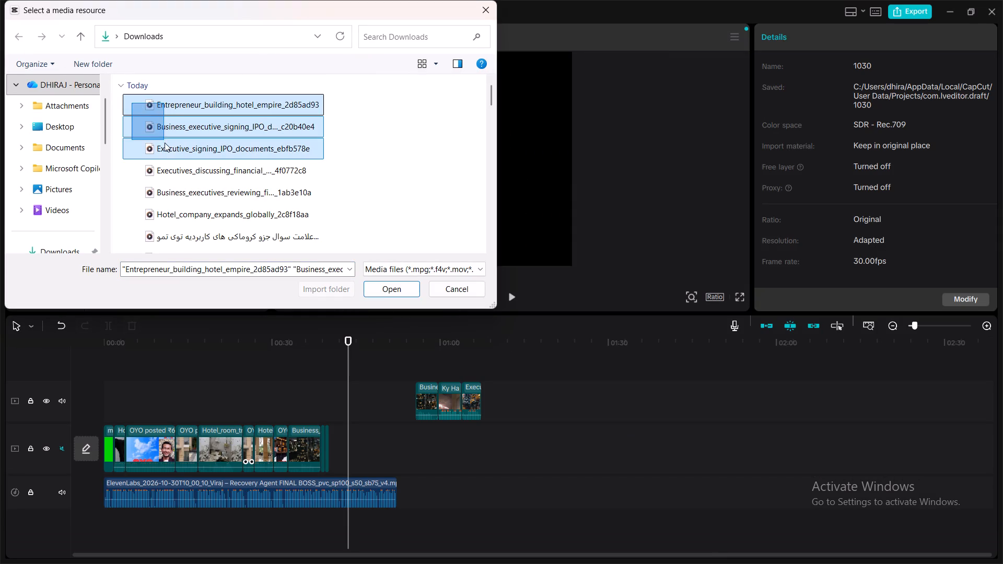
{"action": "left_click_drag", "start_coordinate": [165, 143], "coordinate": [166, 147]}
{"action": "left_click", "coordinate": [378, 290]}
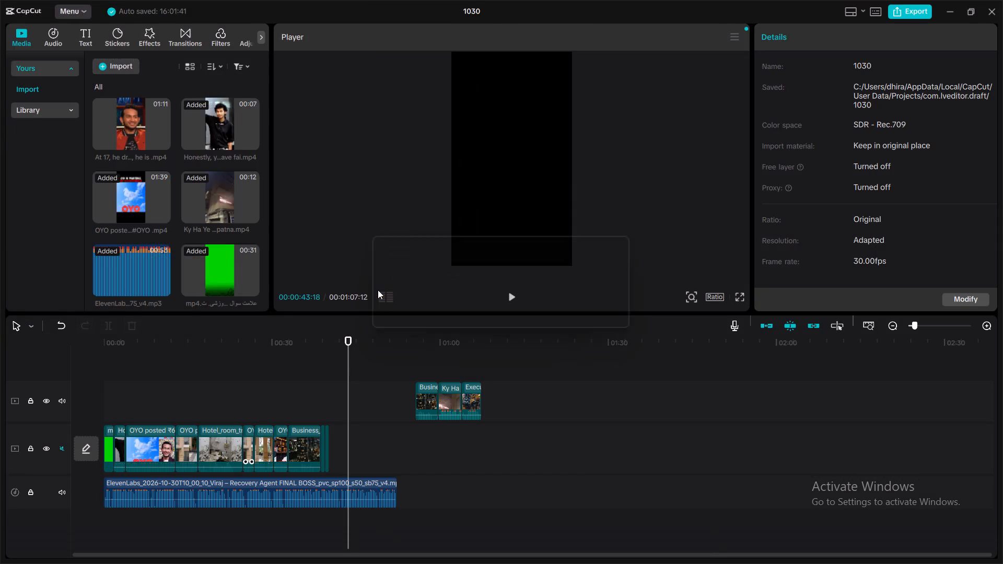
Place the Executive_signing, Business_executive and Entrepreneur clips apart on the upper track, starting at about 1:21, 1:43 and 2:03.
{"action": "left_click_drag", "start_coordinate": [349, 340], "coordinate": [340, 340]}
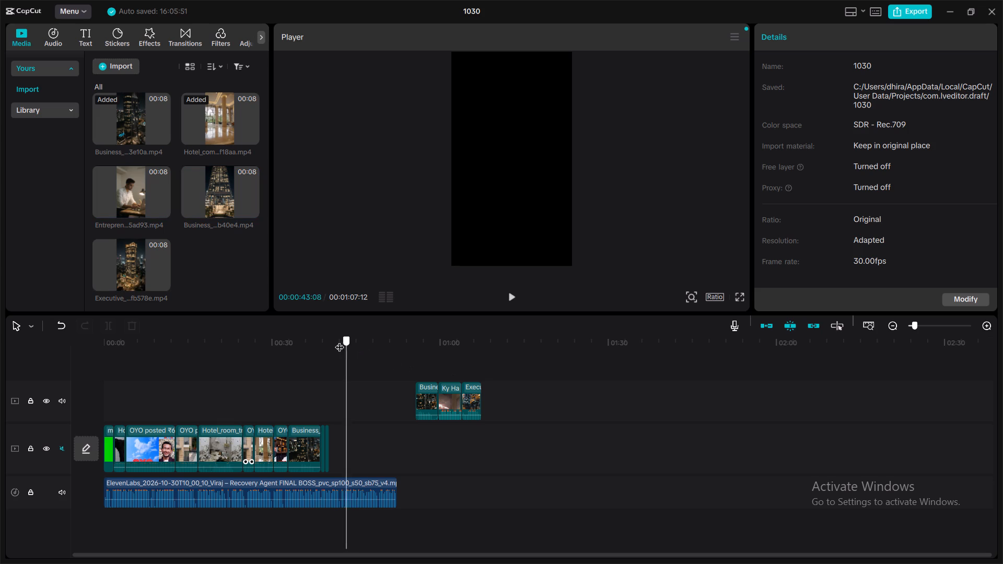
{"action": "left_click_drag", "start_coordinate": [340, 340], "coordinate": [330, 340]}
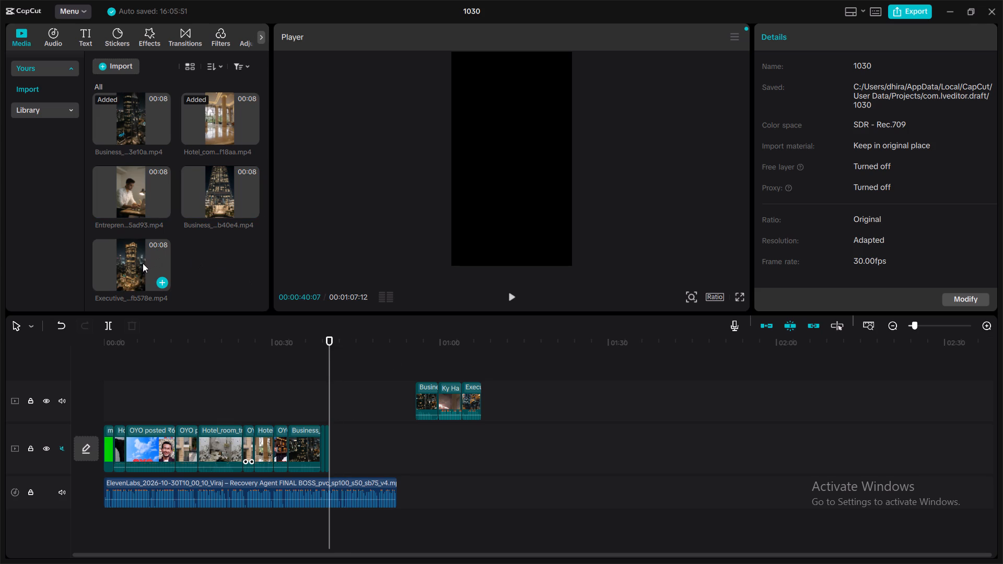
{"action": "left_click", "coordinate": [143, 263]}
{"action": "left_click_drag", "start_coordinate": [126, 256], "coordinate": [557, 416]}
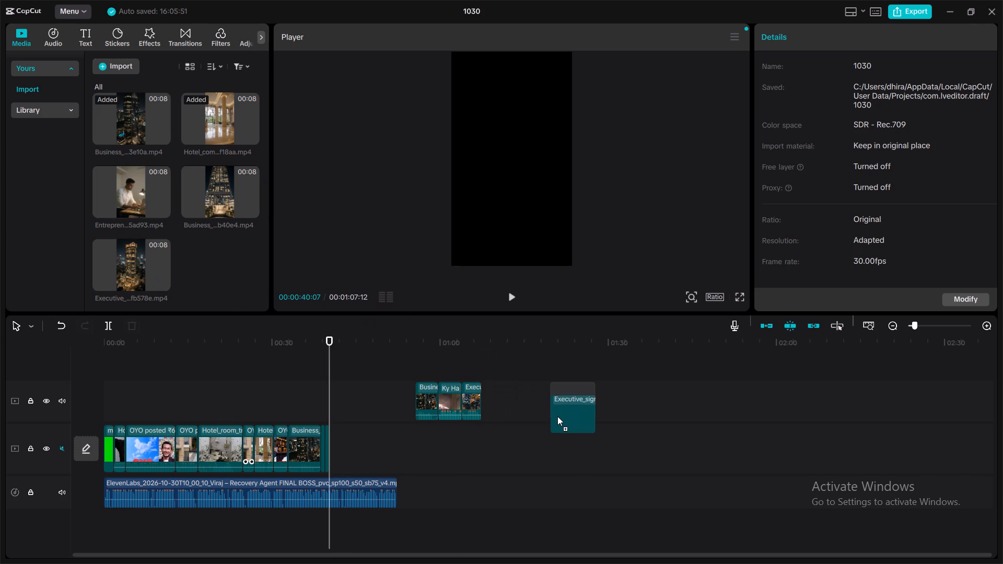
{"action": "left_click_drag", "start_coordinate": [557, 416], "coordinate": [558, 402]}
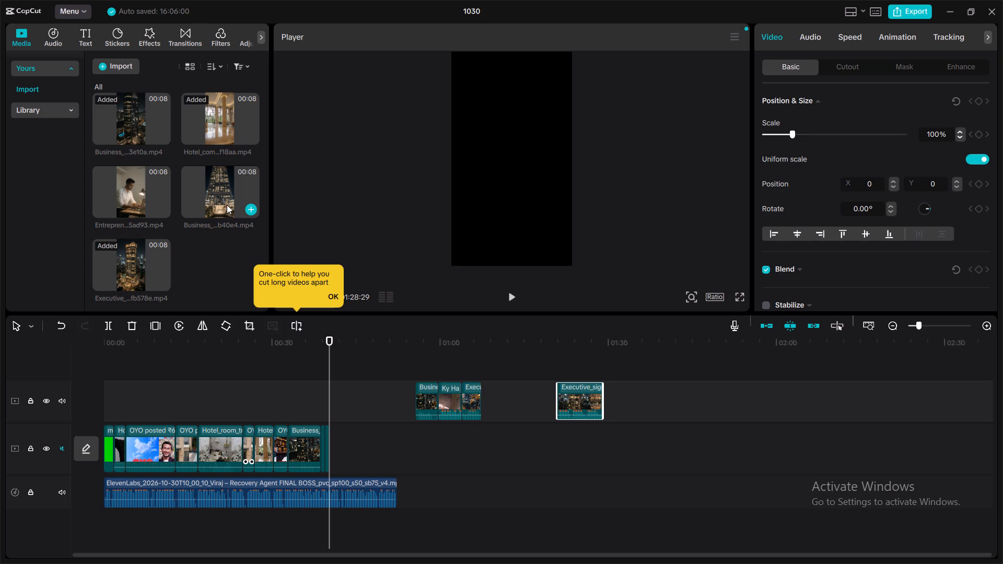
{"action": "left_click_drag", "start_coordinate": [227, 205], "coordinate": [682, 413]}
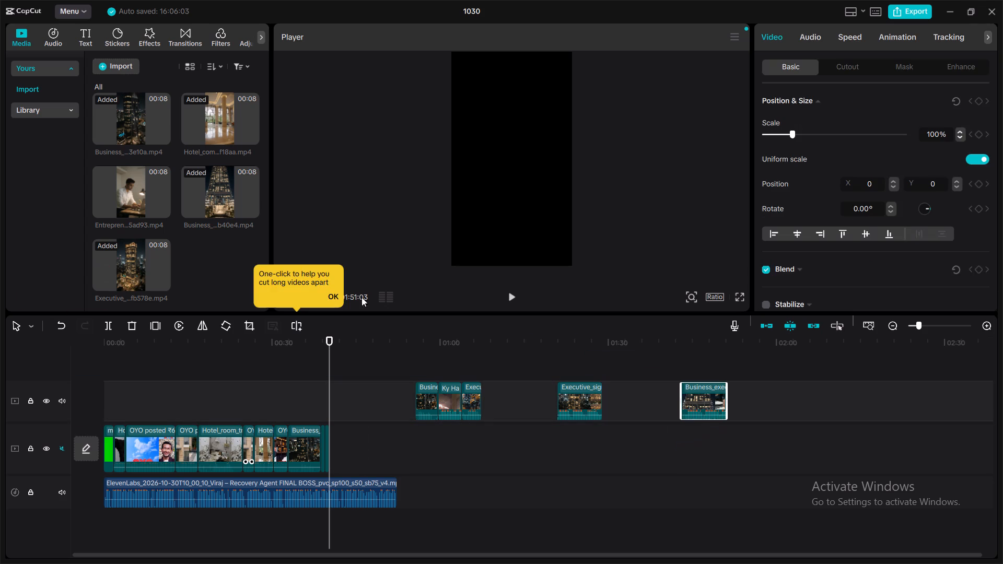
{"action": "left_click_drag", "start_coordinate": [143, 204], "coordinate": [659, 369]}
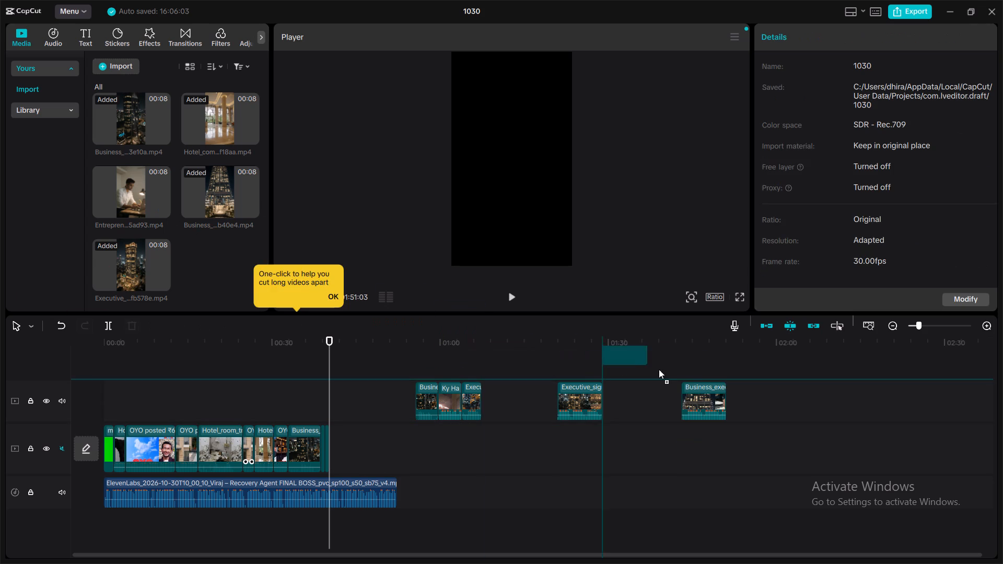
{"action": "left_click_drag", "start_coordinate": [659, 369], "coordinate": [795, 395]}
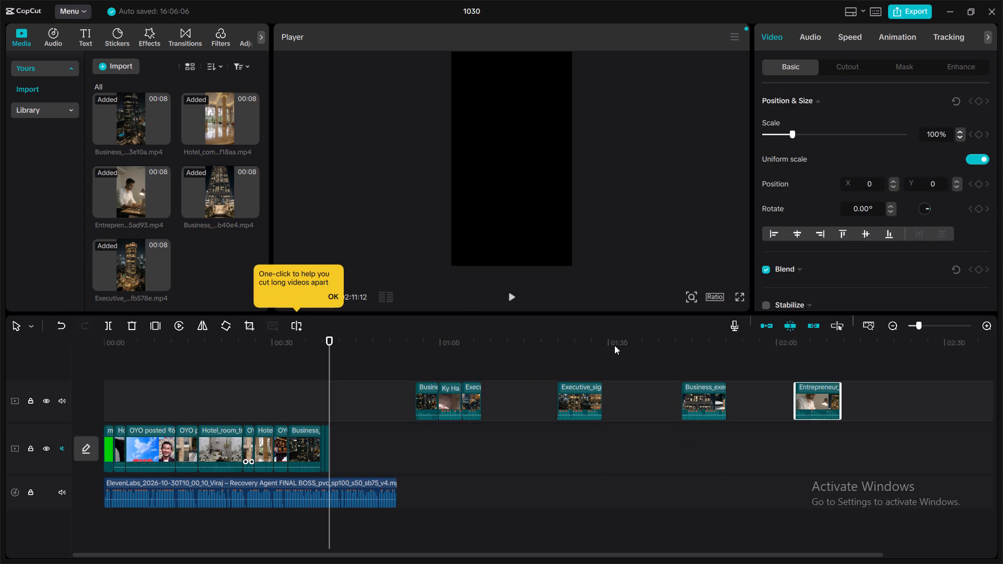
Preview the Executive_signing and Business_executive clips and listen to the voiceover just past the main track's end to choose a matching scene.
{"action": "left_click", "coordinate": [572, 353]}
{"action": "left_click_drag", "start_coordinate": [572, 353], "coordinate": [588, 359]}
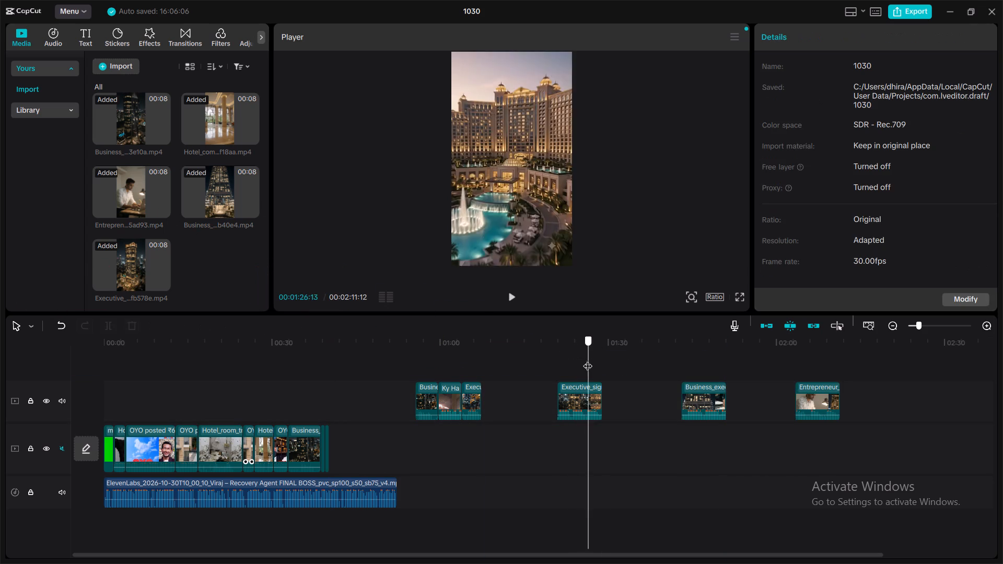
{"action": "left_click_drag", "start_coordinate": [588, 359], "coordinate": [333, 384]}
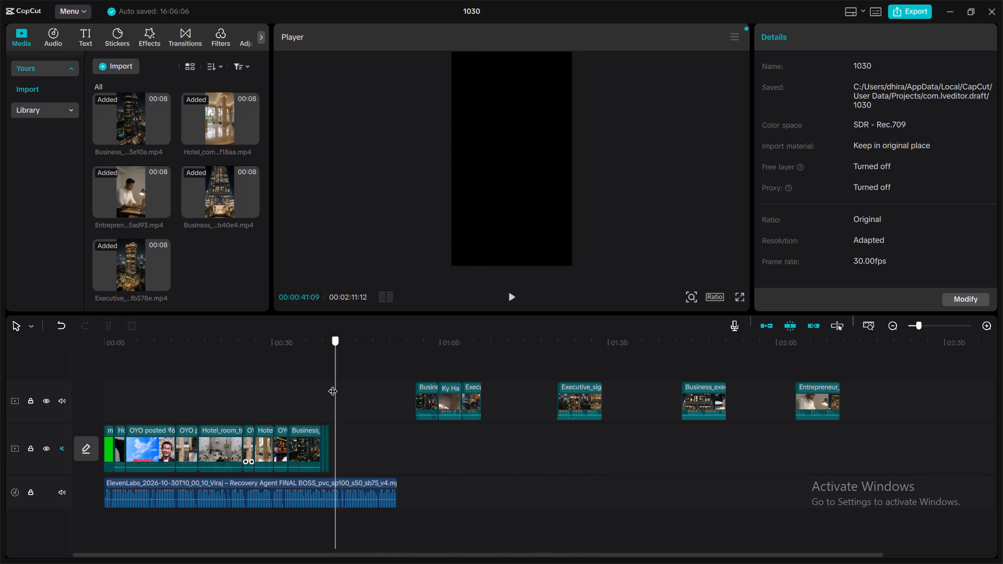
{"action": "left_click_drag", "start_coordinate": [333, 384], "coordinate": [330, 383]}
{"action": "left_click", "coordinate": [509, 297]}
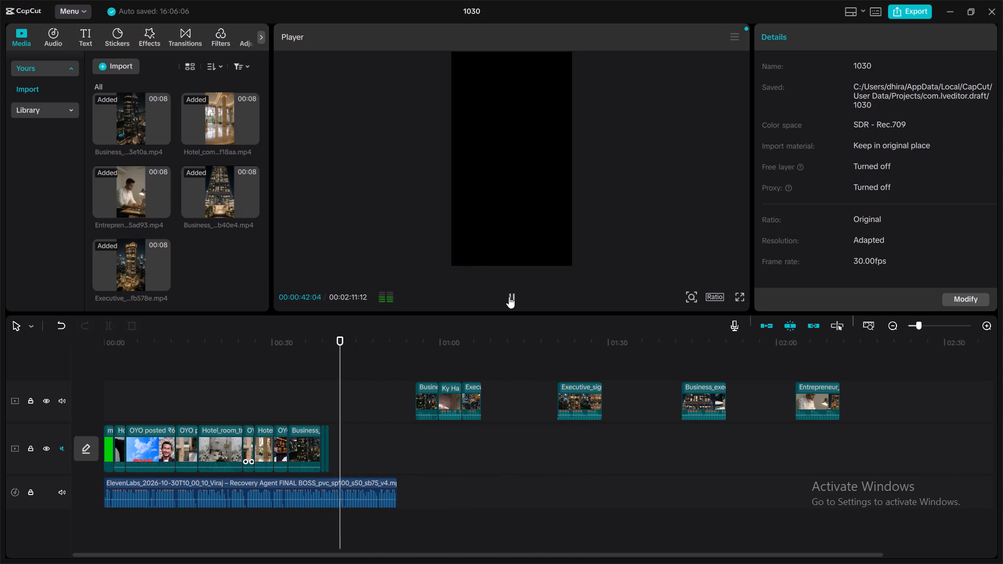
{"action": "left_click", "coordinate": [509, 297]}
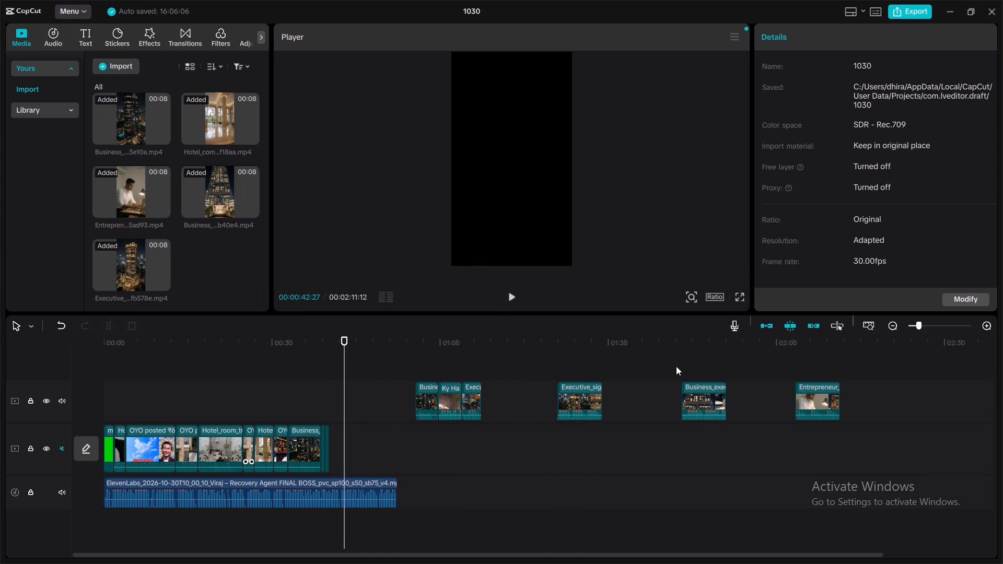
{"action": "left_click", "coordinate": [689, 363]}
{"action": "left_click_drag", "start_coordinate": [689, 363], "coordinate": [583, 373]}
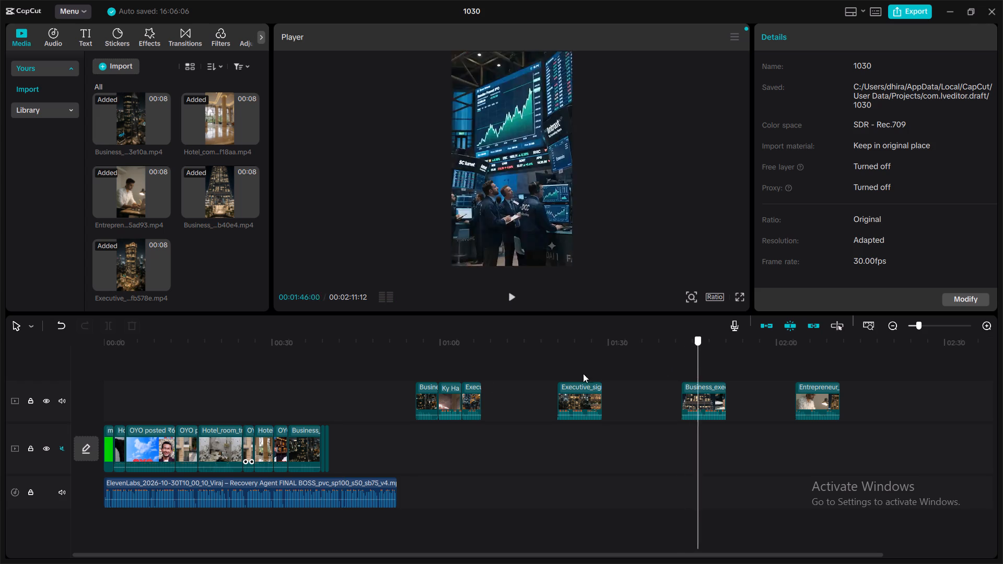
{"action": "left_click_drag", "start_coordinate": [583, 373], "coordinate": [329, 385]}
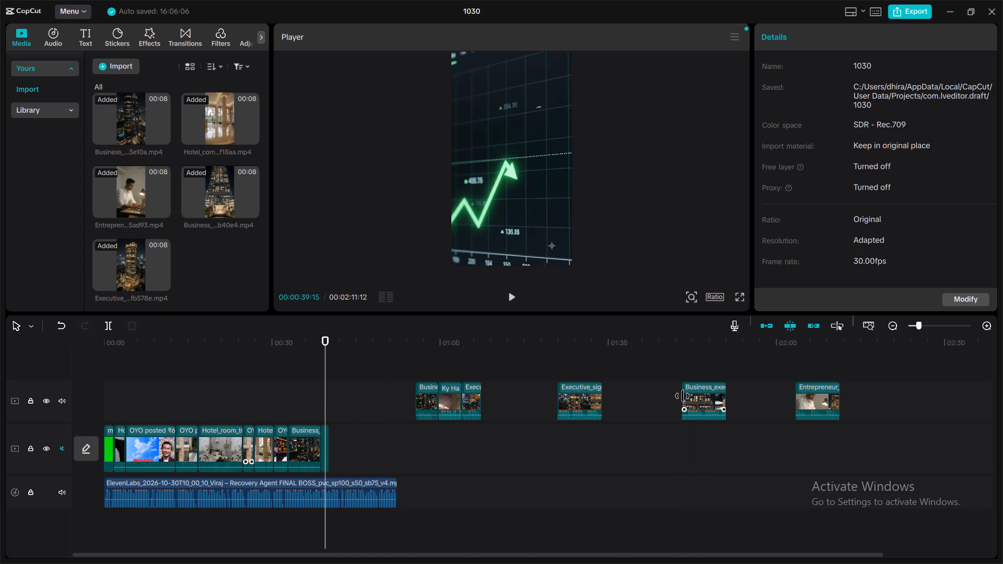
Replace the last short leftover clip at the main track's end with the new Business_executive IPO clip, checking it against the voiceover.
{"action": "left_click_drag", "start_coordinate": [698, 389], "coordinate": [700, 444]}
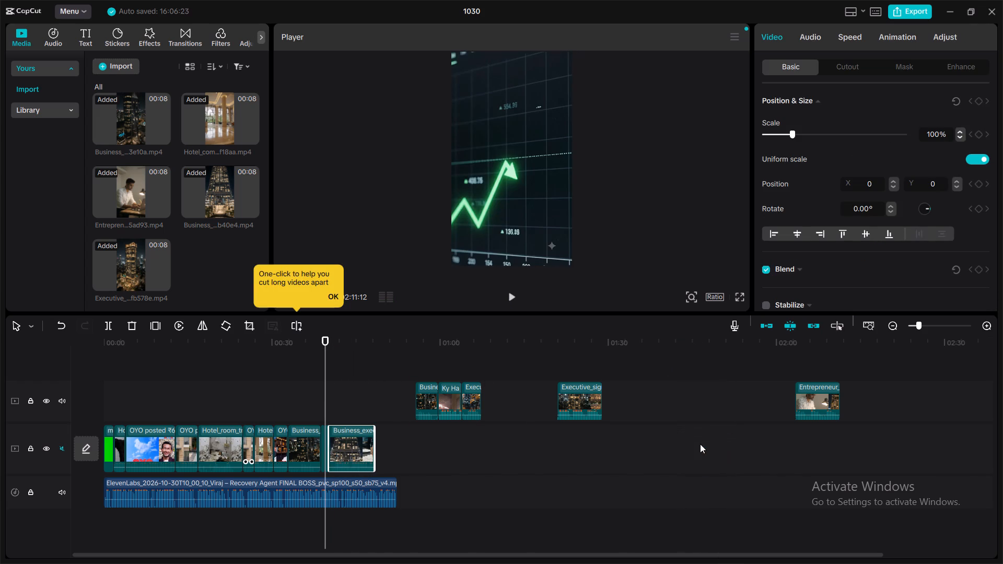
{"action": "left_click", "coordinate": [325, 397]}
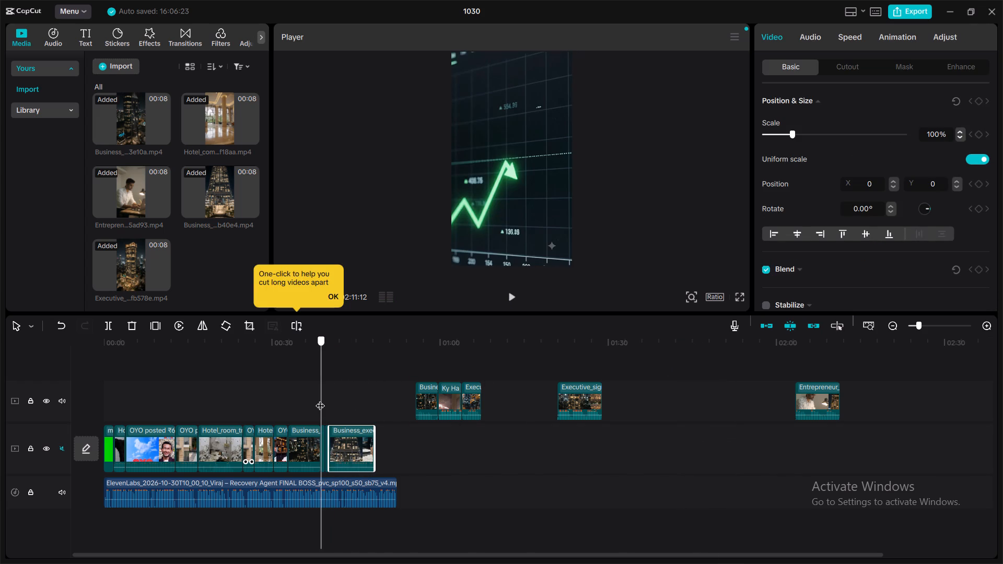
{"action": "left_click", "coordinate": [511, 293]}
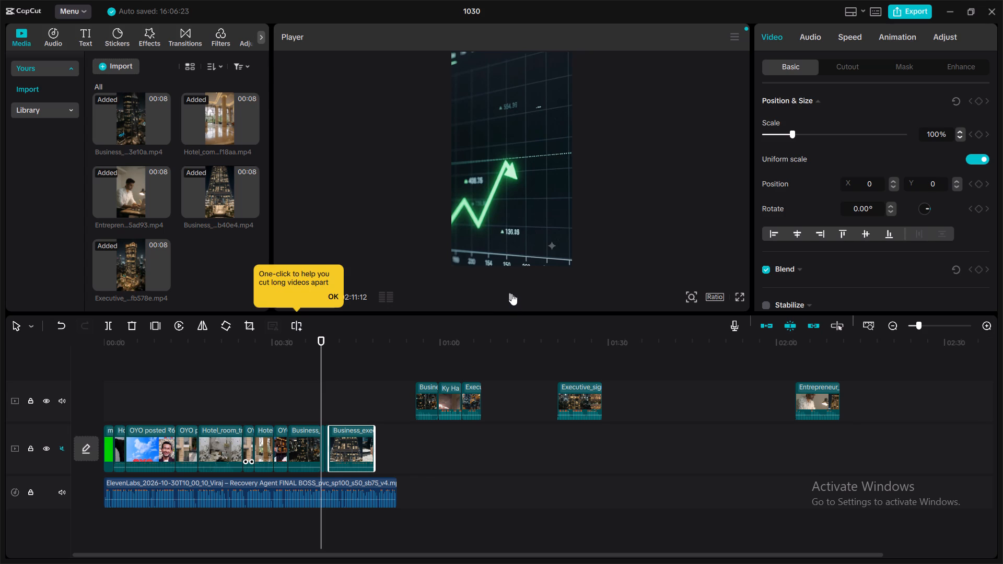
{"action": "left_click", "coordinate": [511, 293]}
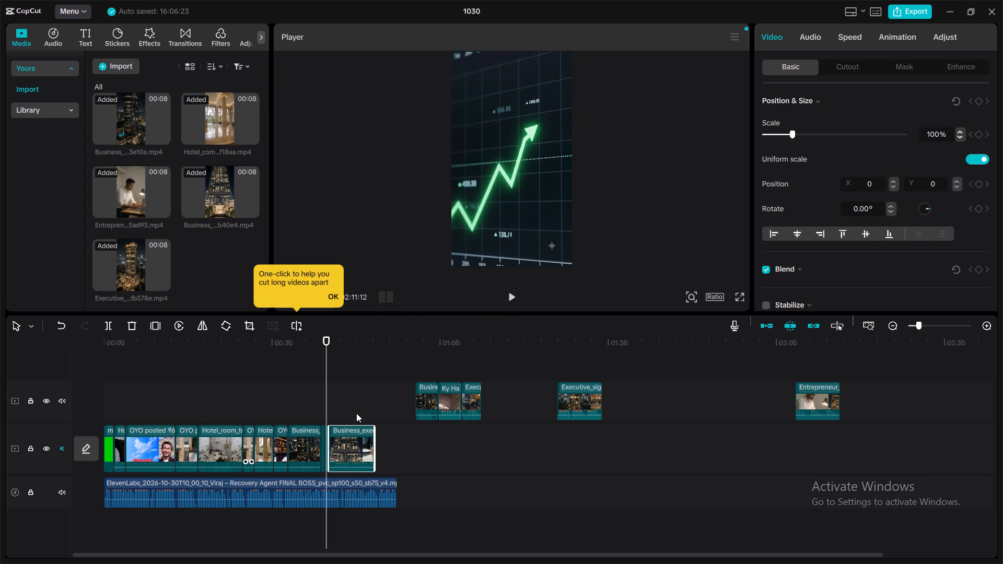
{"action": "left_click", "coordinate": [324, 414]}
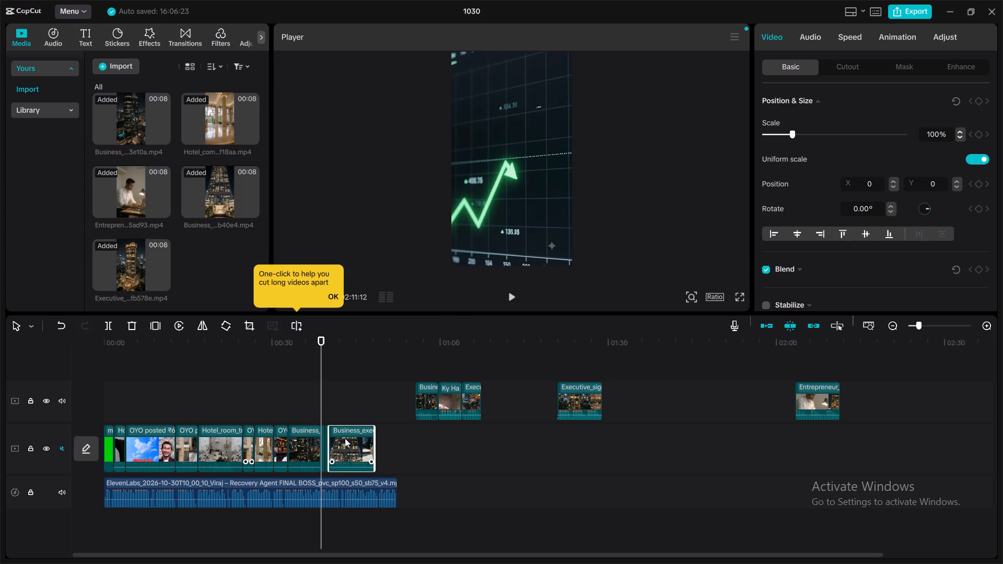
{"action": "left_click_drag", "start_coordinate": [343, 432], "coordinate": [358, 394]}
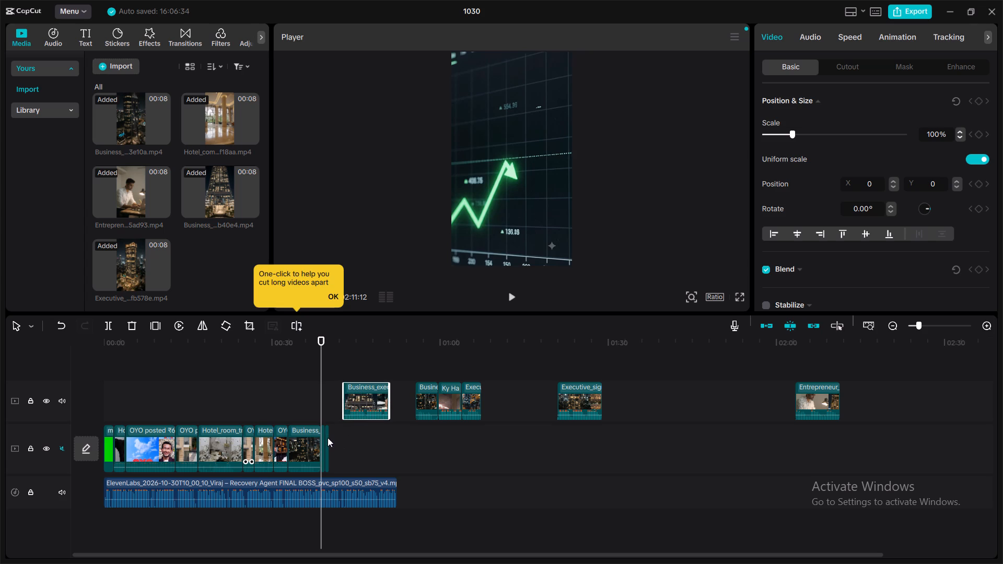
{"action": "left_click", "coordinate": [328, 436]}
{"action": "key", "text": "BackSpace"}
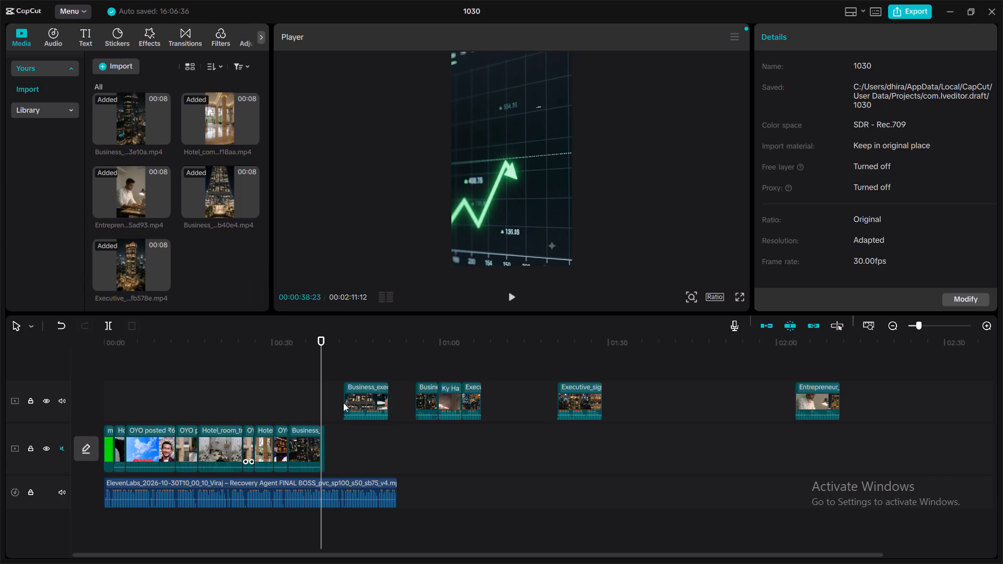
{"action": "left_click_drag", "start_coordinate": [362, 385], "coordinate": [353, 432]}
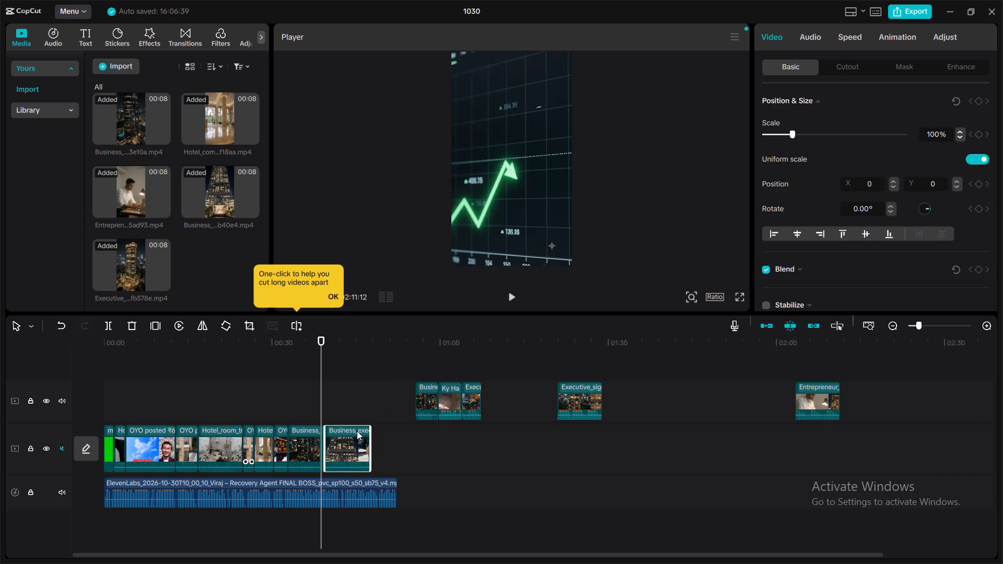
Play the join into the new Business_executive clip on the main track and trim a little off the clip's start.
{"action": "left_click", "coordinate": [512, 297]}
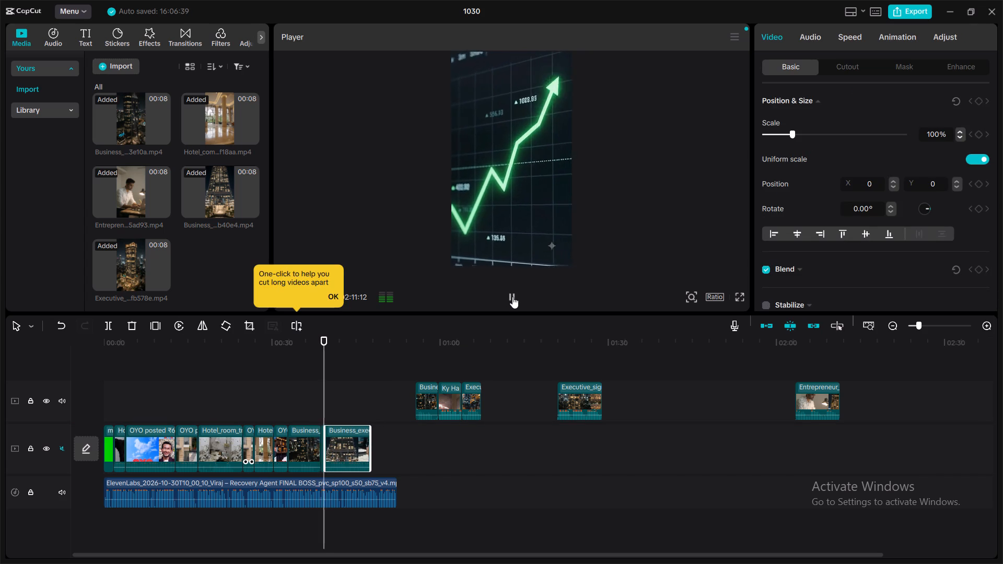
{"action": "left_click", "coordinate": [512, 297]}
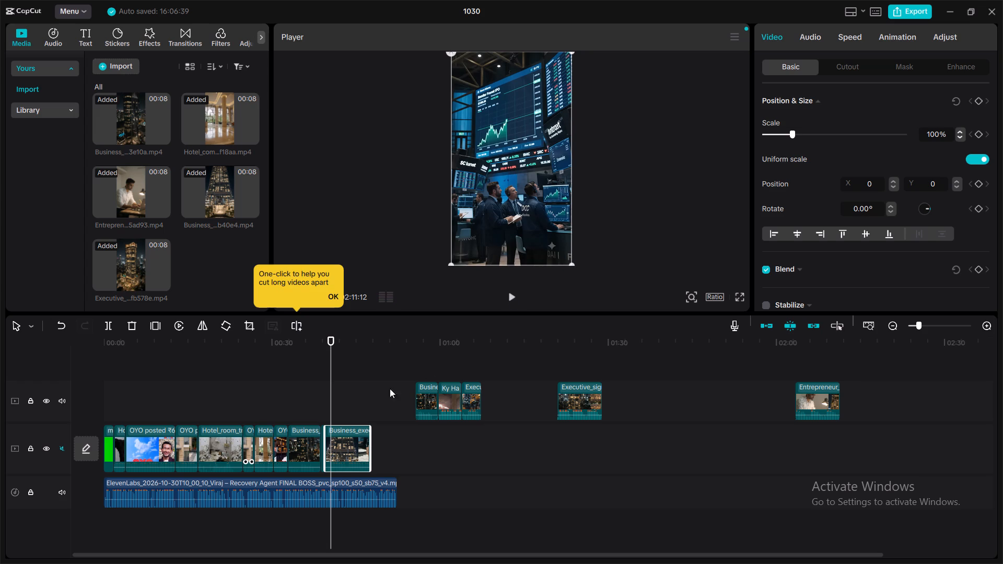
{"action": "left_click_drag", "start_coordinate": [322, 437], "coordinate": [328, 439]}
{"action": "left_click", "coordinate": [325, 381]}
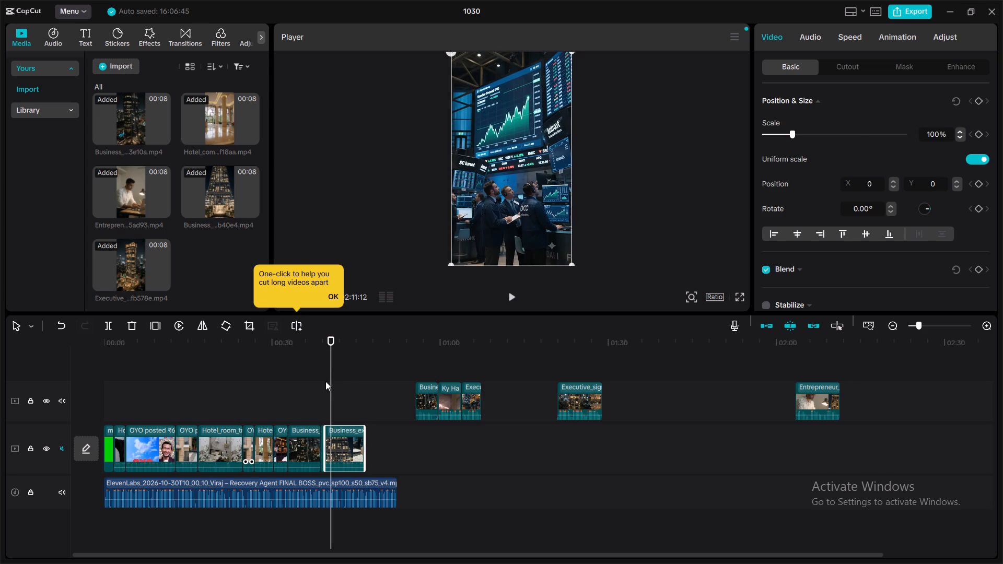
Play the last Business_executive clip on the main track and trim its end to about 0:43:28, keeping the contract-signing shot.
{"action": "left_click", "coordinate": [514, 298]}
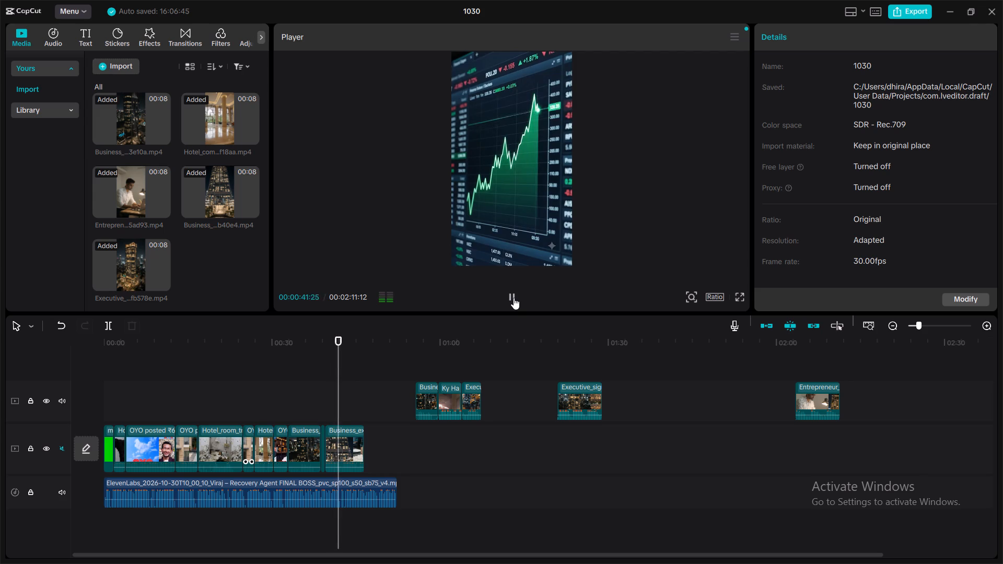
{"action": "left_click", "coordinate": [514, 298]}
{"action": "left_click", "coordinate": [514, 298]}
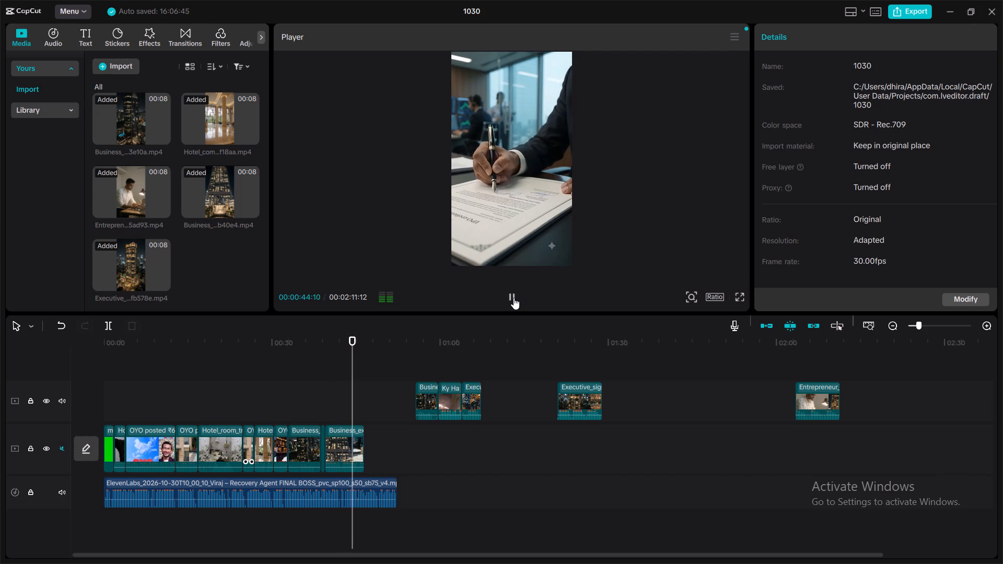
{"action": "left_click", "coordinate": [514, 298]}
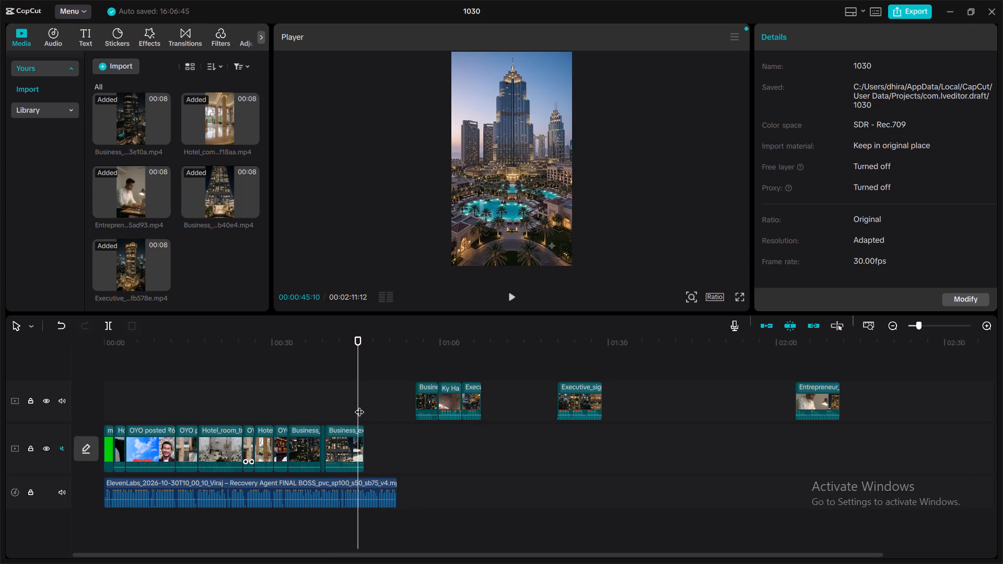
{"action": "left_click_drag", "start_coordinate": [359, 405], "coordinate": [350, 409]}
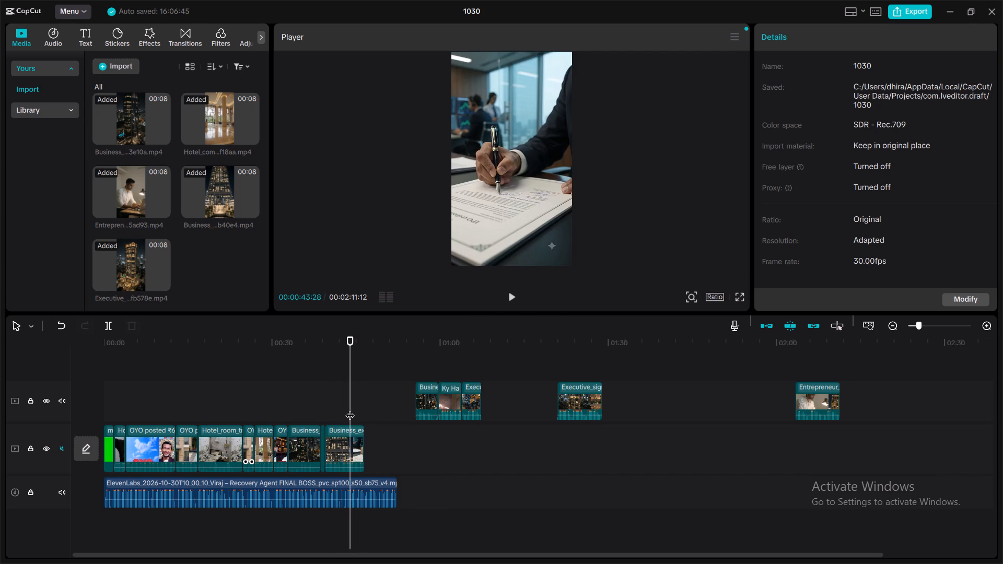
{"action": "left_click_drag", "start_coordinate": [364, 440], "coordinate": [356, 442]}
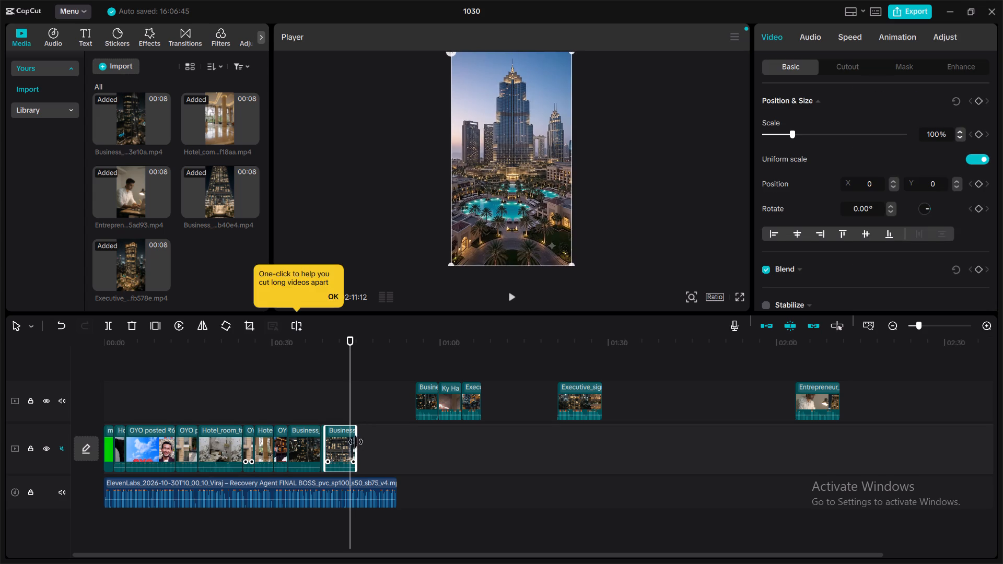
{"action": "left_click_drag", "start_coordinate": [356, 442], "coordinate": [353, 444]}
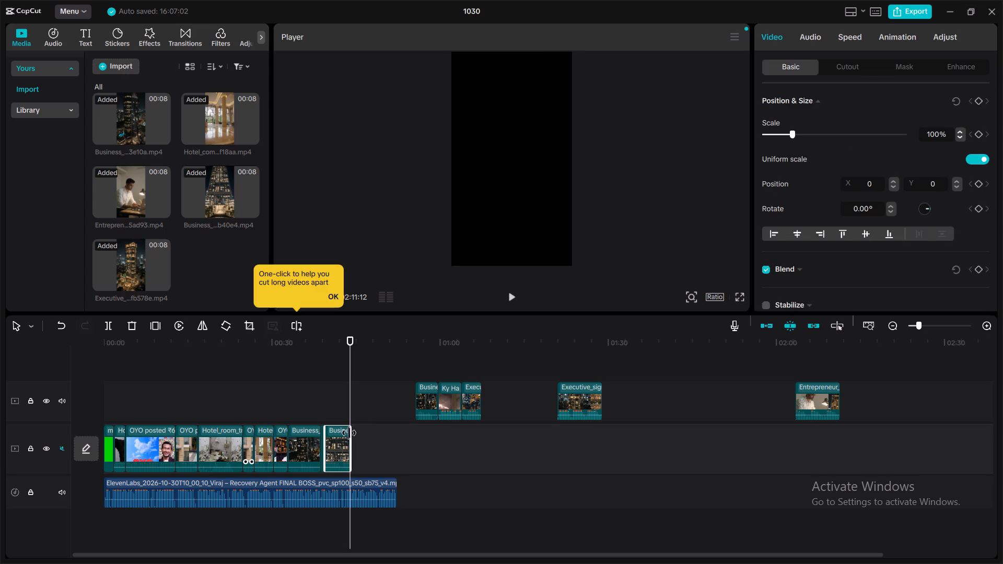
{"action": "left_click", "coordinate": [340, 415]}
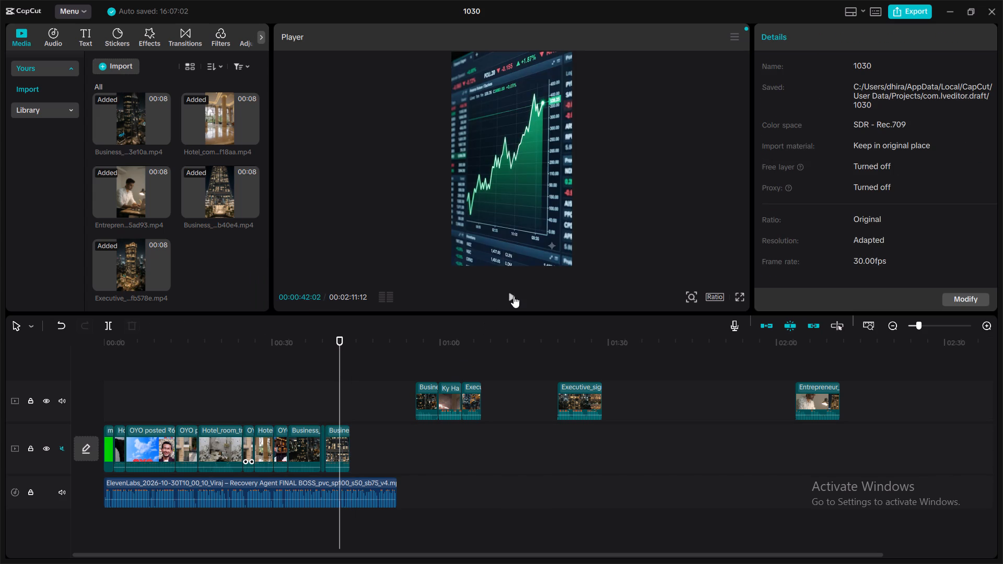
{"action": "left_click", "coordinate": [514, 296]}
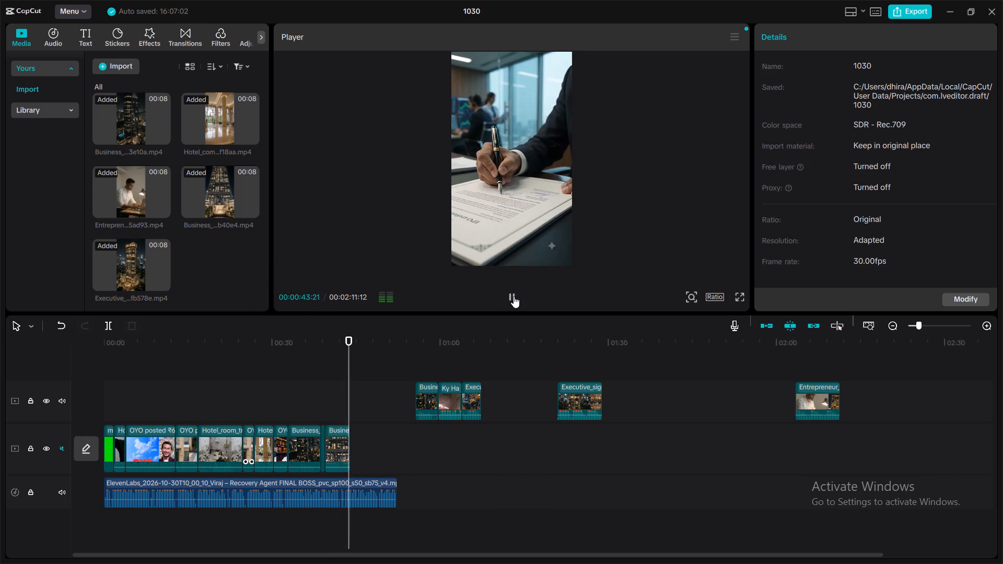
{"action": "left_click", "coordinate": [514, 296]}
Move the full Executive_signing clip from about 1:21 on the upper track to the end of the main track.
{"action": "left_click", "coordinate": [572, 373]}
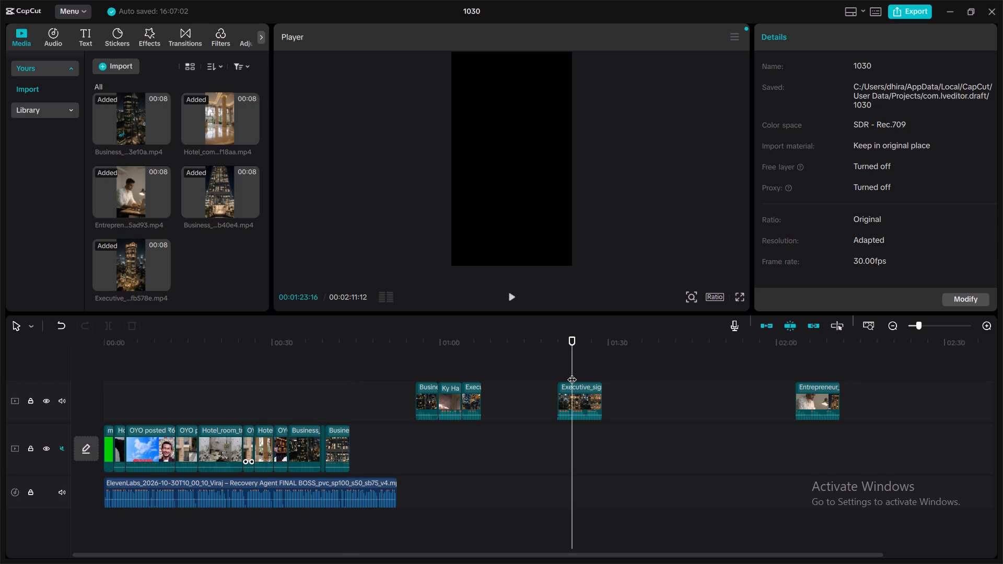
{"action": "left_click_drag", "start_coordinate": [572, 373], "coordinate": [505, 379]}
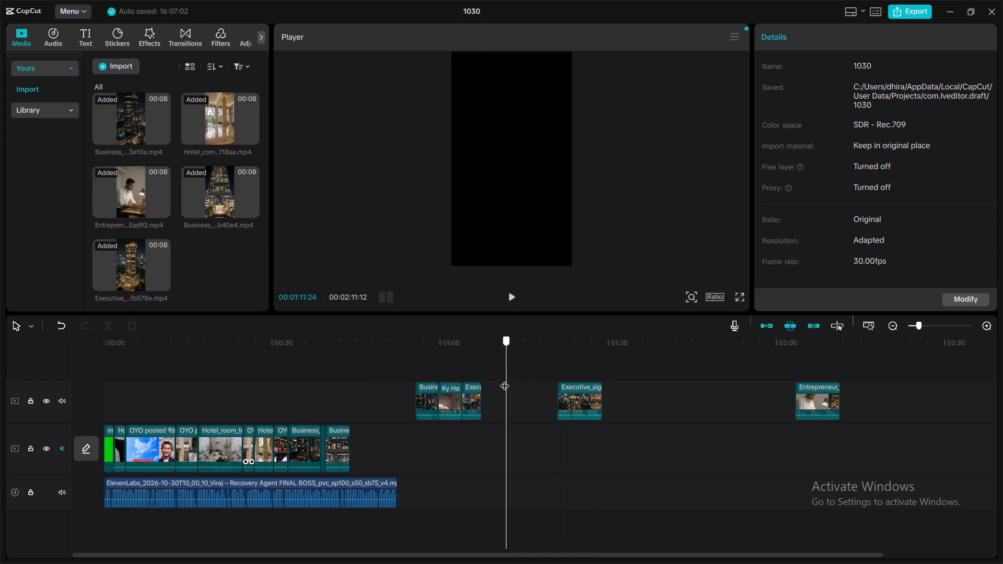
{"action": "left_click_drag", "start_coordinate": [505, 379], "coordinate": [349, 359]}
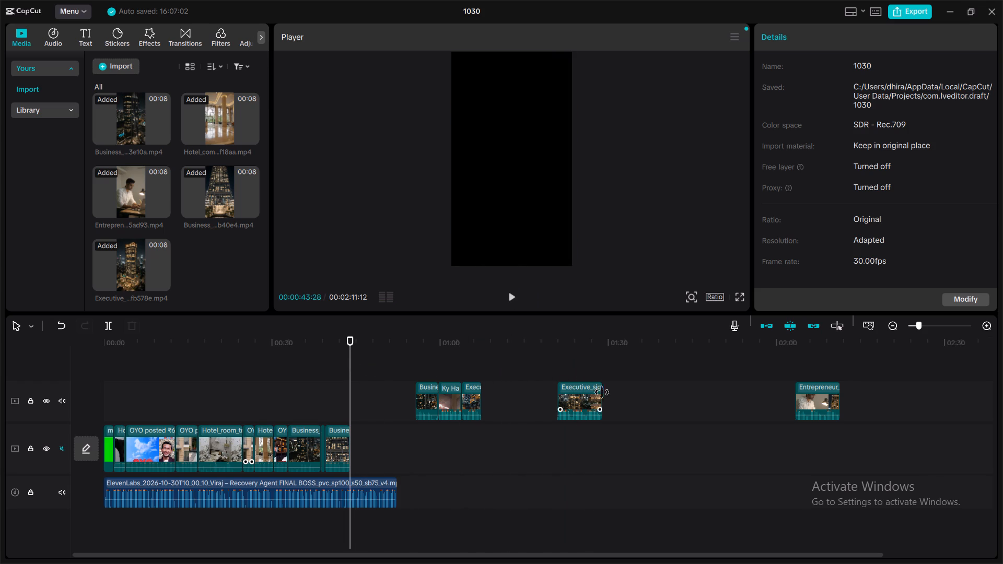
{"action": "left_click_drag", "start_coordinate": [573, 385], "coordinate": [561, 428]}
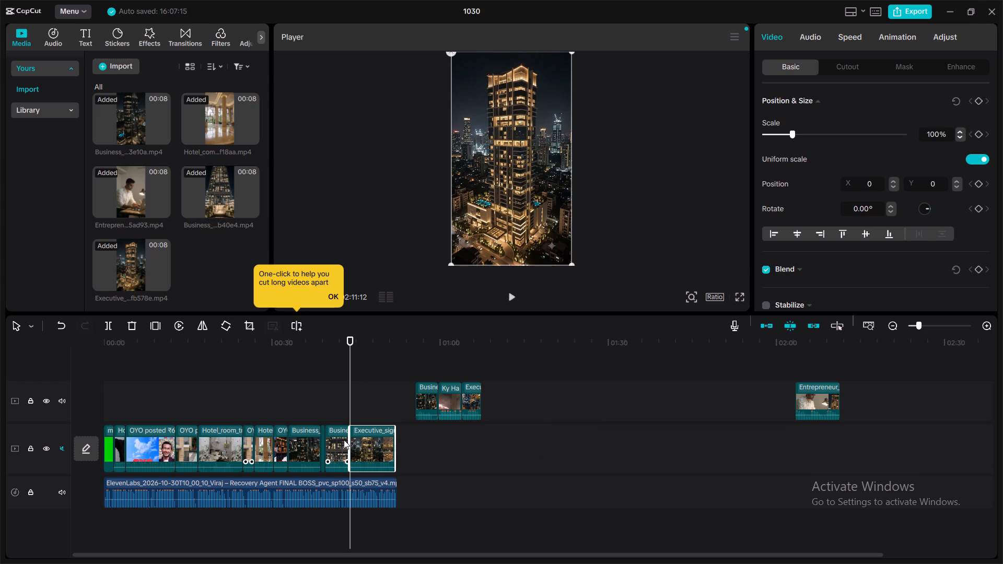
Trim the start of the Executive_signing clip on the main track so it begins at the IPO document signing shot.
{"action": "left_click_drag", "start_coordinate": [351, 442], "coordinate": [369, 443]}
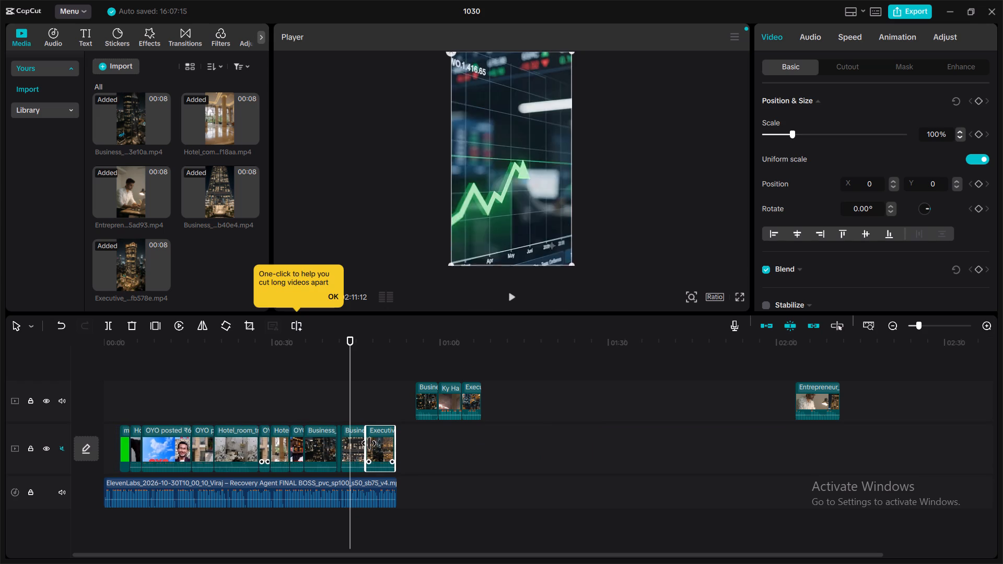
{"action": "left_click_drag", "start_coordinate": [369, 443], "coordinate": [375, 444]}
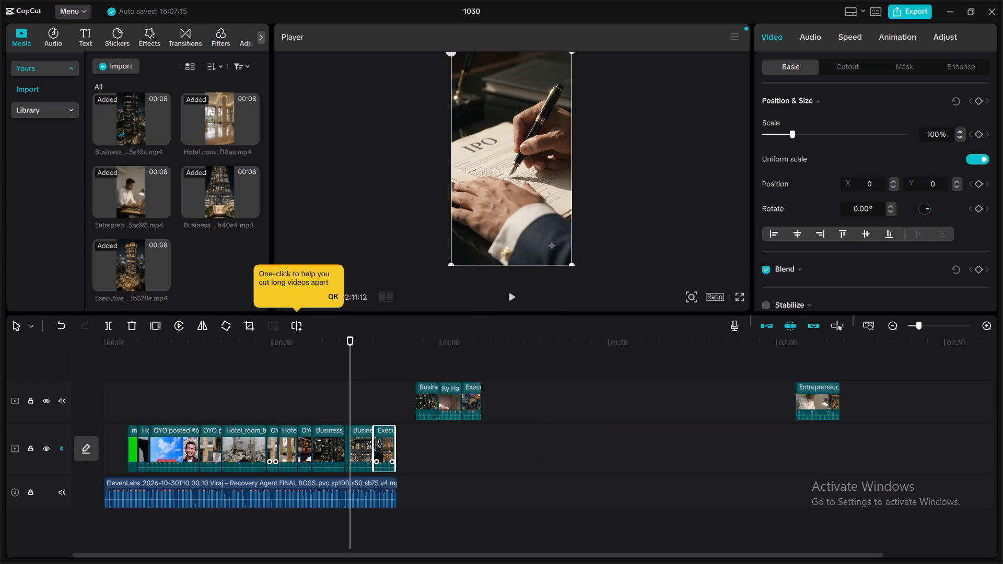
{"action": "left_click_drag", "start_coordinate": [375, 444], "coordinate": [372, 443]}
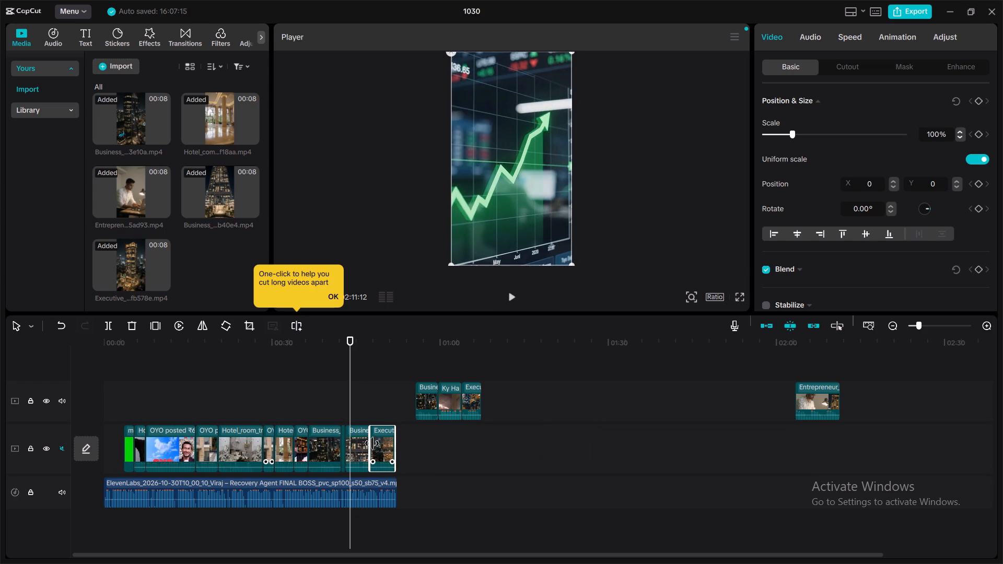
{"action": "left_click_drag", "start_coordinate": [372, 443], "coordinate": [374, 443]}
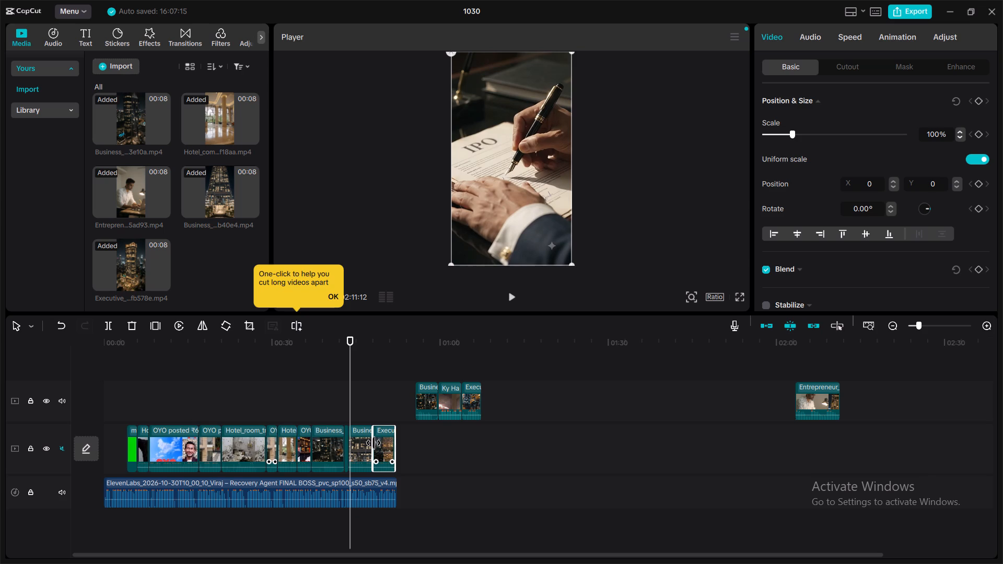
{"action": "left_click_drag", "start_coordinate": [374, 443], "coordinate": [374, 443]}
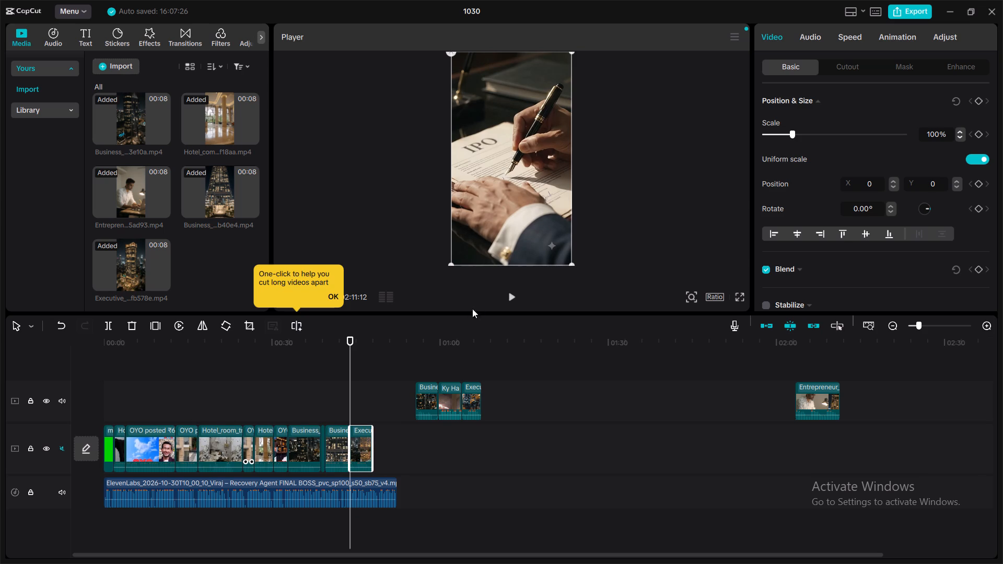
Play the Executive_signing clip against the voiceover and trim its end to about 0:44:25, cutting off the hotel shot.
{"action": "left_click", "coordinate": [514, 294]}
{"action": "left_click", "coordinate": [514, 294]}
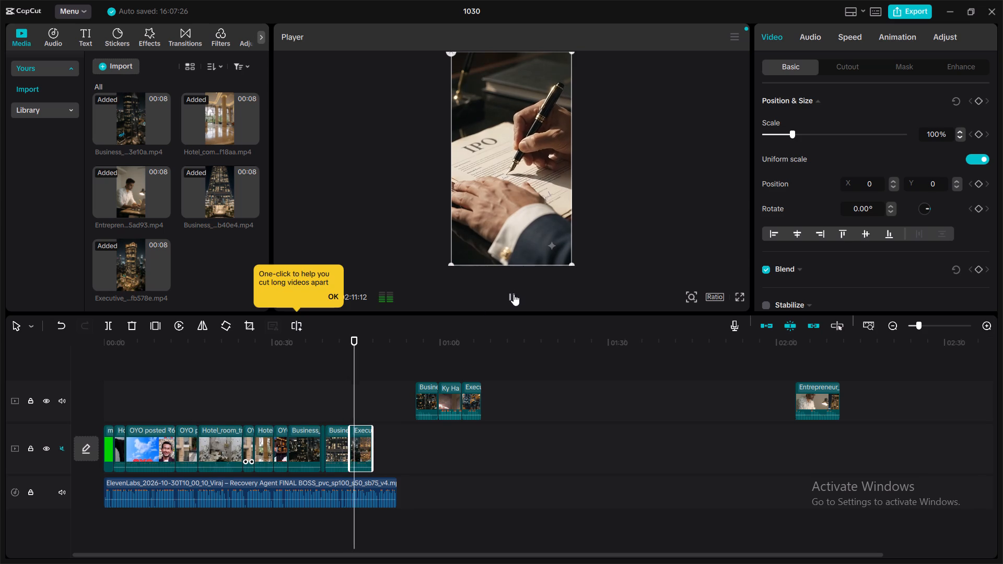
{"action": "left_click", "coordinate": [514, 294]}
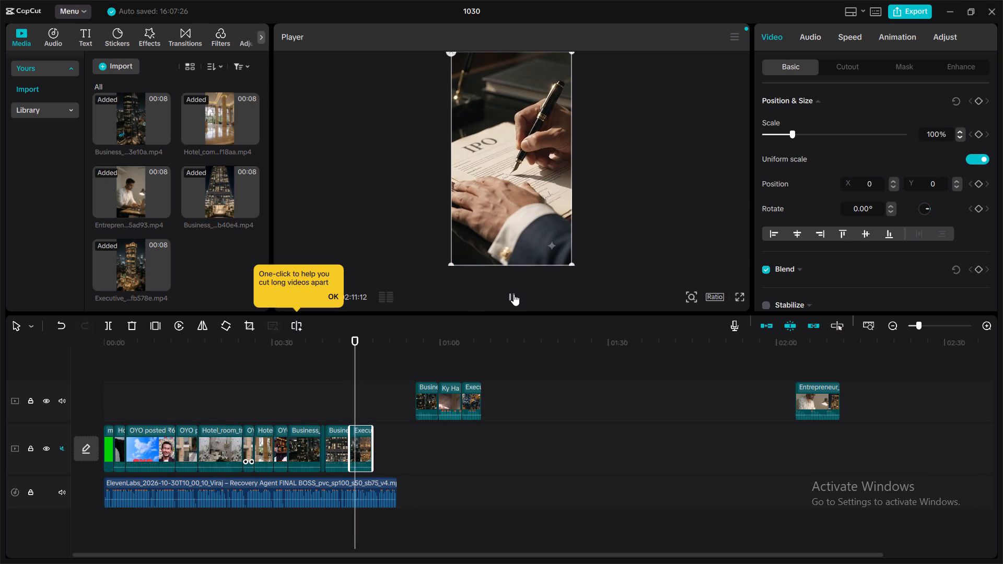
{"action": "left_click", "coordinate": [514, 294]}
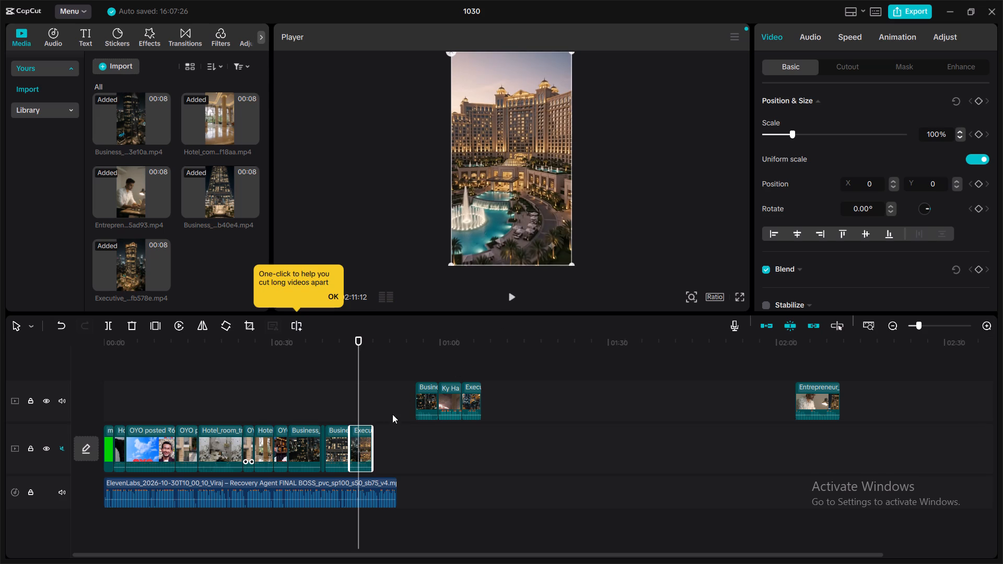
{"action": "left_click_drag", "start_coordinate": [375, 438], "coordinate": [361, 445]}
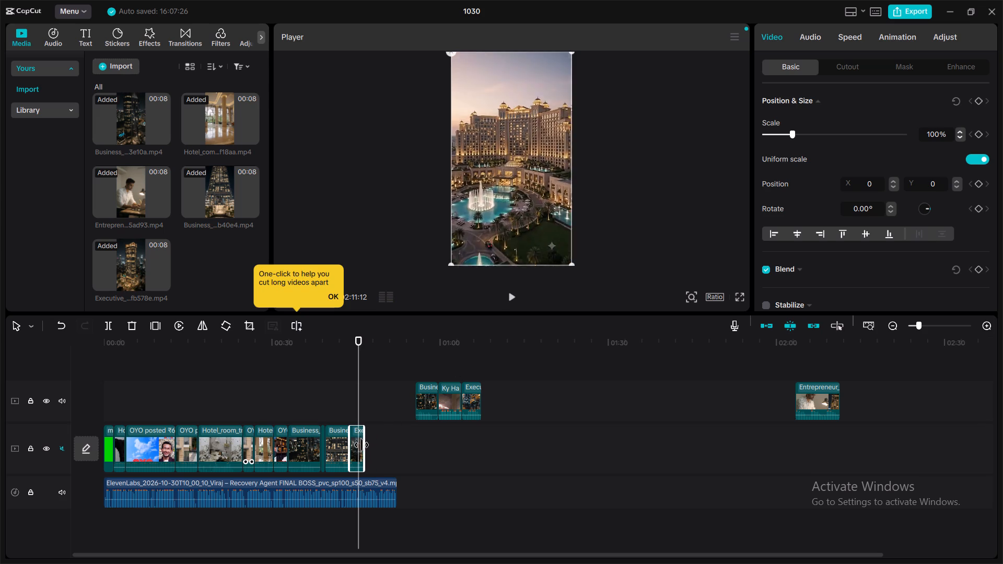
{"action": "left_click_drag", "start_coordinate": [361, 445], "coordinate": [354, 448]}
{"action": "left_click", "coordinate": [359, 446]}
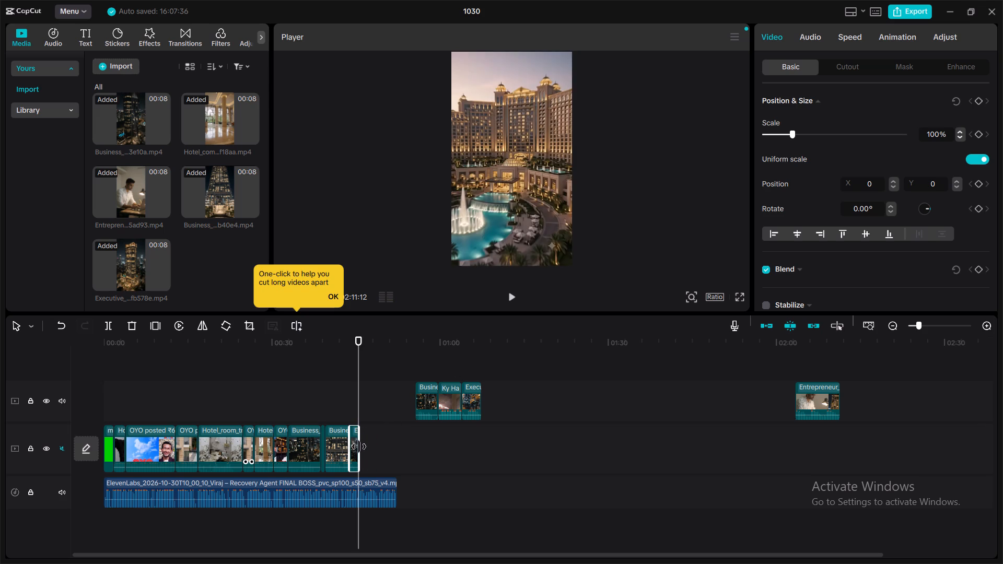
{"action": "left_click", "coordinate": [349, 417]}
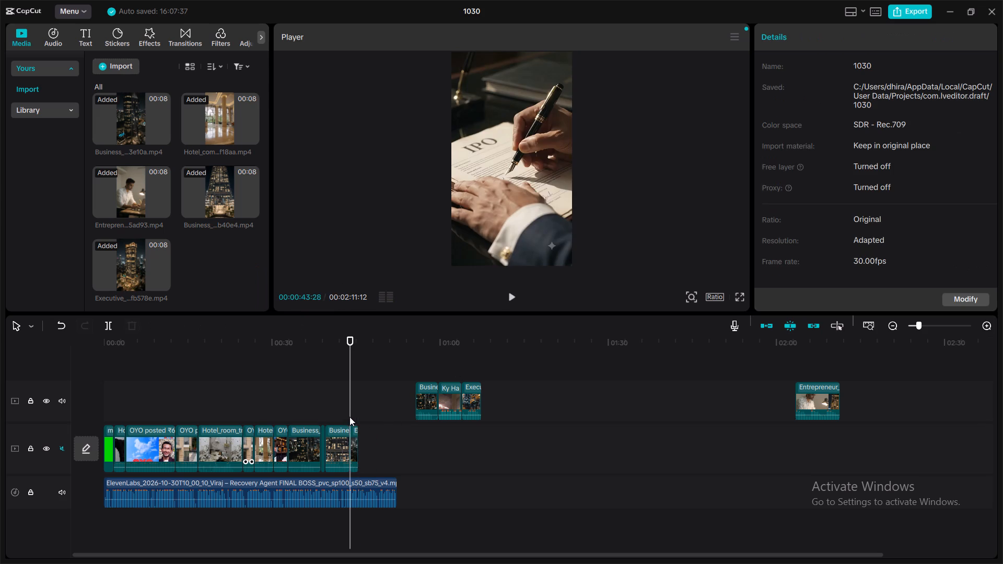
{"action": "left_click", "coordinate": [509, 290]}
{"action": "left_click", "coordinate": [509, 290]}
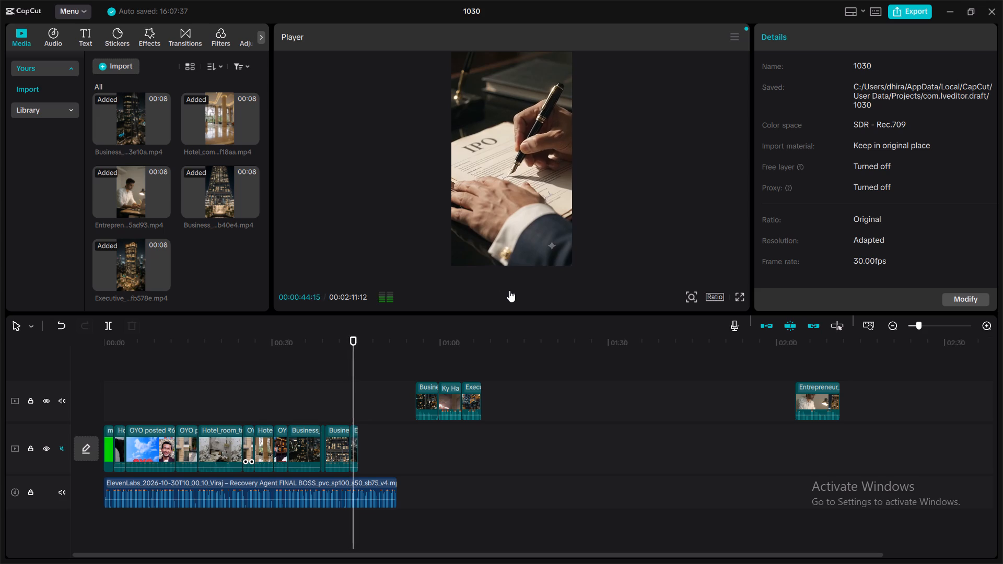
{"action": "double_click", "coordinate": [509, 290]}
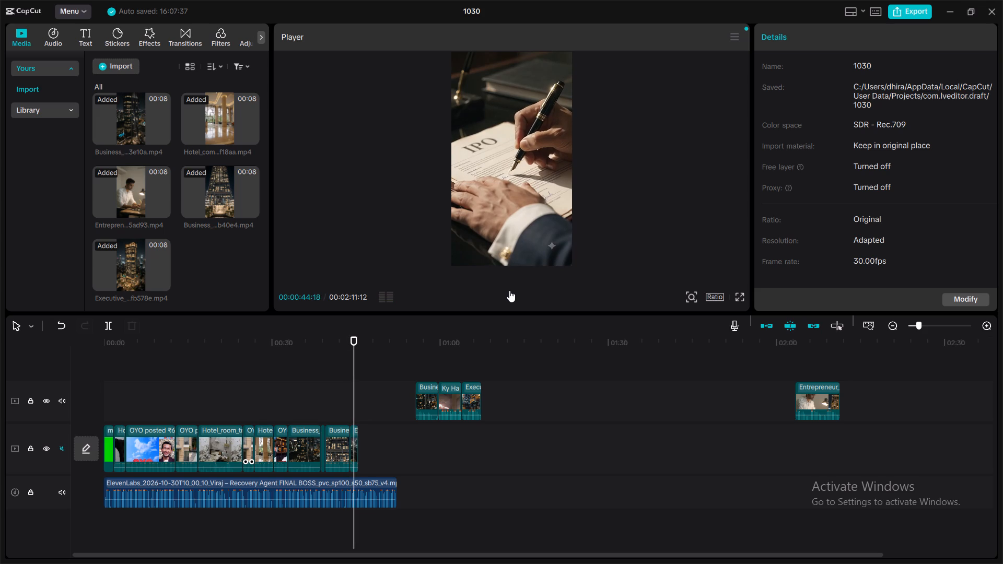
{"action": "left_click", "coordinate": [358, 437]}
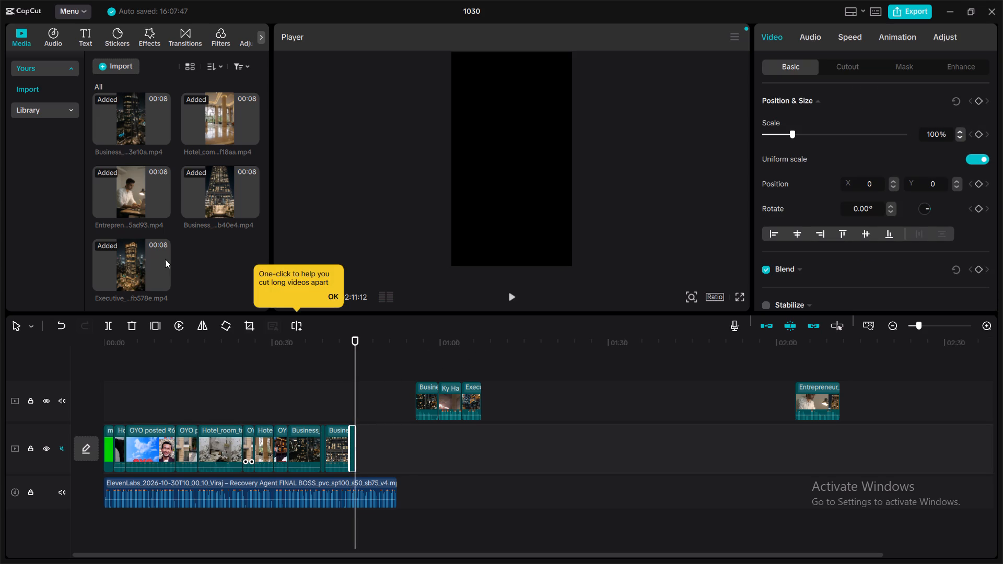
Add another Executive_signing clip from the media to the upper track at about 1:16 and skim through its shots.
{"action": "left_click_drag", "start_coordinate": [143, 264], "coordinate": [530, 402]}
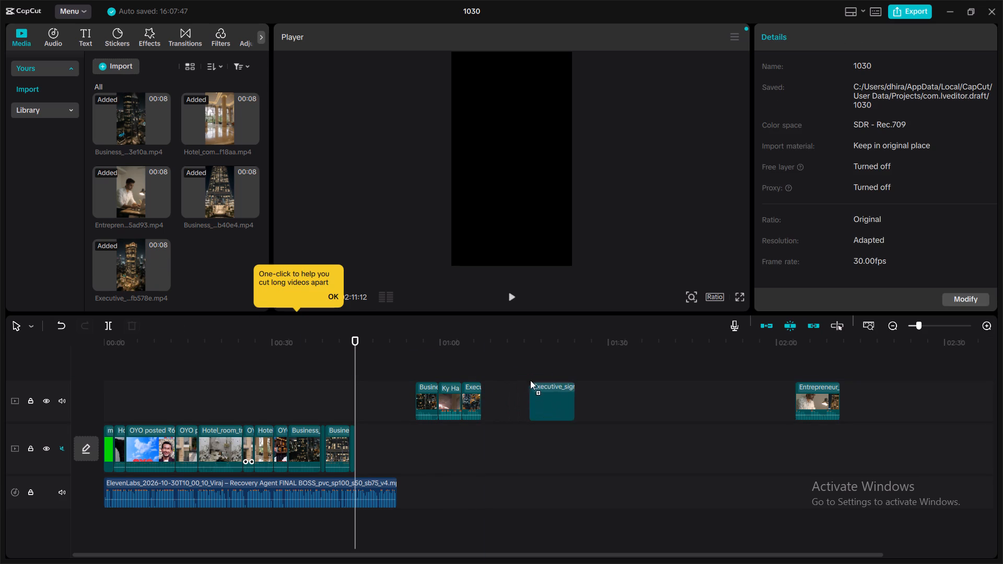
{"action": "left_click", "coordinate": [543, 360]}
{"action": "left_click_drag", "start_coordinate": [543, 360], "coordinate": [538, 368]}
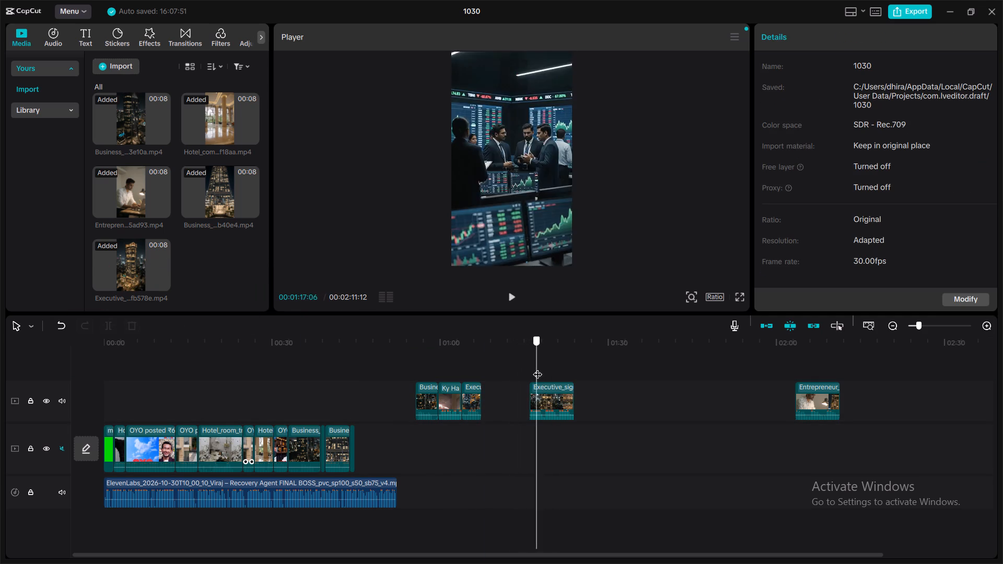
{"action": "left_click_drag", "start_coordinate": [538, 368], "coordinate": [355, 387]}
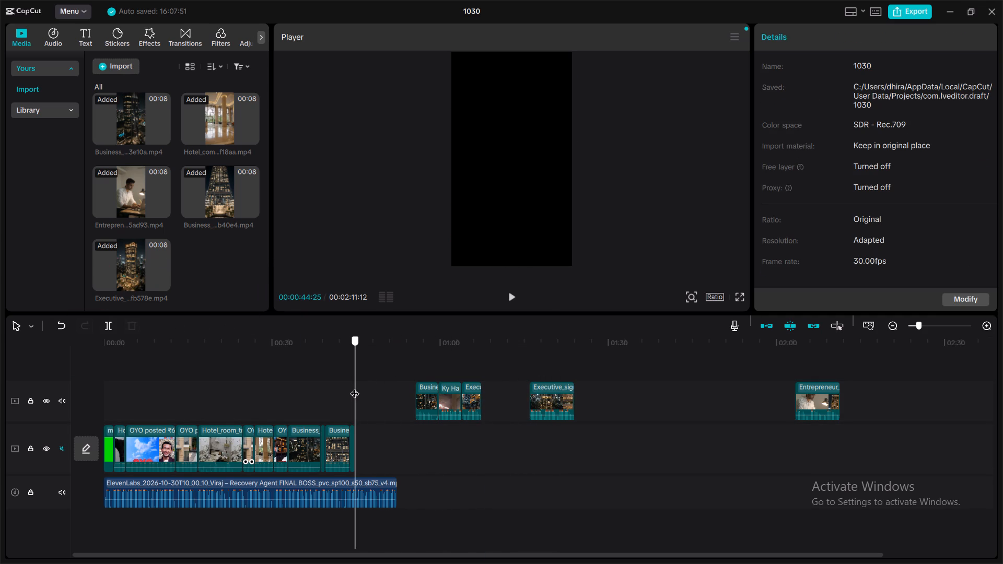
{"action": "left_click_drag", "start_coordinate": [355, 387], "coordinate": [355, 387]}
Add another Business_executive clip from the media to the upper track at about 1:29 and skim through its shots.
{"action": "left_click_drag", "start_coordinate": [221, 203], "coordinate": [567, 398]}
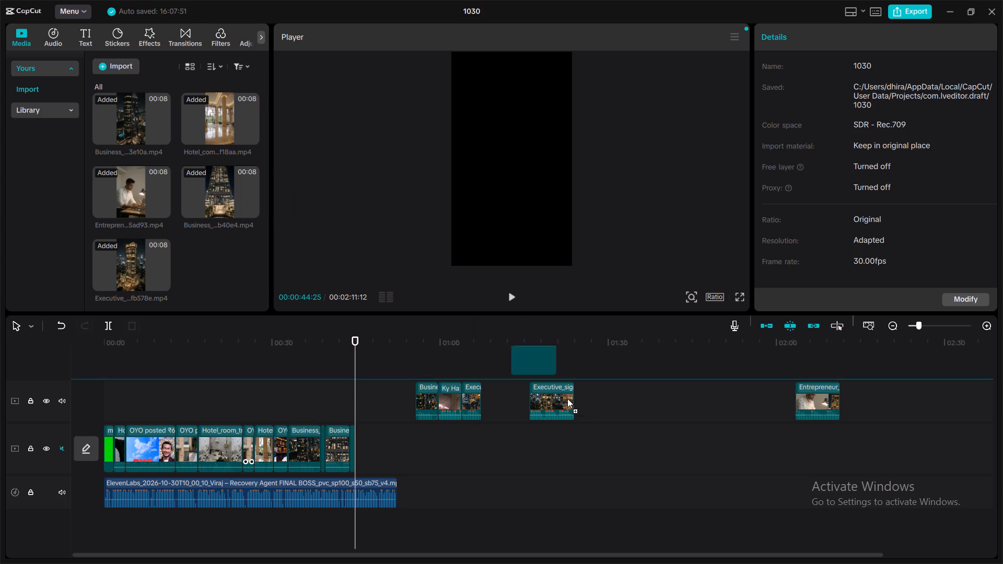
{"action": "left_click_drag", "start_coordinate": [567, 398], "coordinate": [603, 409]}
{"action": "left_click", "coordinate": [612, 359]}
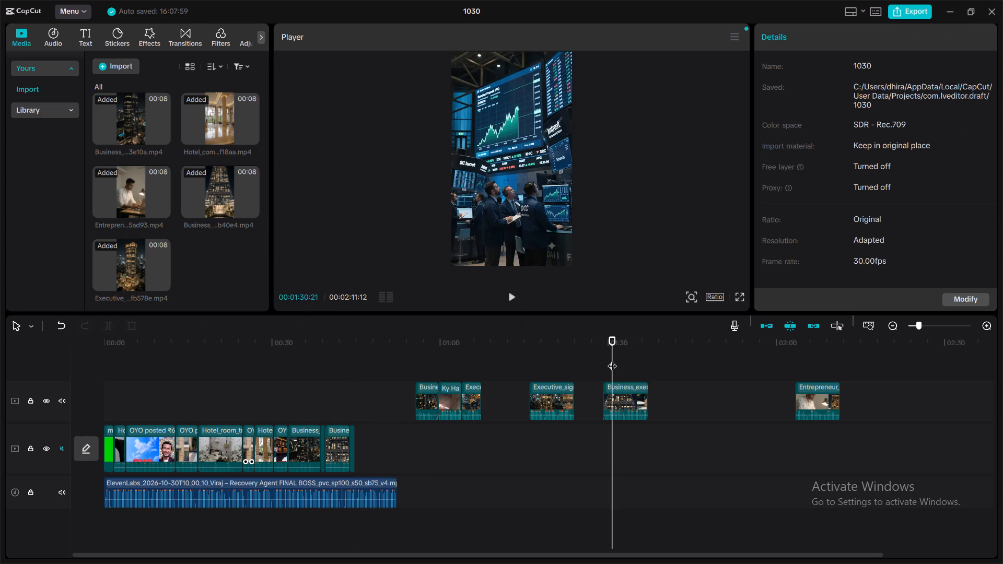
{"action": "left_click_drag", "start_coordinate": [612, 359], "coordinate": [633, 363]}
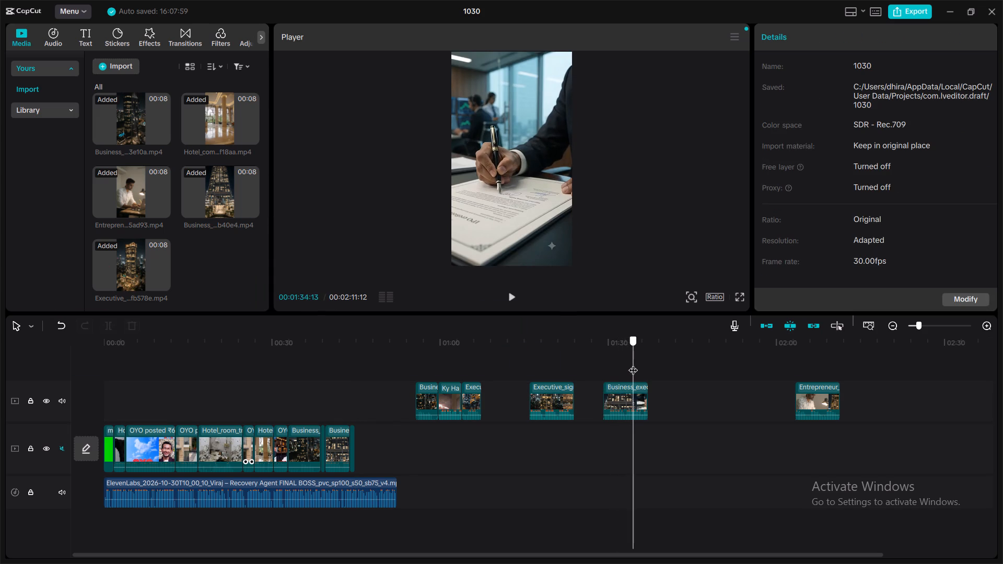
{"action": "left_click_drag", "start_coordinate": [633, 363], "coordinate": [357, 396]}
Move the Executive_signing clip from about 1:16 on the upper track to the main track's end and trim its start to the stock-trading-floor shot.
{"action": "left_click_drag", "start_coordinate": [554, 386], "coordinate": [538, 436]}
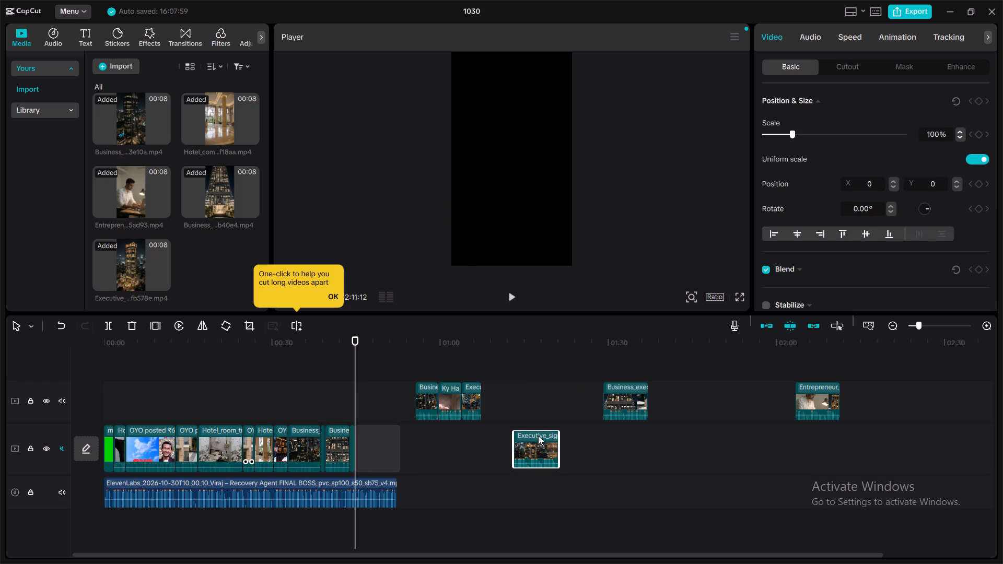
{"action": "left_click_drag", "start_coordinate": [353, 441], "coordinate": [356, 441]}
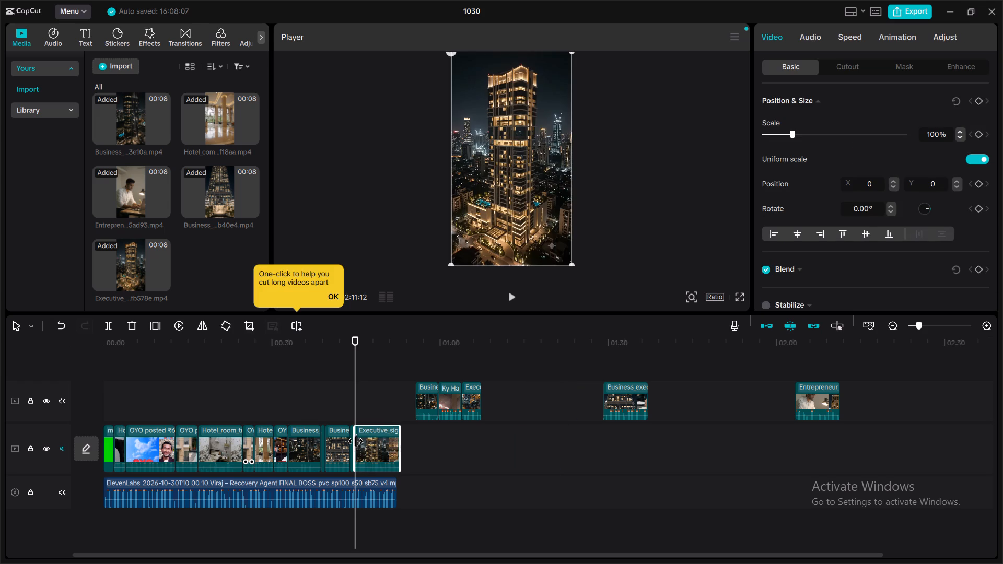
{"action": "left_click_drag", "start_coordinate": [356, 441], "coordinate": [360, 443]}
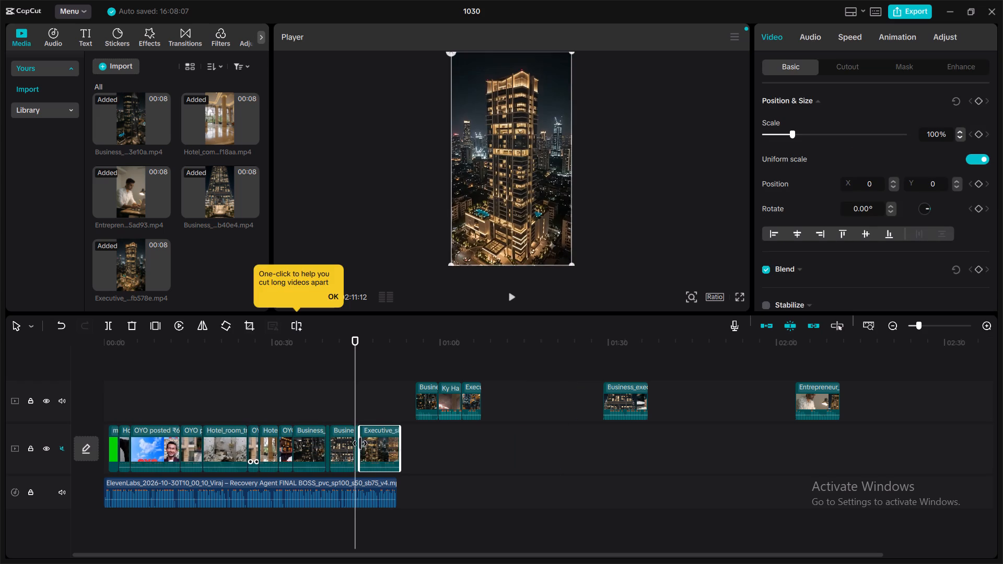
{"action": "left_click_drag", "start_coordinate": [360, 443], "coordinate": [363, 446]}
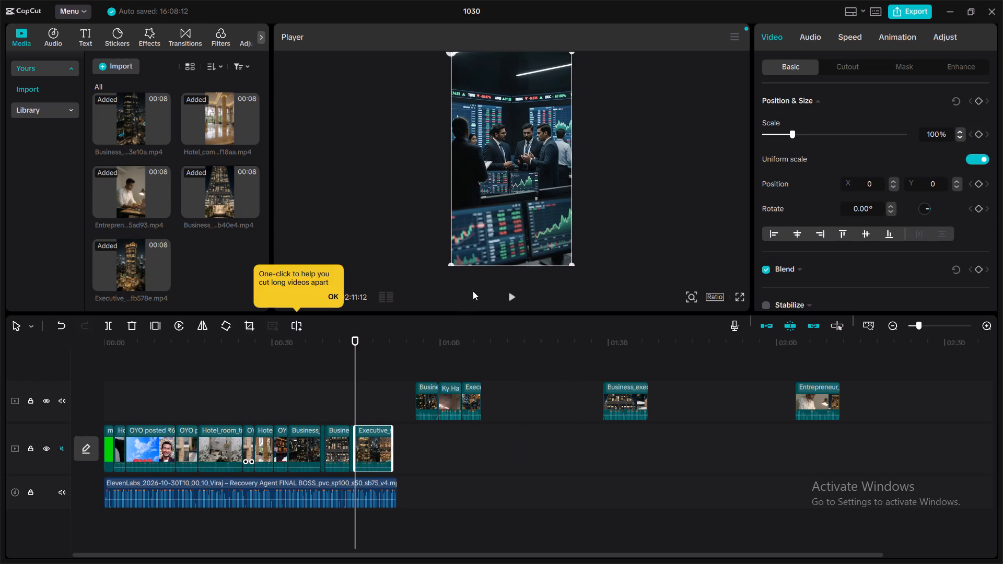
Play the Executive_signing clip against the voiceover and trim its end to about 0:47:12, cutting off the hotel shot with the fountain.
{"action": "left_click", "coordinate": [511, 293]}
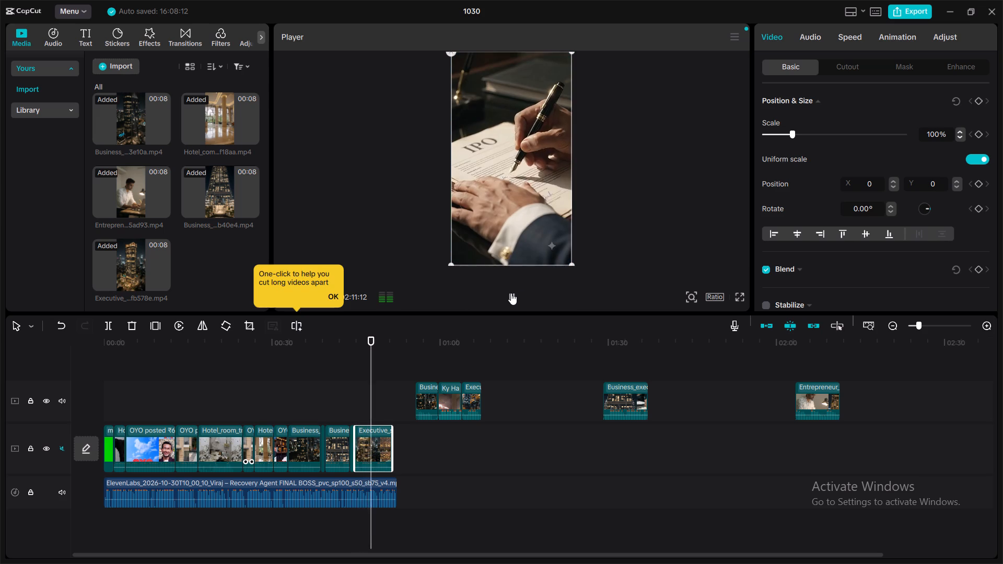
{"action": "left_click", "coordinate": [511, 293]}
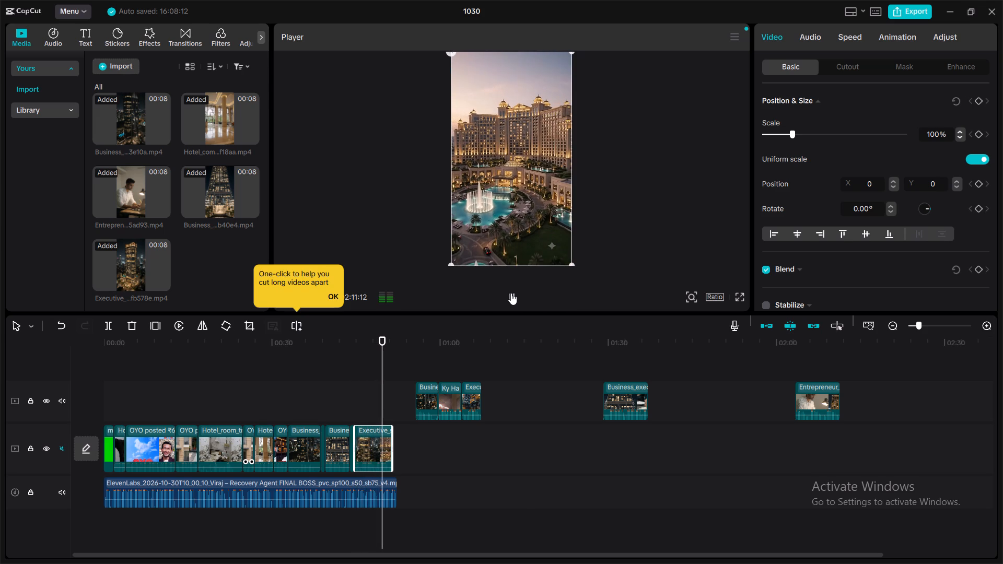
{"action": "left_click_drag", "start_coordinate": [393, 441], "coordinate": [378, 445]}
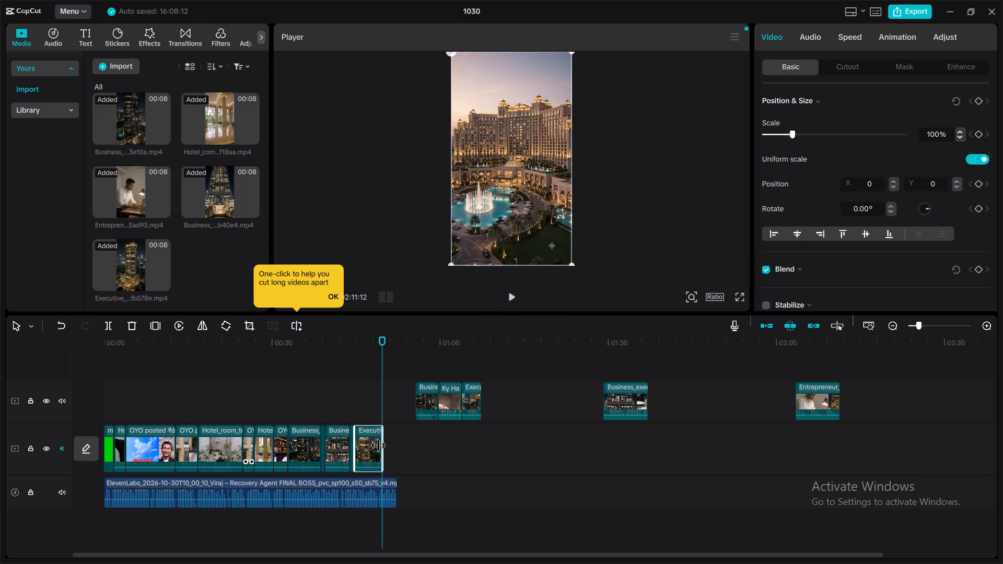
{"action": "left_click_drag", "start_coordinate": [378, 445], "coordinate": [374, 448]}
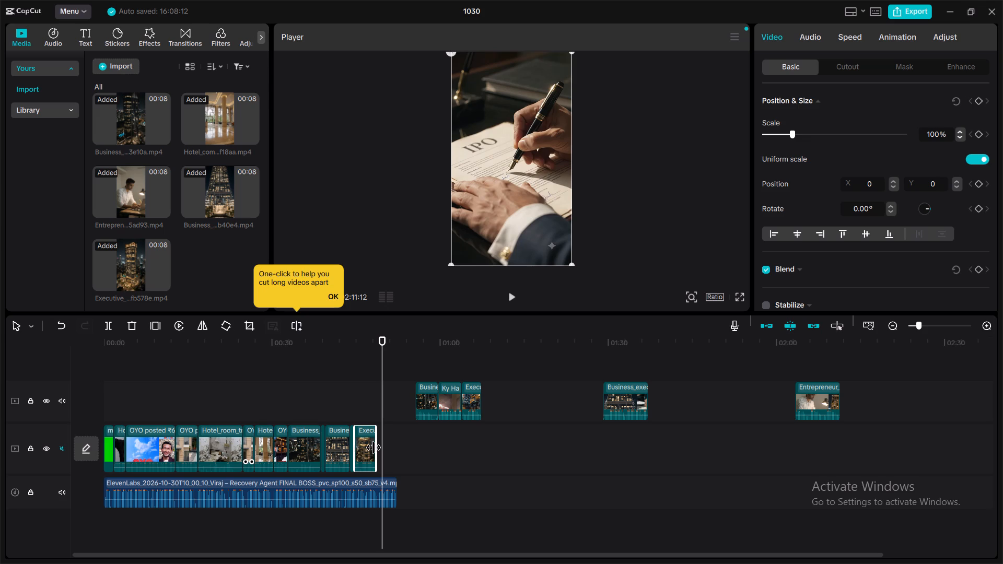
{"action": "left_click_drag", "start_coordinate": [374, 448], "coordinate": [369, 448]}
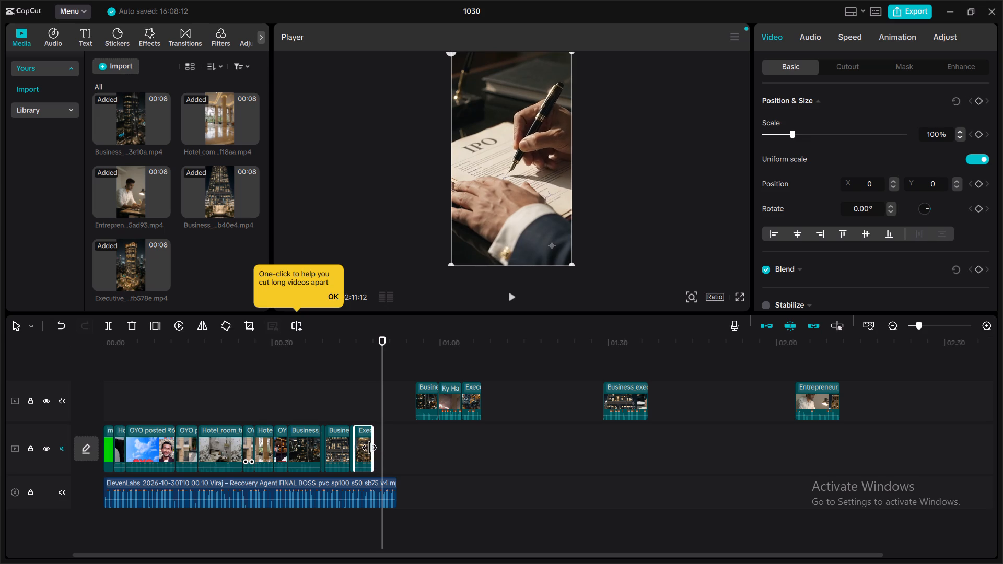
{"action": "left_click_drag", "start_coordinate": [369, 448], "coordinate": [367, 448]}
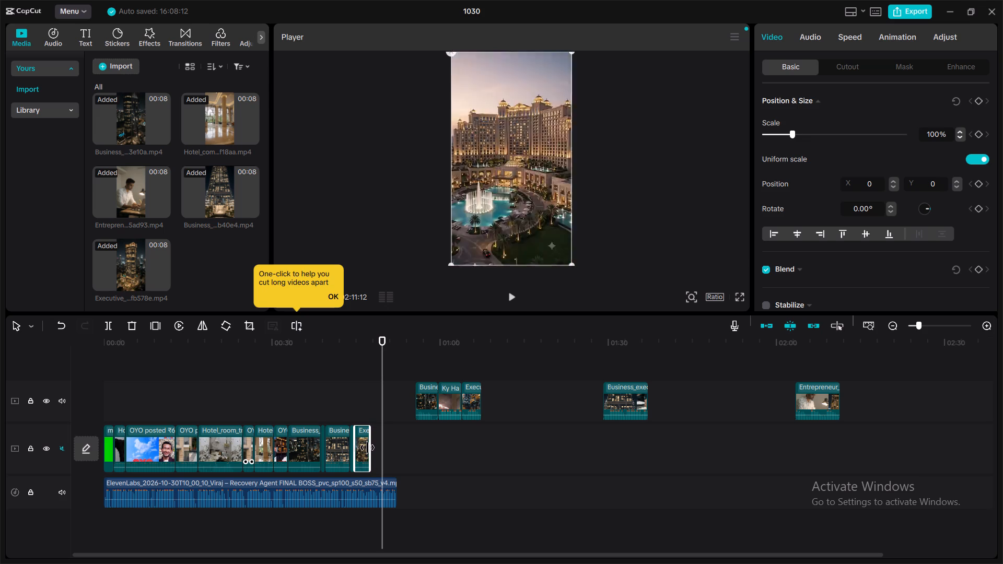
Skim the leftover clips on the upper track and move the Business clip with the hologram chart shot to the main track's end at 0:47:12.
{"action": "left_click_drag", "start_coordinate": [380, 389], "coordinate": [376, 389]}
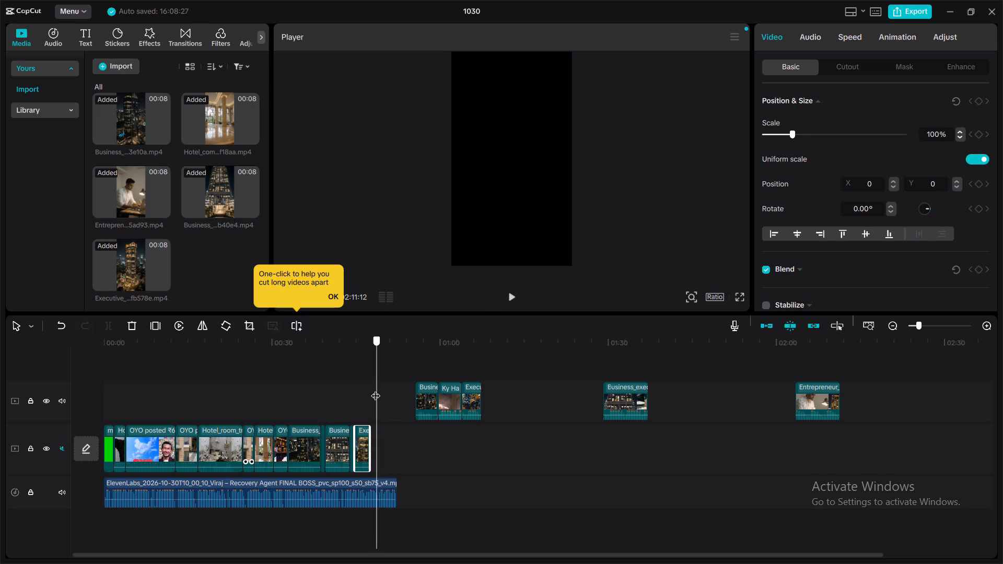
{"action": "left_click_drag", "start_coordinate": [376, 389], "coordinate": [366, 393]}
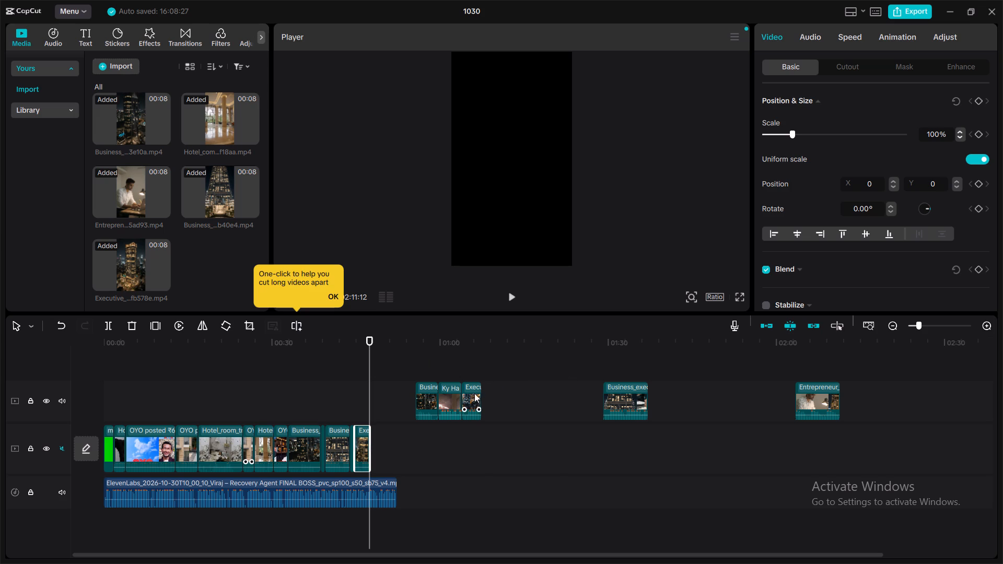
{"action": "left_click", "coordinate": [469, 367]}
{"action": "left_click_drag", "start_coordinate": [469, 367], "coordinate": [473, 367]}
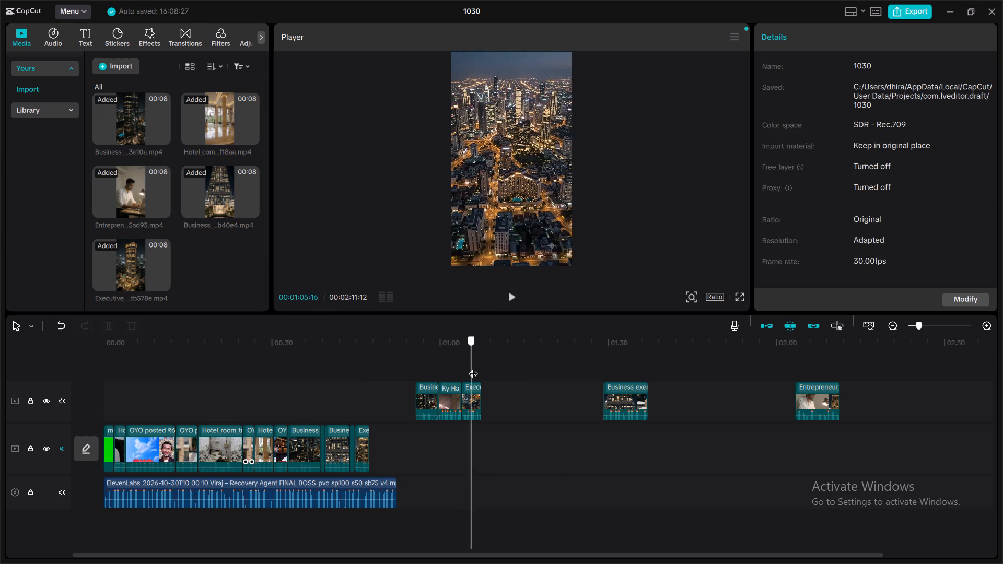
{"action": "left_click_drag", "start_coordinate": [473, 367], "coordinate": [452, 378]}
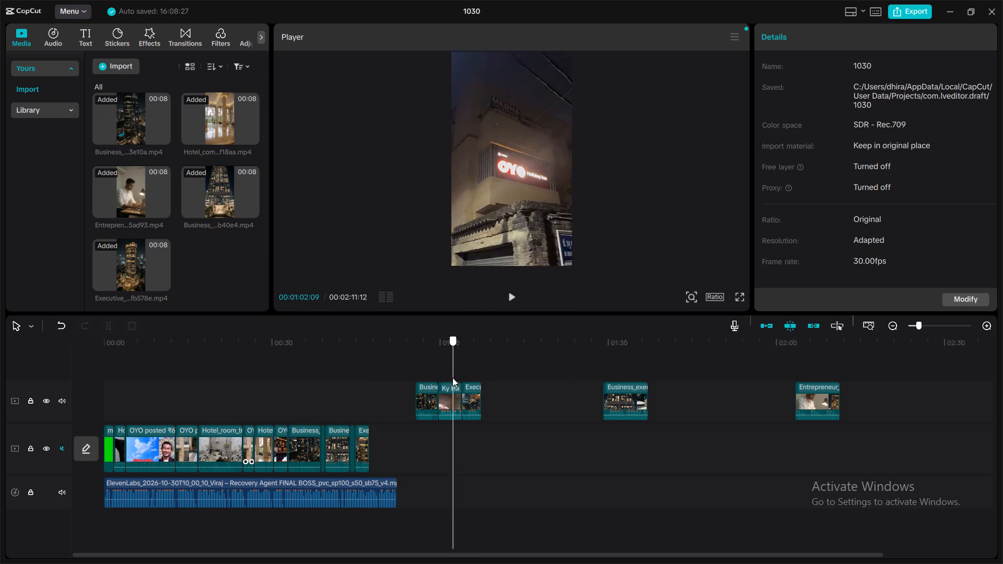
{"action": "left_click_drag", "start_coordinate": [452, 378], "coordinate": [415, 379]}
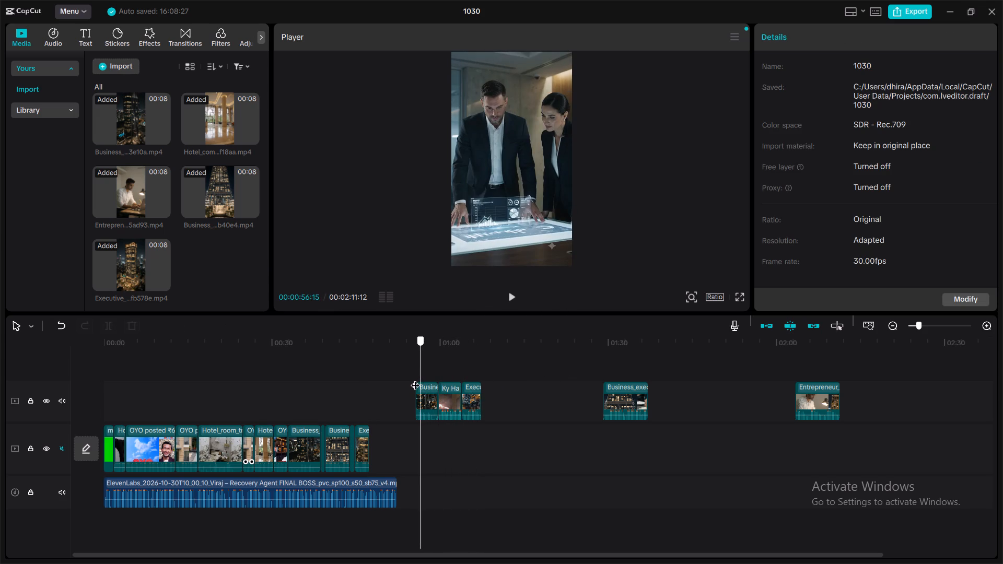
{"action": "left_click_drag", "start_coordinate": [415, 379], "coordinate": [372, 379]}
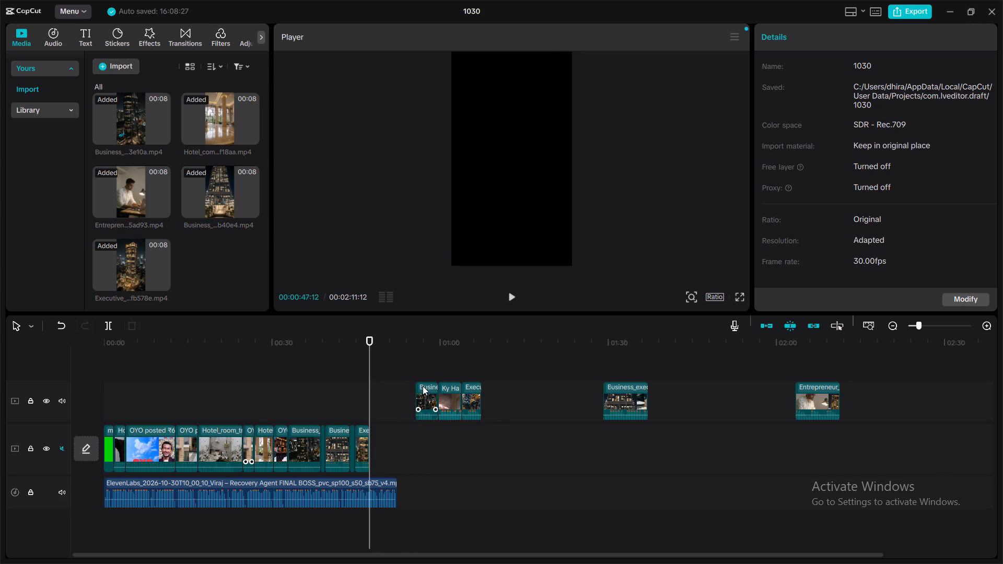
{"action": "left_click_drag", "start_coordinate": [424, 387], "coordinate": [411, 431]}
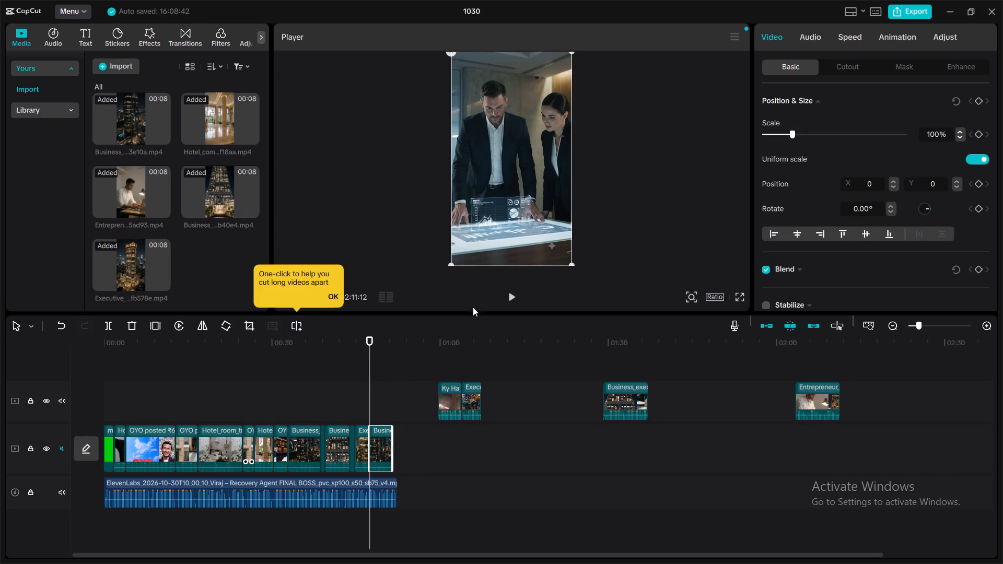
Play the hologram chart Business clip against the voiceover and trim its end to about 0:49:04.
{"action": "left_click", "coordinate": [510, 297]}
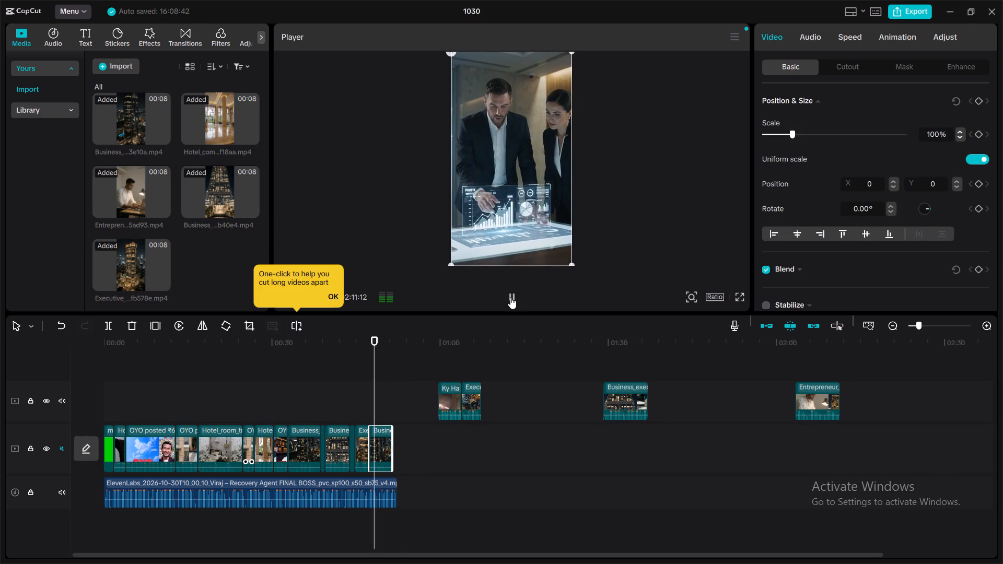
{"action": "left_click", "coordinate": [510, 297]}
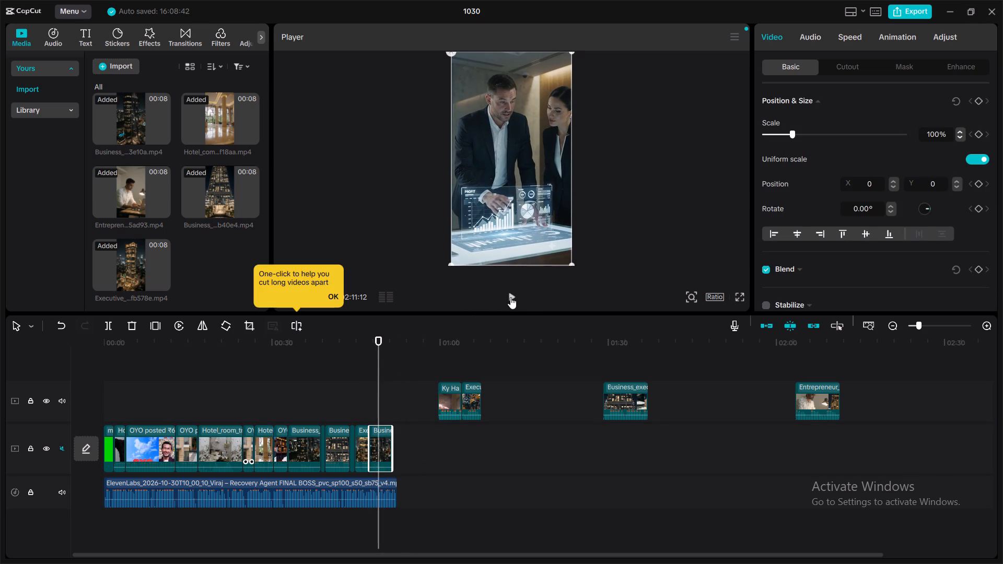
{"action": "left_click", "coordinate": [510, 297]}
{"action": "left_click", "coordinate": [510, 297]}
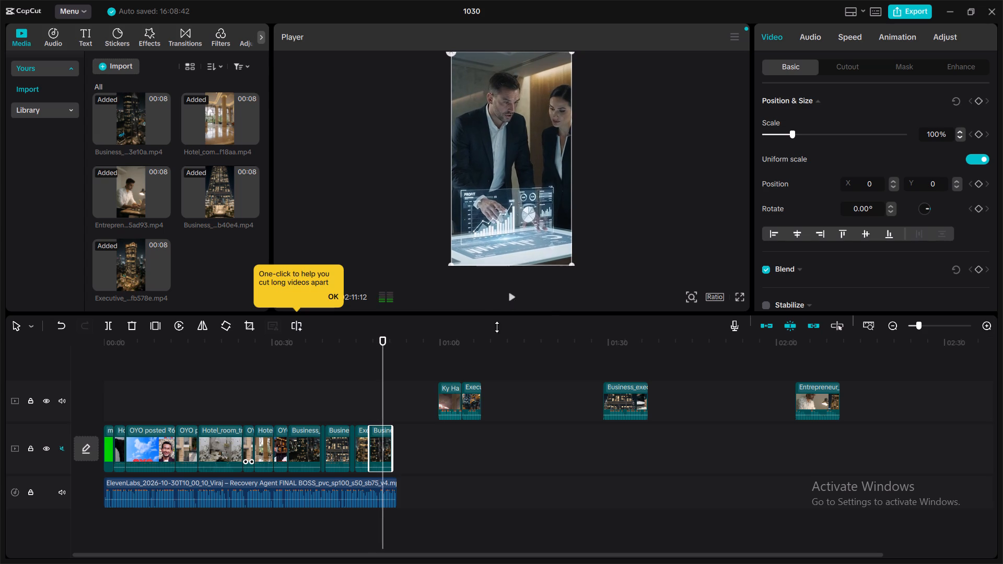
{"action": "left_click_drag", "start_coordinate": [394, 432], "coordinate": [382, 440]}
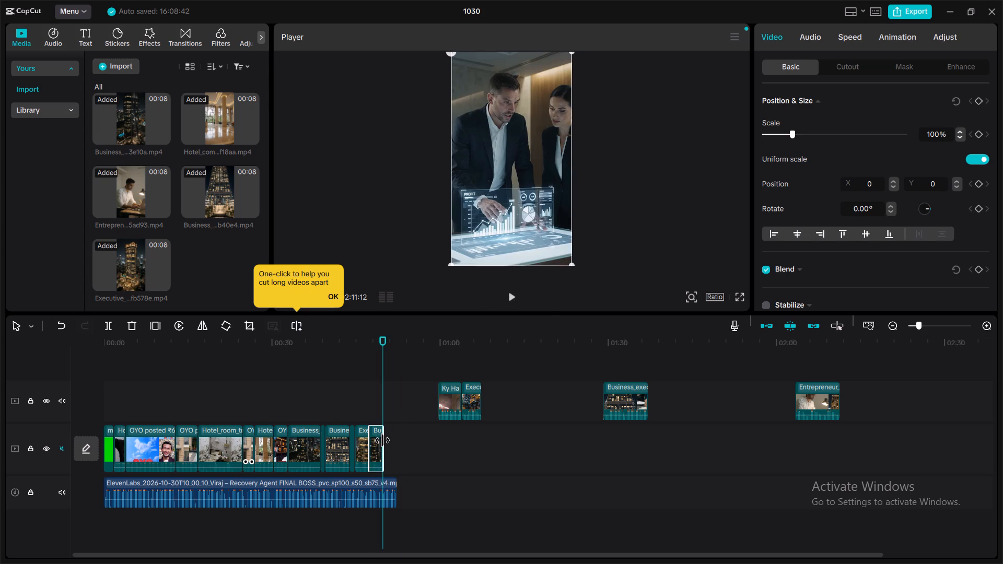
{"action": "left_click_drag", "start_coordinate": [382, 440], "coordinate": [381, 441]}
{"action": "left_click", "coordinate": [375, 420]}
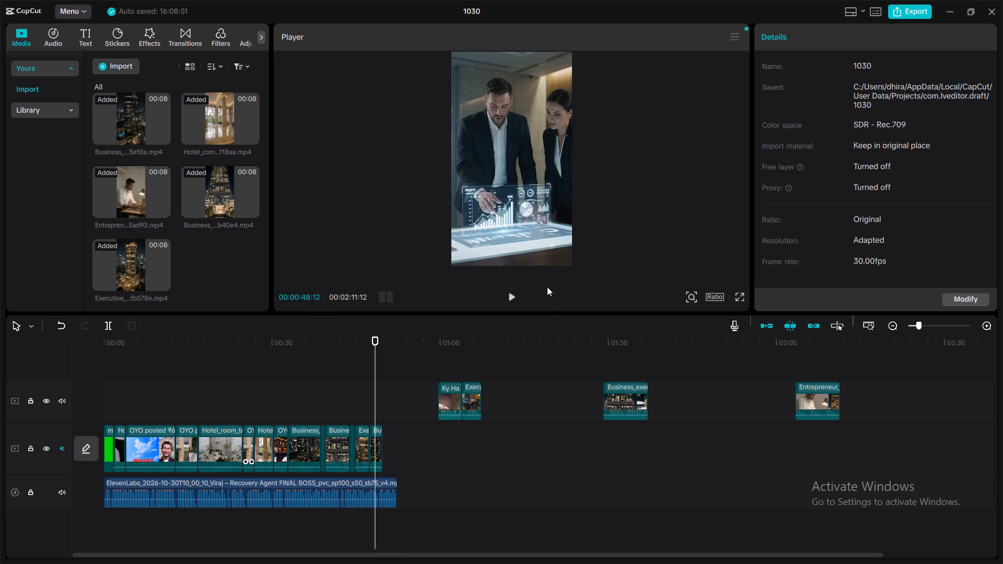
{"action": "left_click", "coordinate": [514, 298]}
{"action": "left_click", "coordinate": [514, 298]}
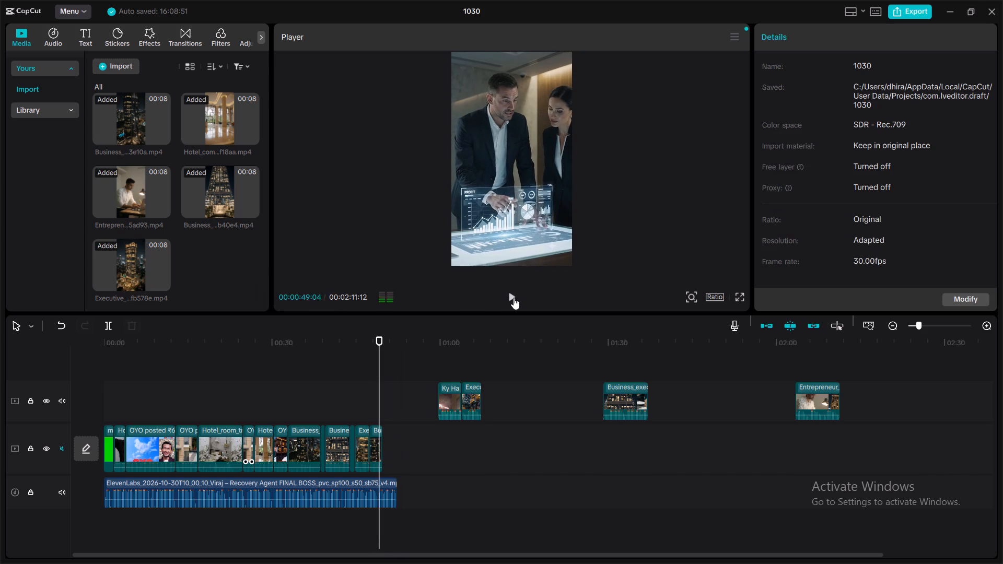
{"action": "left_click", "coordinate": [382, 446]}
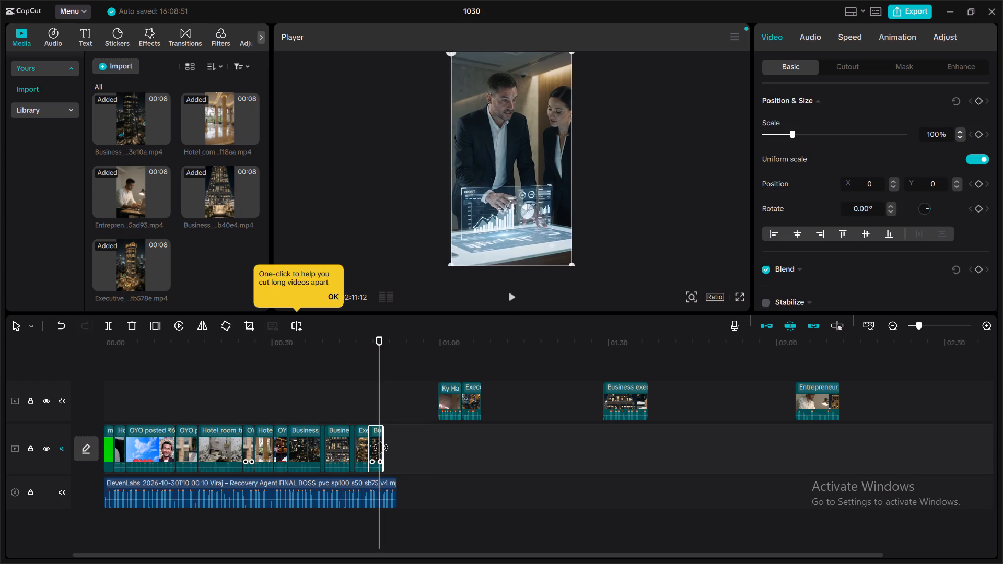
Move the Entrepreneur clip from about 2:03 on the upper track to the main track's end at about 0:49 and play through its shots.
{"action": "left_click_drag", "start_coordinate": [813, 389], "coordinate": [730, 445]}
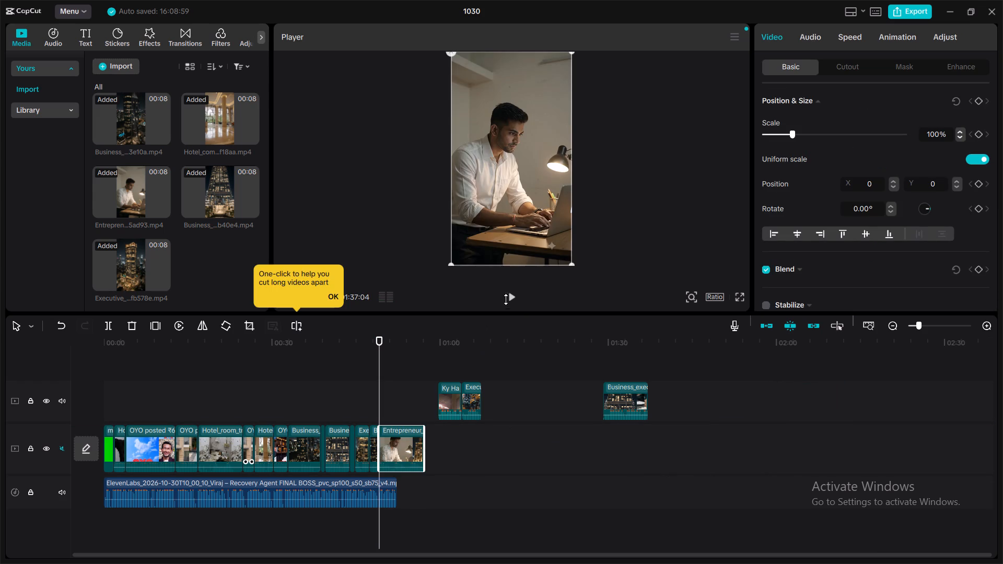
{"action": "left_click", "coordinate": [514, 296]}
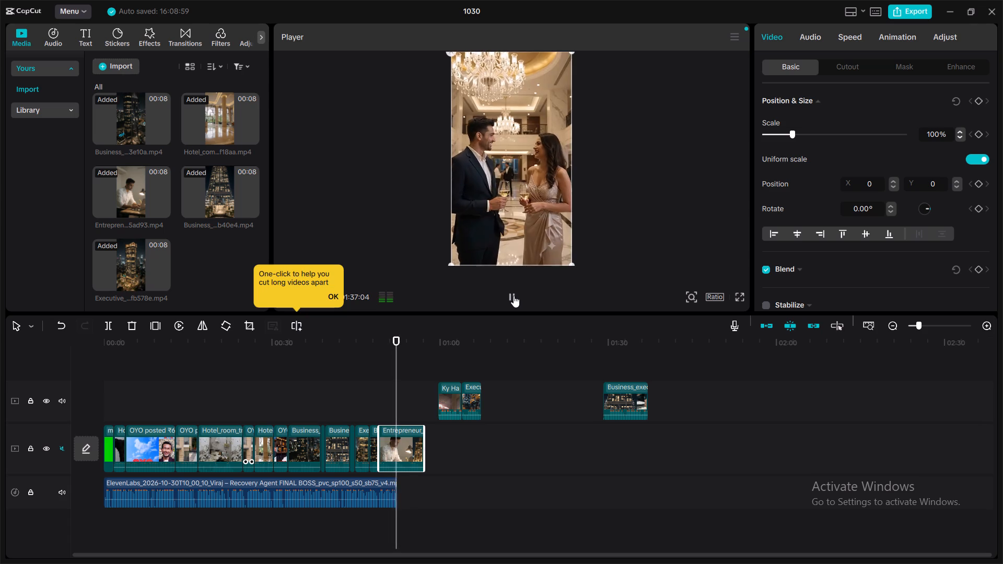
{"action": "left_click", "coordinate": [514, 296]}
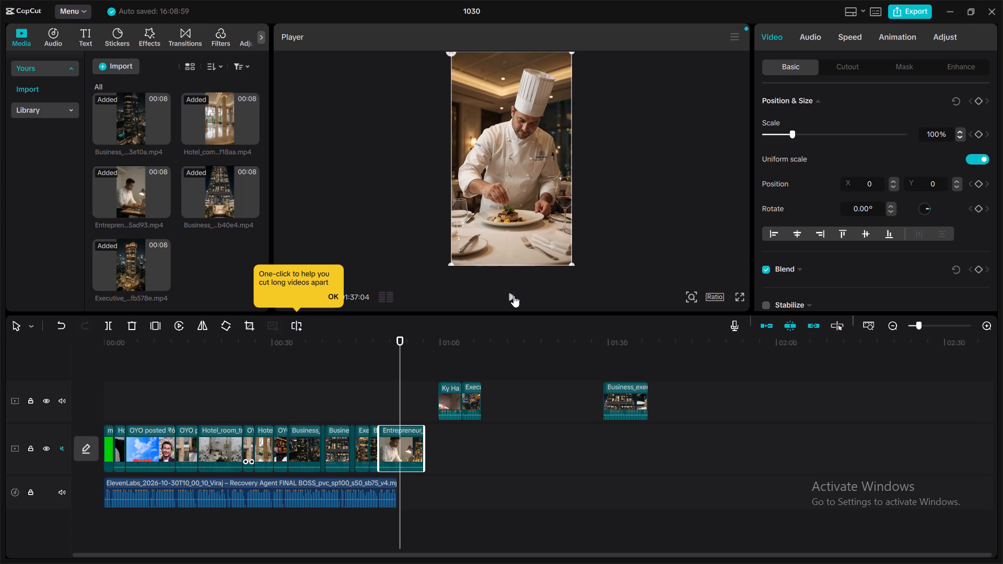
{"action": "left_click", "coordinate": [514, 296]}
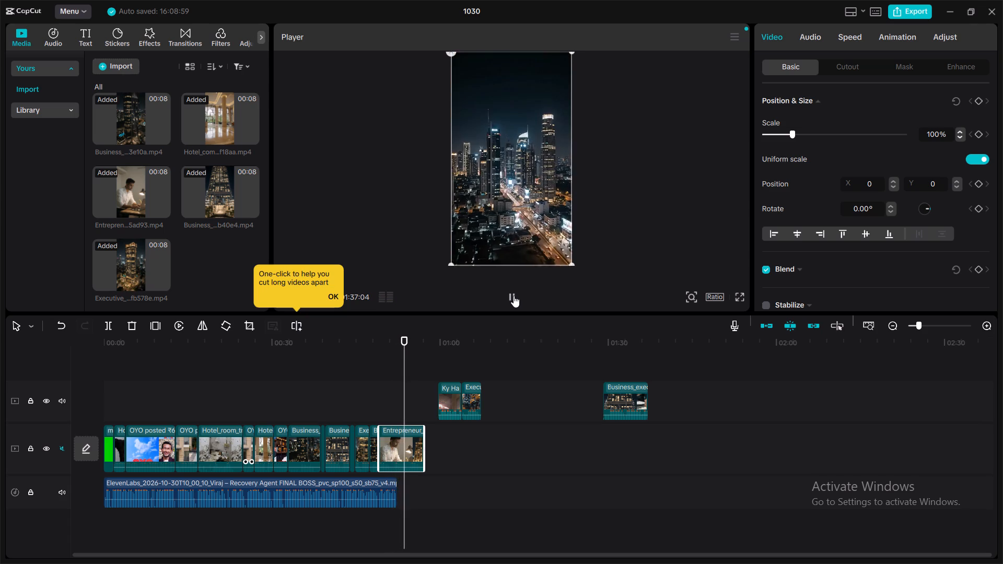
{"action": "left_click", "coordinate": [514, 296]}
{"action": "left_click", "coordinate": [514, 296]}
{"action": "left_click", "coordinate": [514, 296]}
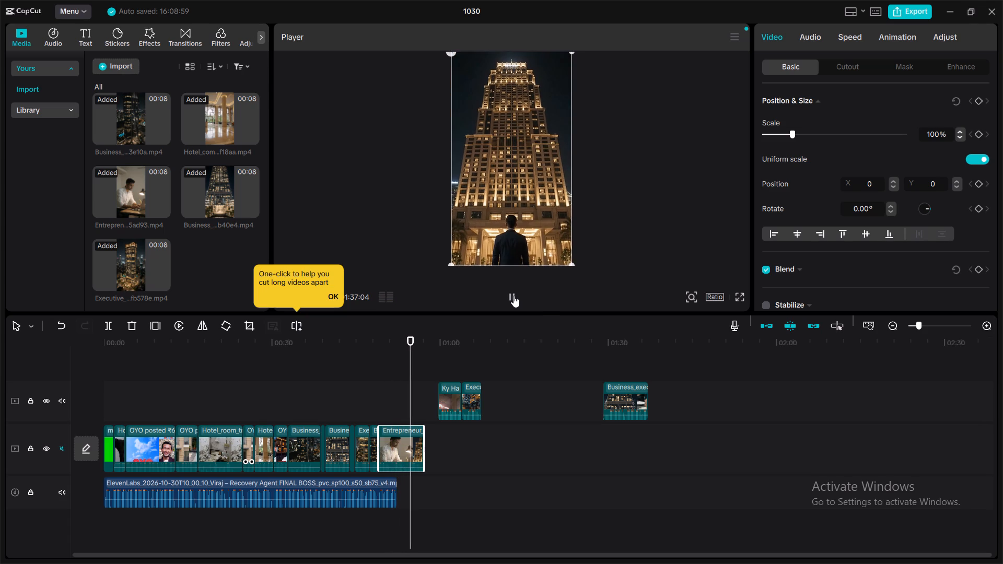
Play the Entrepreneur clip against the voiceover's last line and trim its end to about 0:52:11, where the voiceover finishes.
{"action": "scroll", "coordinate": [169, 206], "scroll_direction": "up", "scroll_amount": 4}
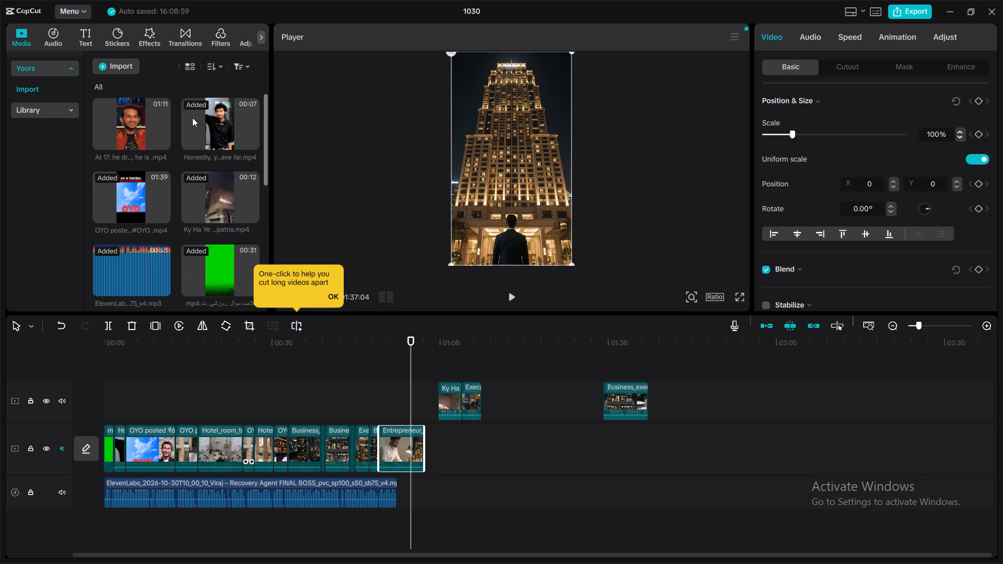
{"action": "scroll", "coordinate": [229, 110], "scroll_direction": "up", "scroll_amount": 2}
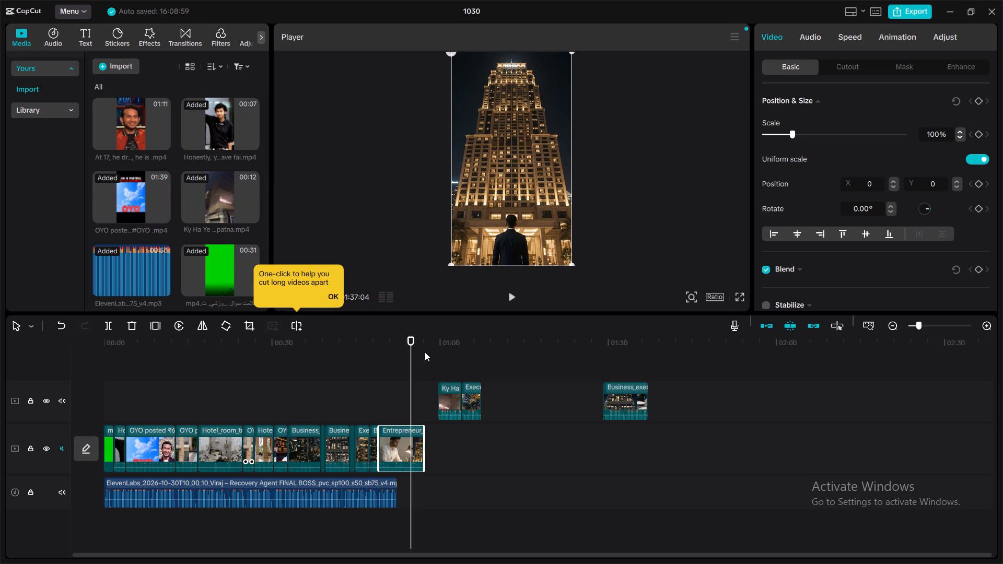
{"action": "left_click_drag", "start_coordinate": [410, 339], "coordinate": [374, 348]}
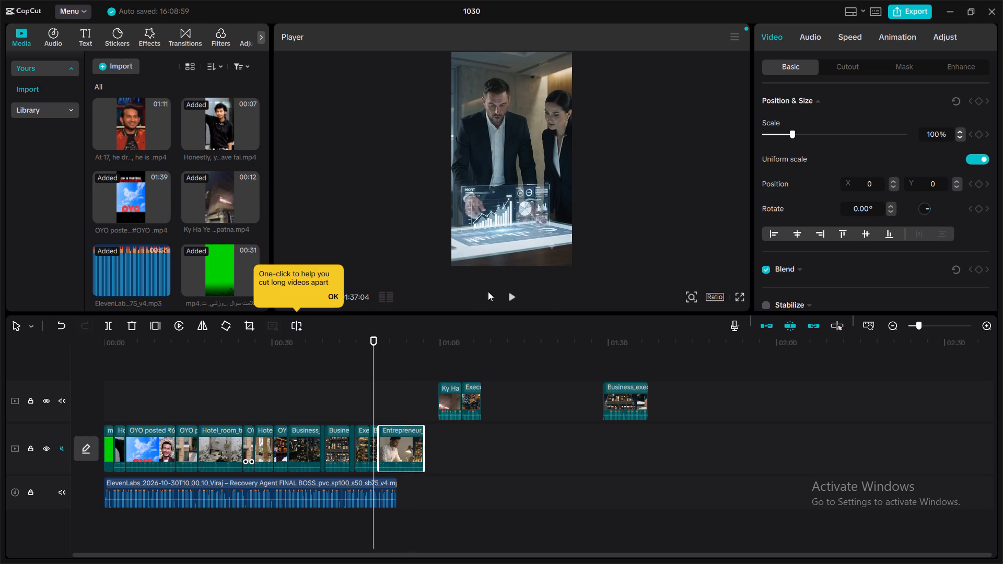
{"action": "left_click", "coordinate": [511, 295]}
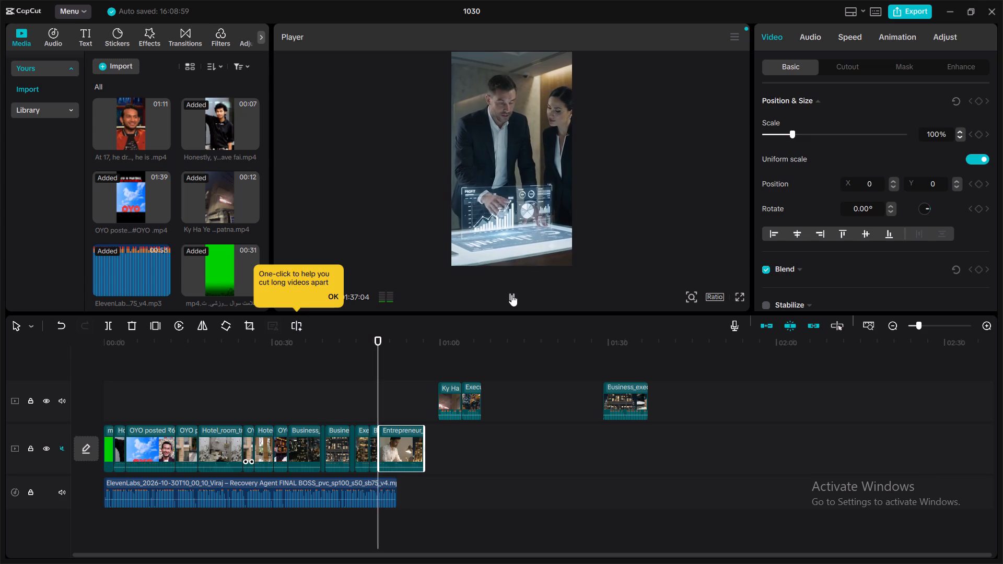
{"action": "left_click", "coordinate": [511, 295]}
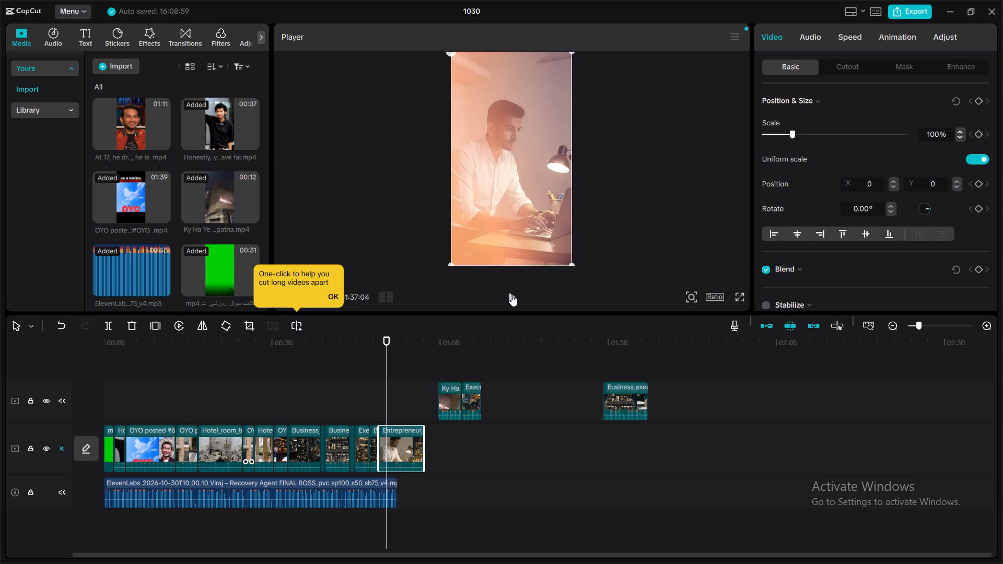
{"action": "left_click", "coordinate": [511, 295]}
{"action": "left_click", "coordinate": [511, 295]}
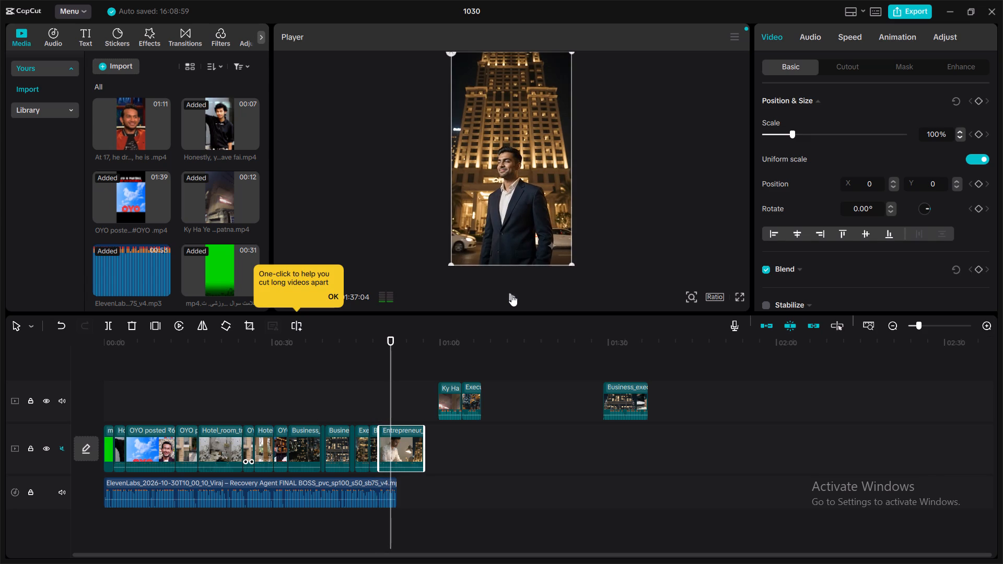
{"action": "left_click", "coordinate": [511, 295]}
{"action": "left_click", "coordinate": [511, 295]}
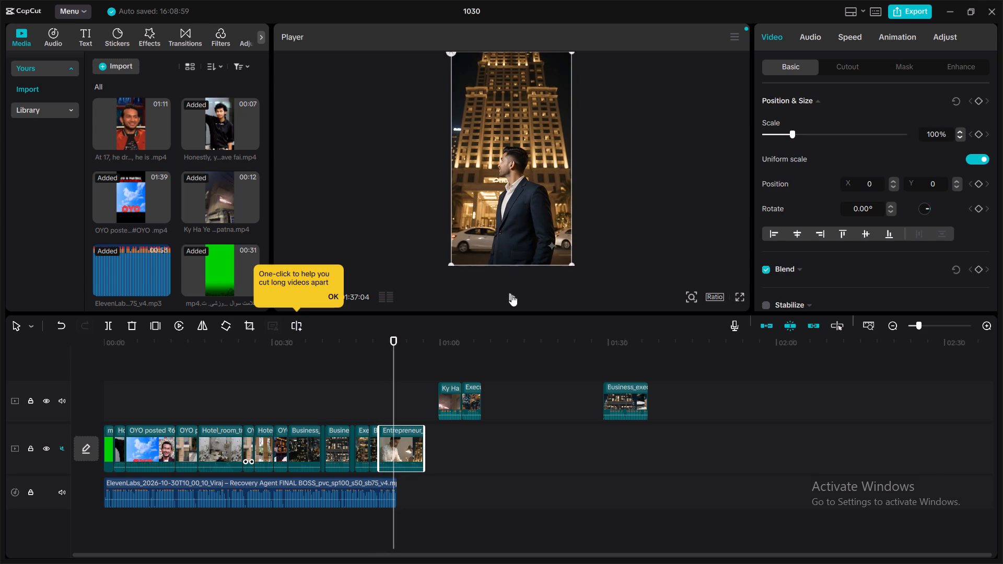
{"action": "double_click", "coordinate": [511, 295]}
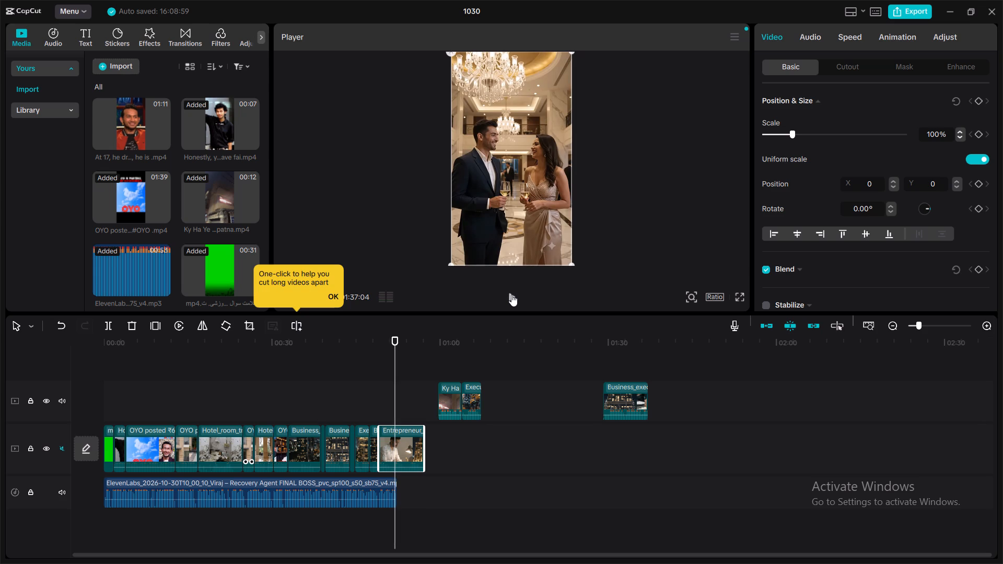
{"action": "left_click_drag", "start_coordinate": [424, 445], "coordinate": [401, 456]}
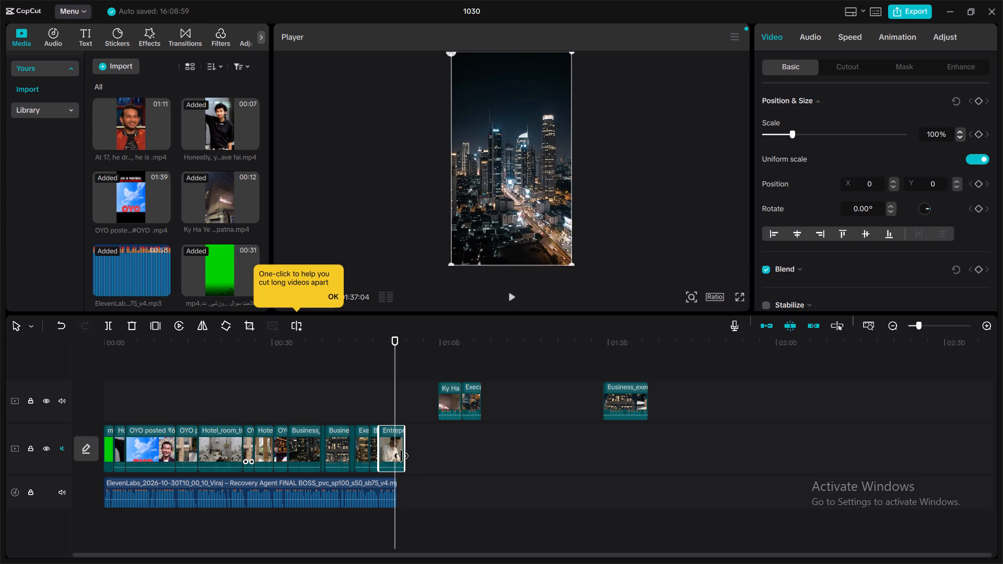
{"action": "left_click_drag", "start_coordinate": [401, 456], "coordinate": [396, 457]}
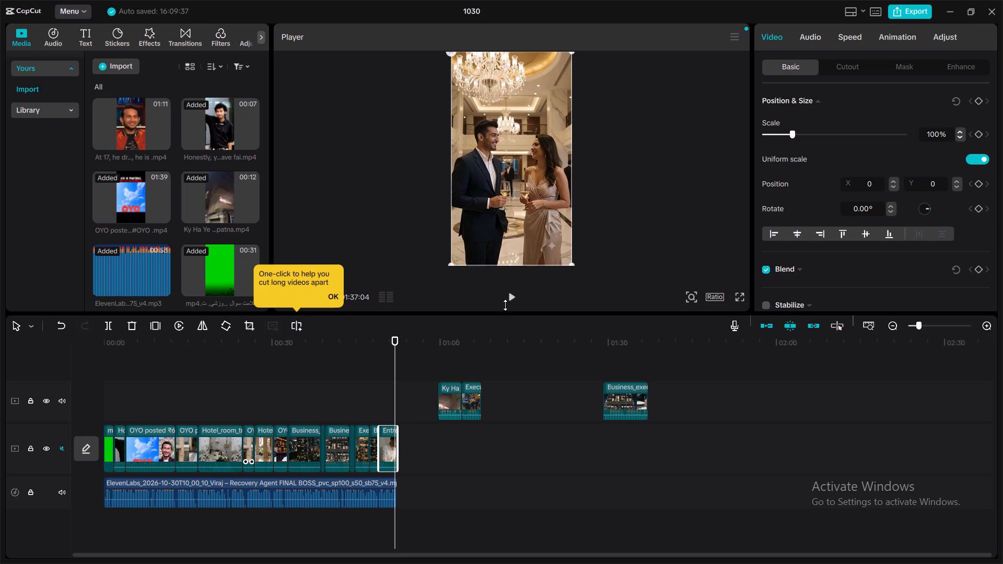
Play back the trimmed Entrepreneur clip from about 0:50 to its end to check it against the voiceover's ending.
{"action": "left_click", "coordinate": [509, 301]}
{"action": "left_click", "coordinate": [509, 301]}
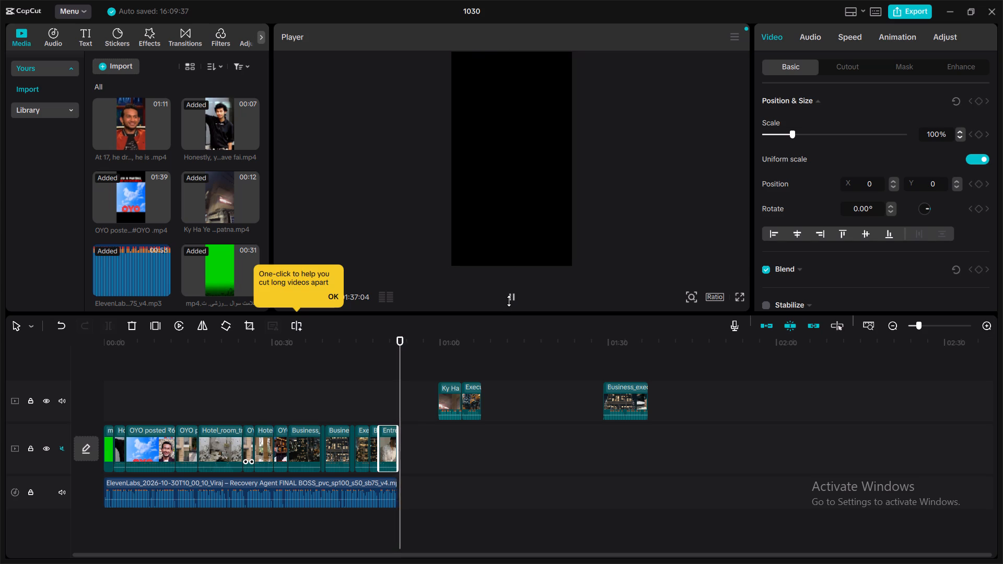
{"action": "left_click", "coordinate": [509, 301]}
{"action": "left_click", "coordinate": [509, 301]}
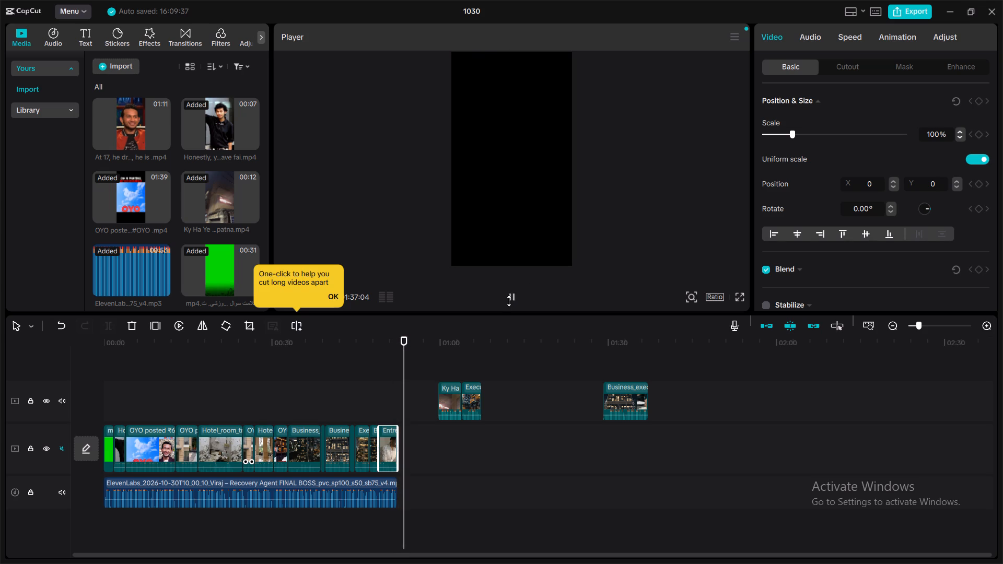
{"action": "left_click", "coordinate": [386, 358]}
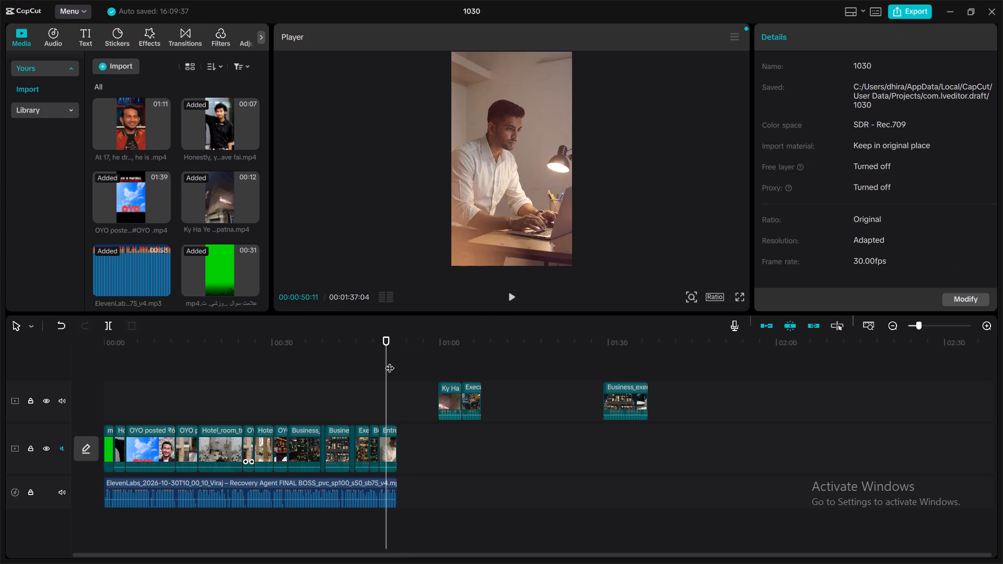
{"action": "left_click_drag", "start_coordinate": [390, 365], "coordinate": [389, 371]}
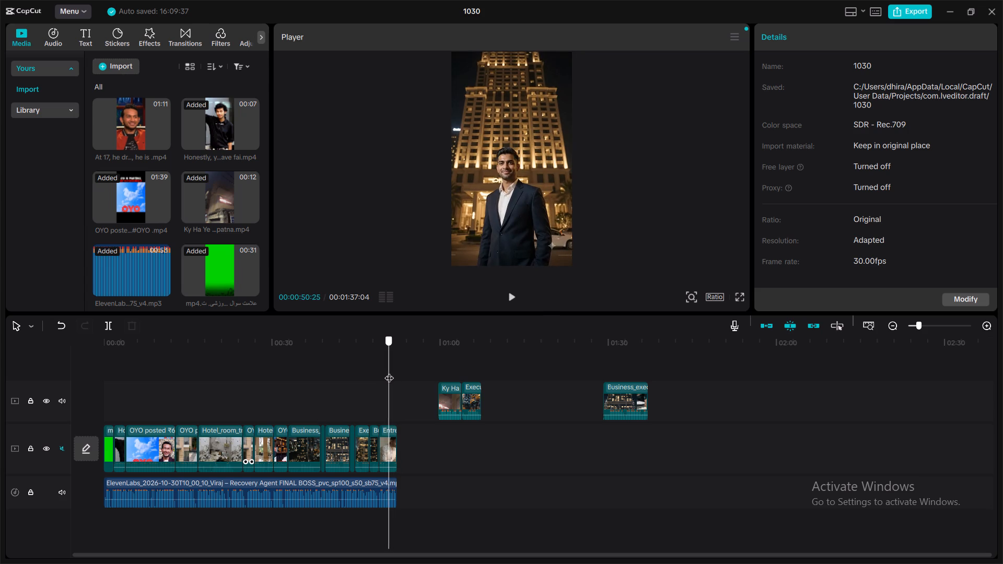
{"action": "left_click_drag", "start_coordinate": [389, 371], "coordinate": [391, 371]}
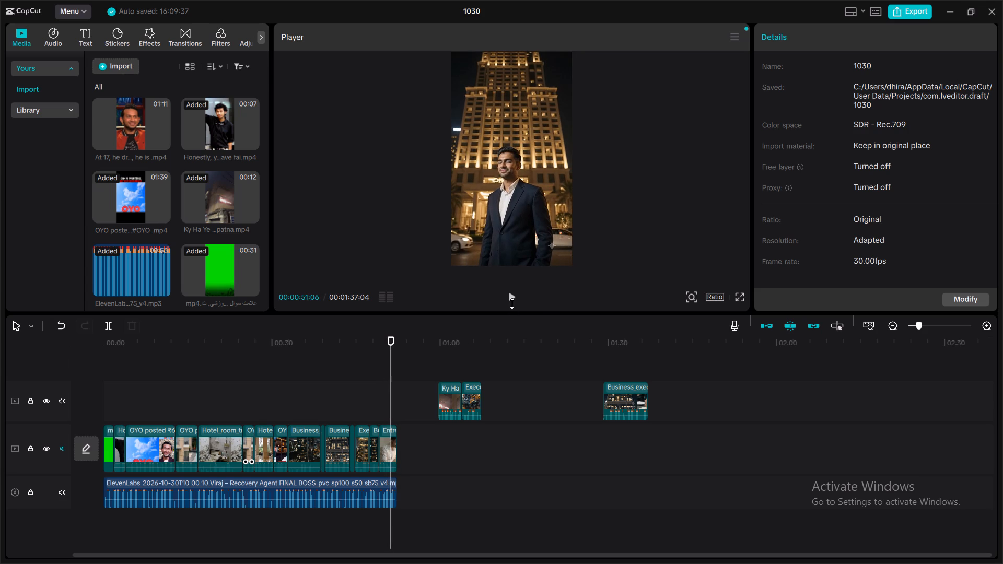
{"action": "left_click", "coordinate": [512, 297]}
{"action": "left_click", "coordinate": [512, 297]}
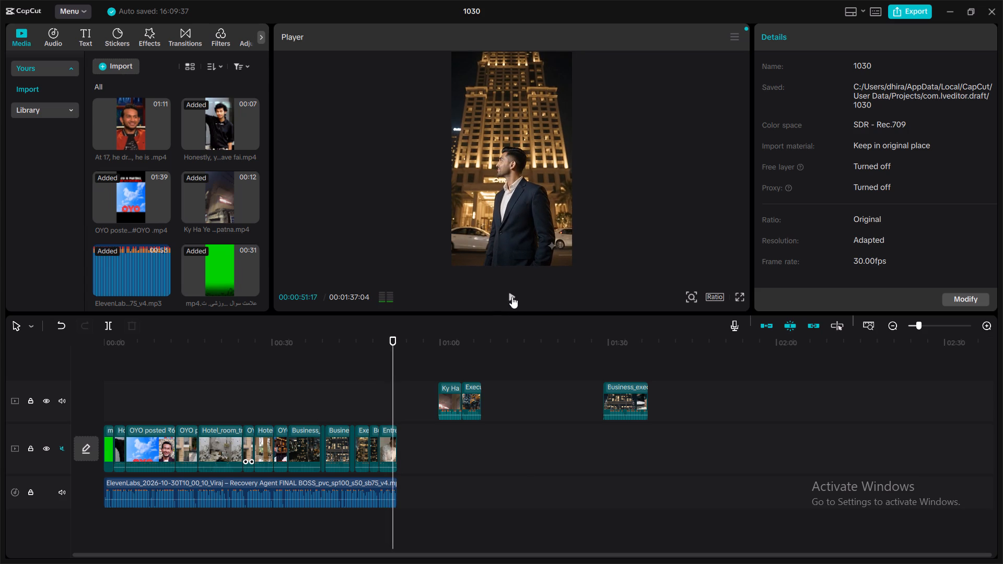
{"action": "left_click", "coordinate": [512, 297]}
{"action": "left_click", "coordinate": [512, 297]}
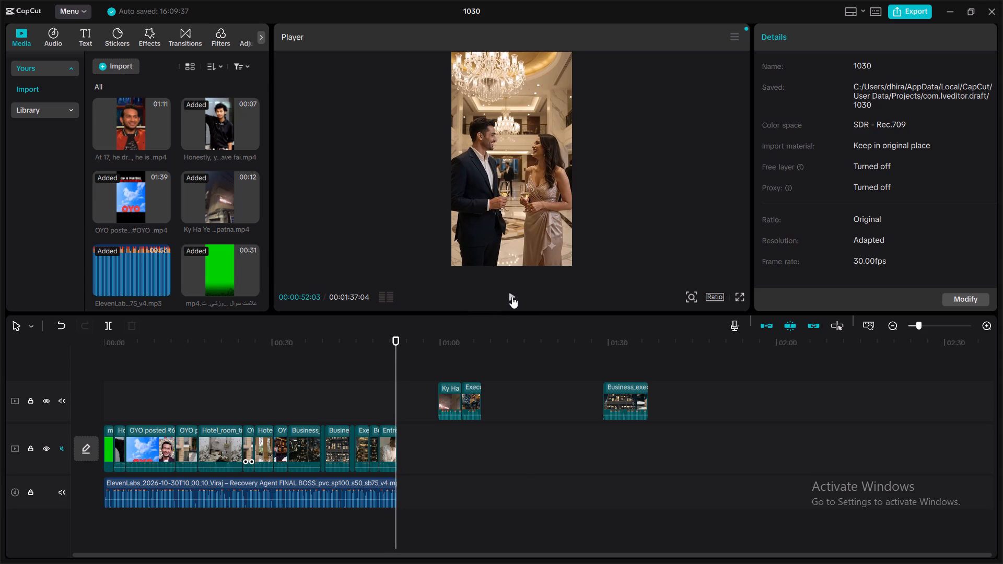
{"action": "left_click", "coordinate": [512, 297]}
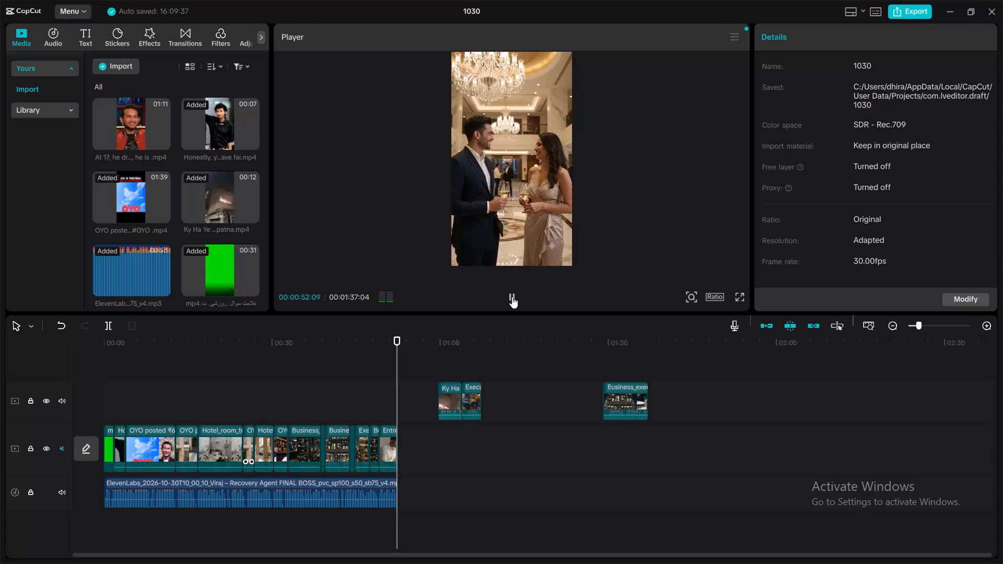
{"action": "left_click", "coordinate": [512, 297]}
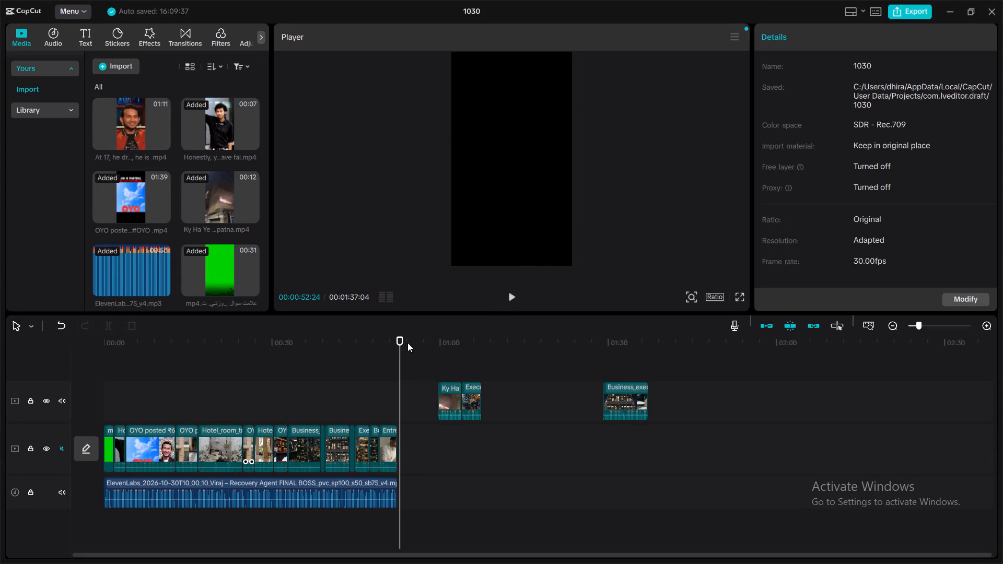
{"action": "left_click", "coordinate": [398, 345]}
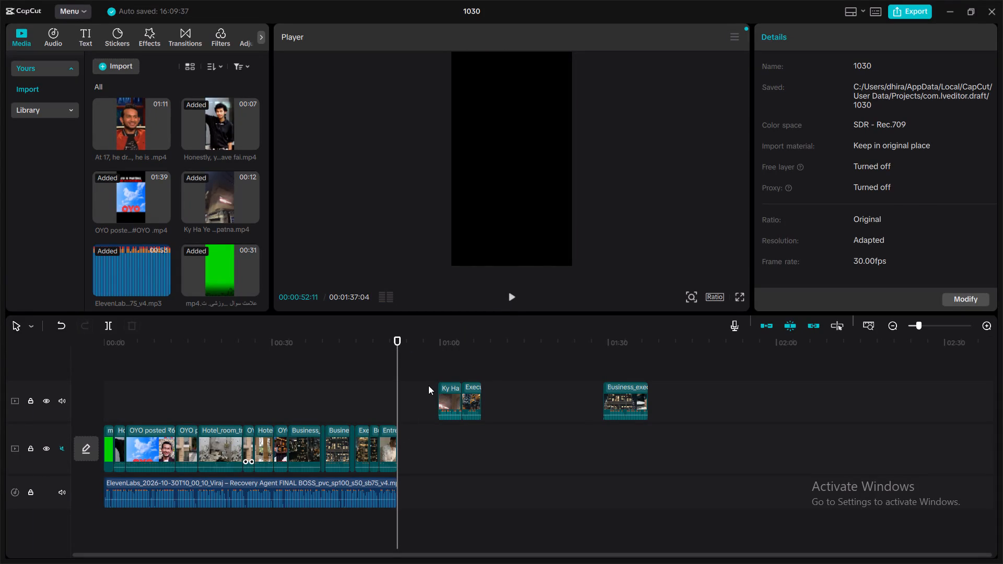
Delete all leftover clips on the upper track: Ky Ha, Executive and Business.
{"action": "left_click_drag", "start_coordinate": [428, 385], "coordinate": [647, 404]}
{"action": "key", "text": "BackSpace"}
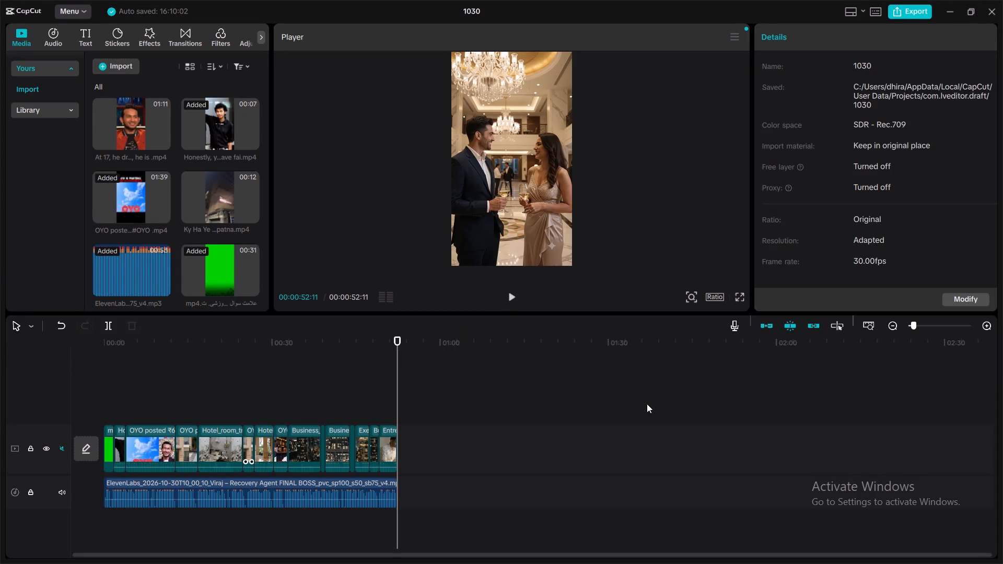
Review the closing shots from about 0:51, then the video from the start to about 0:22:26.
{"action": "left_click", "coordinate": [388, 350]}
{"action": "left_click", "coordinate": [388, 350]}
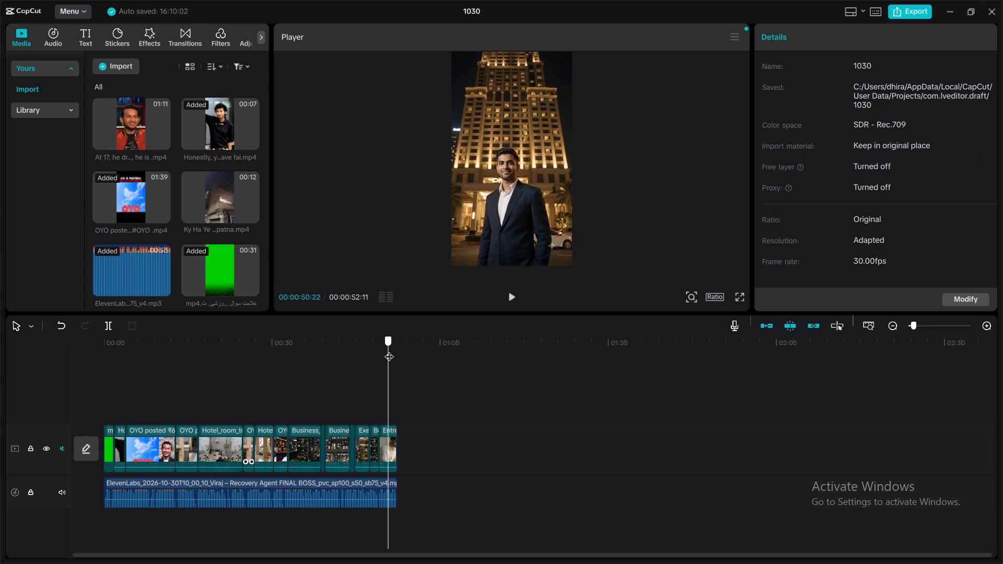
{"action": "left_click", "coordinate": [510, 299]}
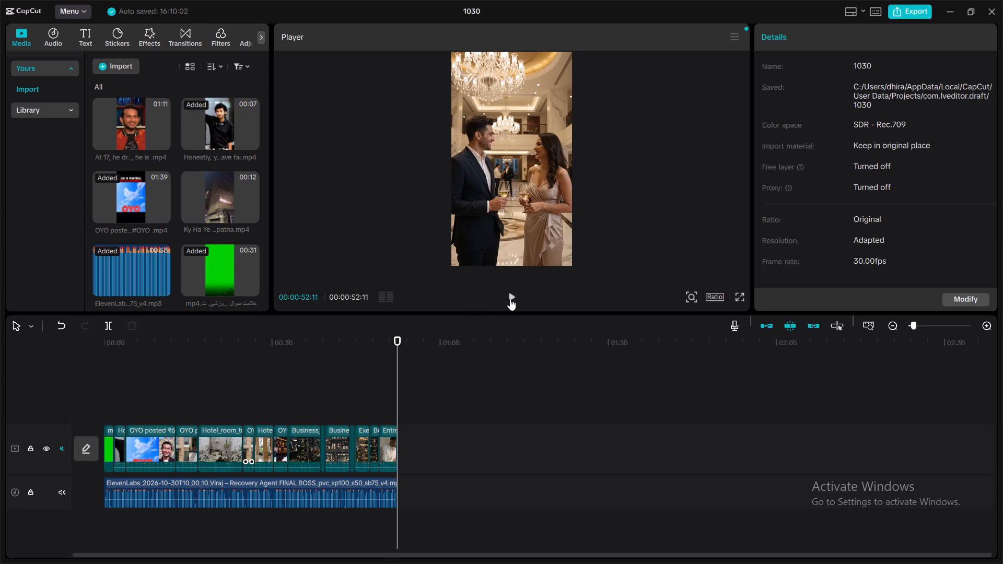
{"action": "left_click", "coordinate": [510, 299]}
{"action": "left_click", "coordinate": [510, 299]}
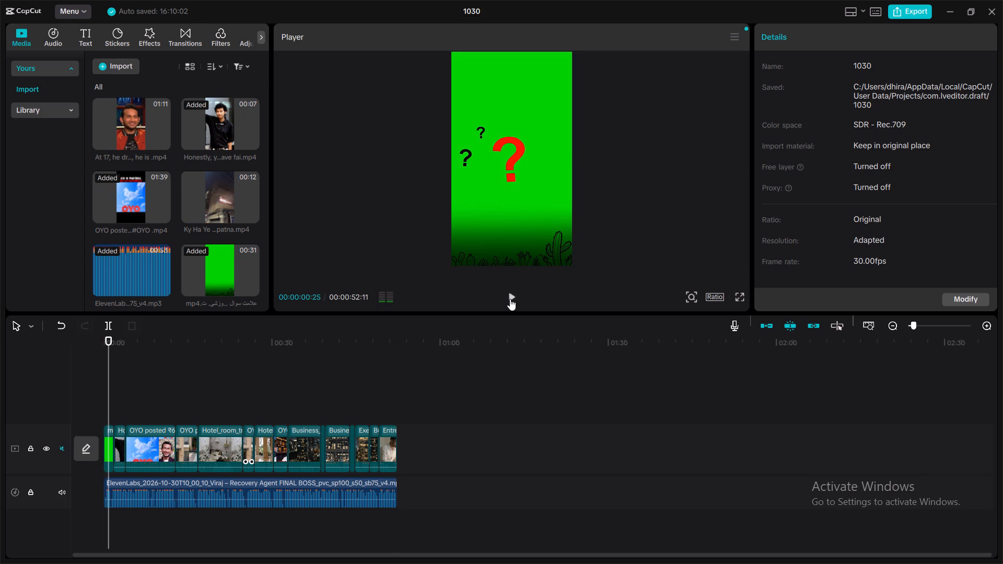
{"action": "left_click", "coordinate": [510, 299]}
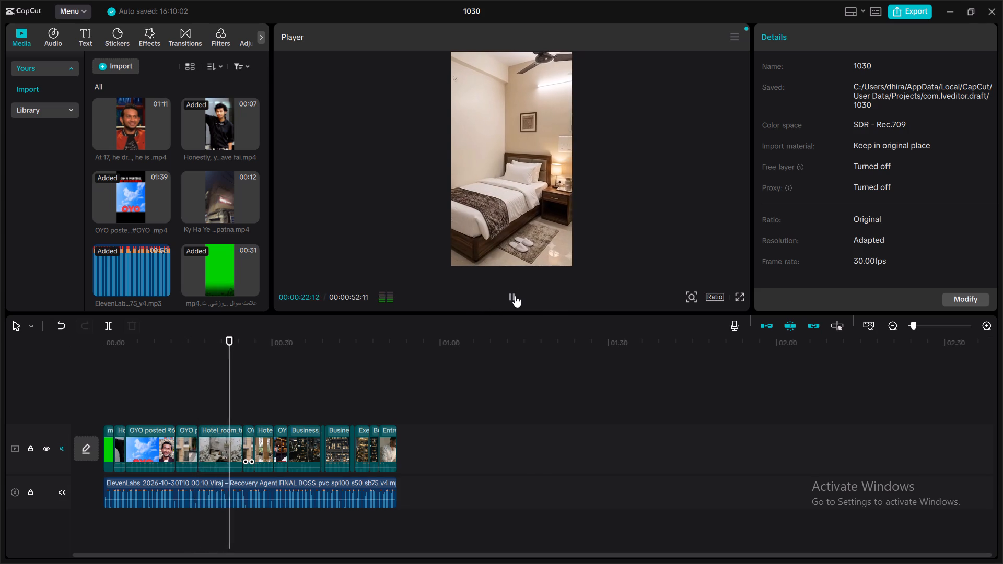
{"action": "left_click", "coordinate": [515, 296]}
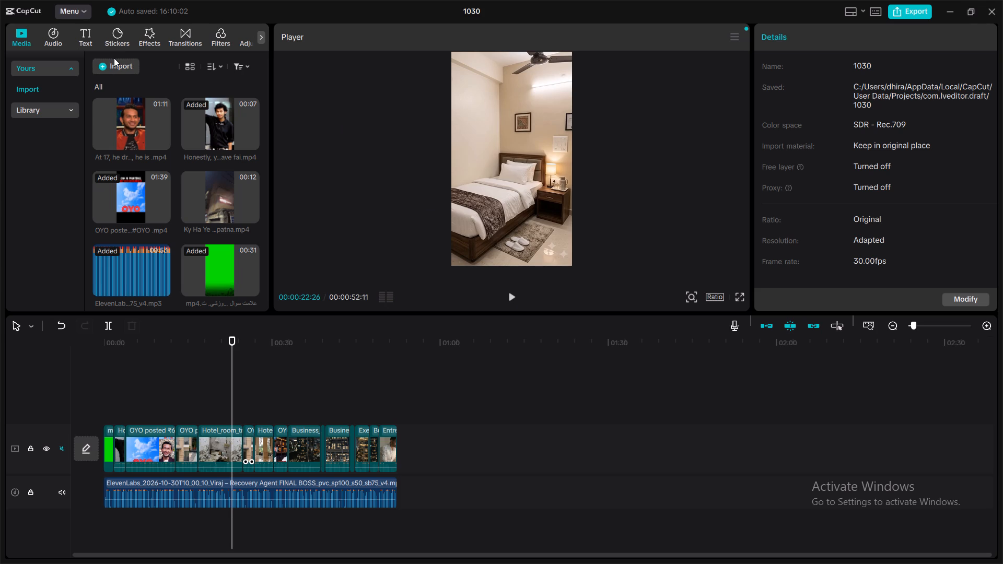
Import the HIDE-LOG0-VIDEOS logo image from the Downloads folder into the project media.
{"action": "left_click", "coordinate": [113, 65]}
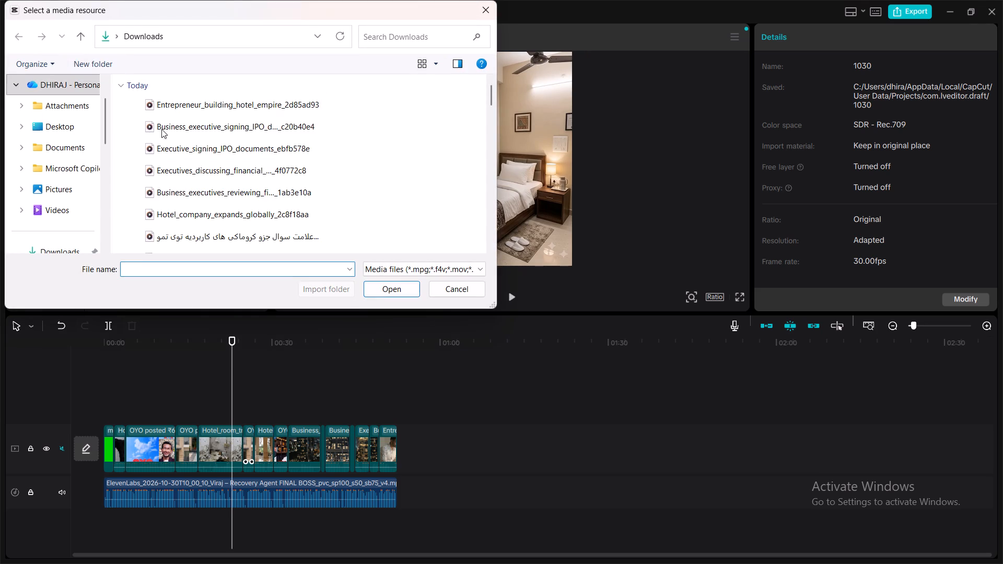
{"action": "scroll", "coordinate": [209, 138], "scroll_direction": "down", "scroll_amount": 2}
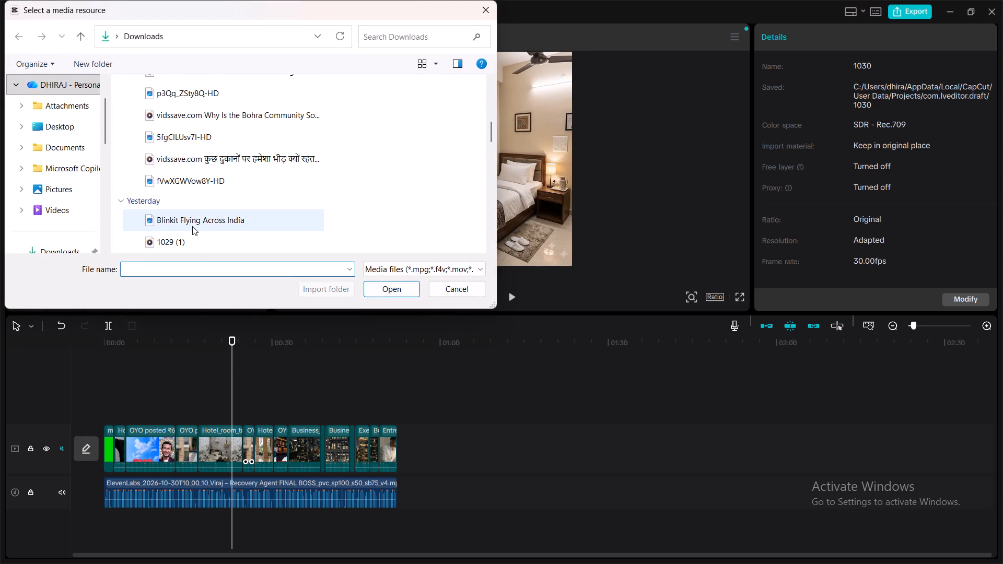
{"action": "scroll", "coordinate": [192, 226], "scroll_direction": "down", "scroll_amount": 2}
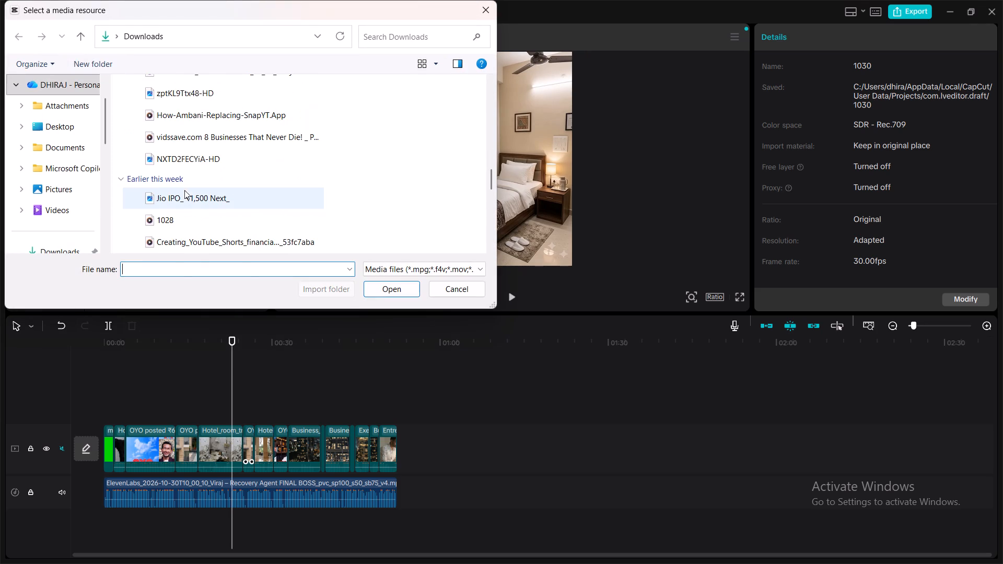
{"action": "scroll", "coordinate": [180, 170], "scroll_direction": "down", "scroll_amount": 1}
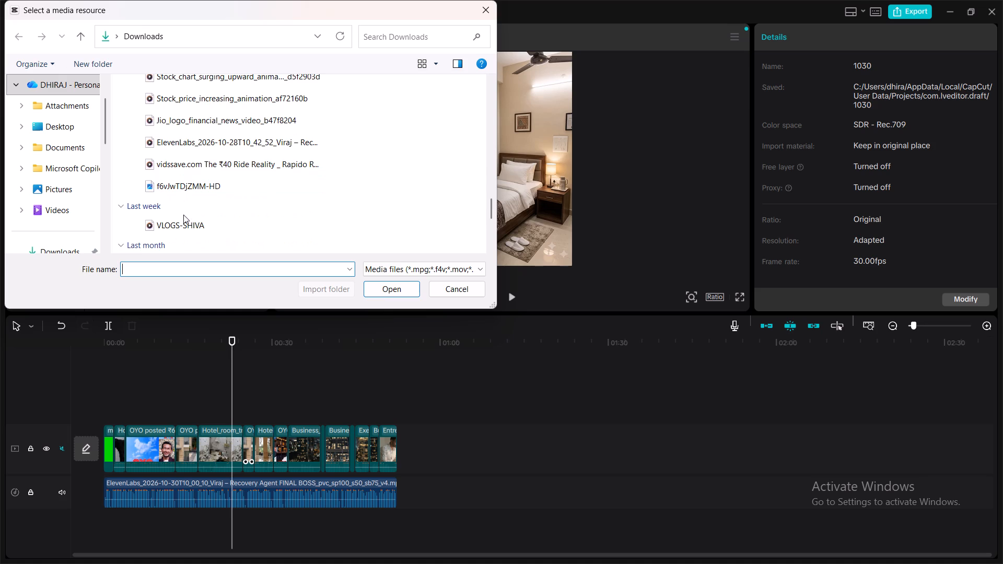
{"action": "scroll", "coordinate": [183, 215], "scroll_direction": "down", "scroll_amount": 1}
{"action": "left_click", "coordinate": [174, 126]}
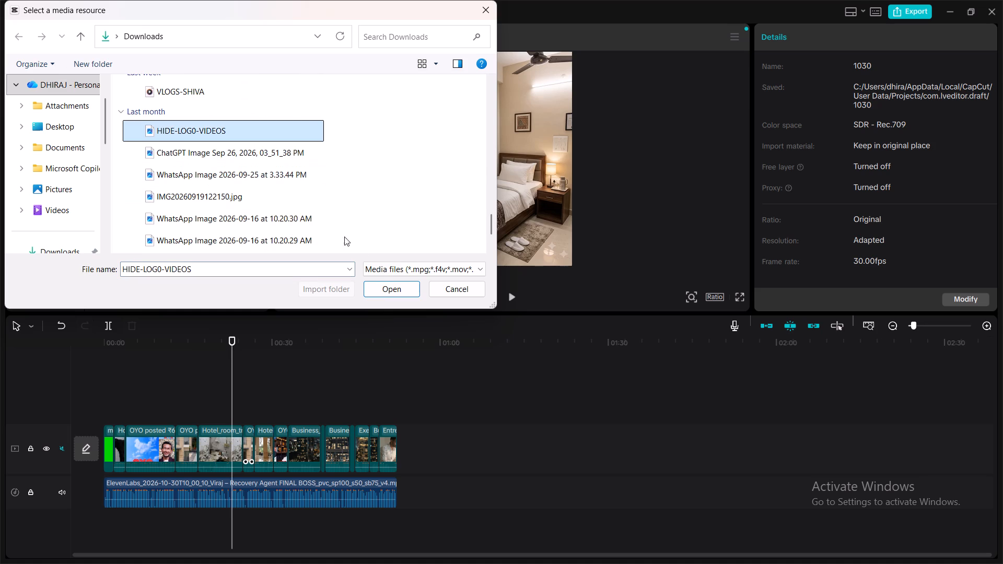
{"action": "left_click", "coordinate": [387, 288]}
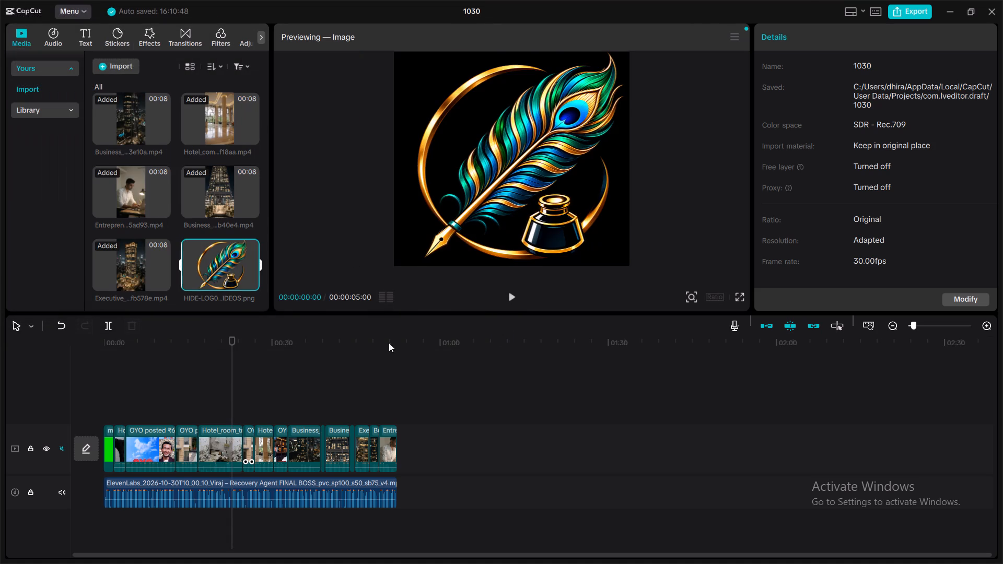
Overlay the HIDE-LOGO-VIDEOS image on a track above the clips and extend it across the full 52:11 video.
{"action": "left_click_drag", "start_coordinate": [211, 262], "coordinate": [236, 384]}
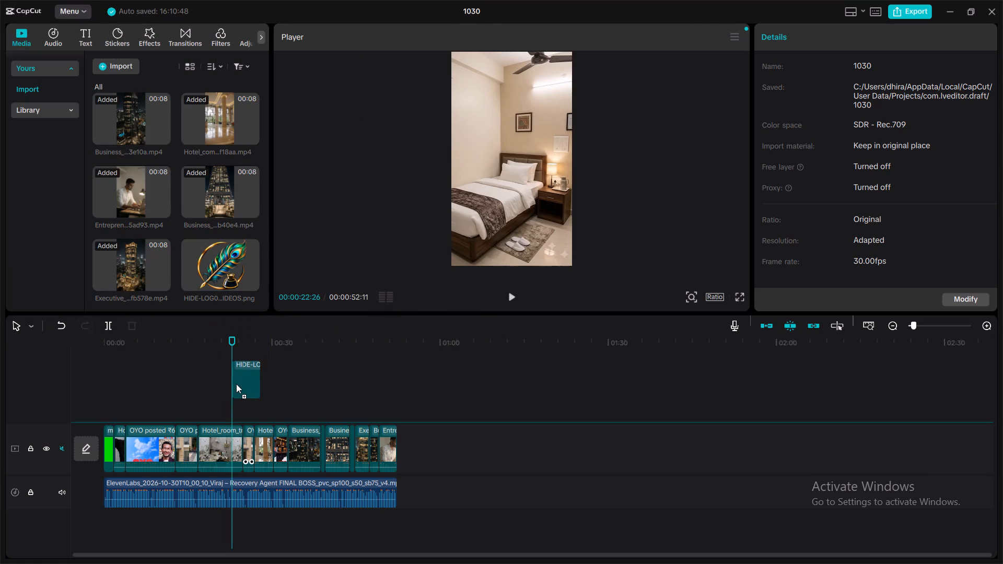
{"action": "left_click_drag", "start_coordinate": [236, 384], "coordinate": [238, 390]}
{"action": "left_click_drag", "start_coordinate": [238, 390], "coordinate": [107, 388]}
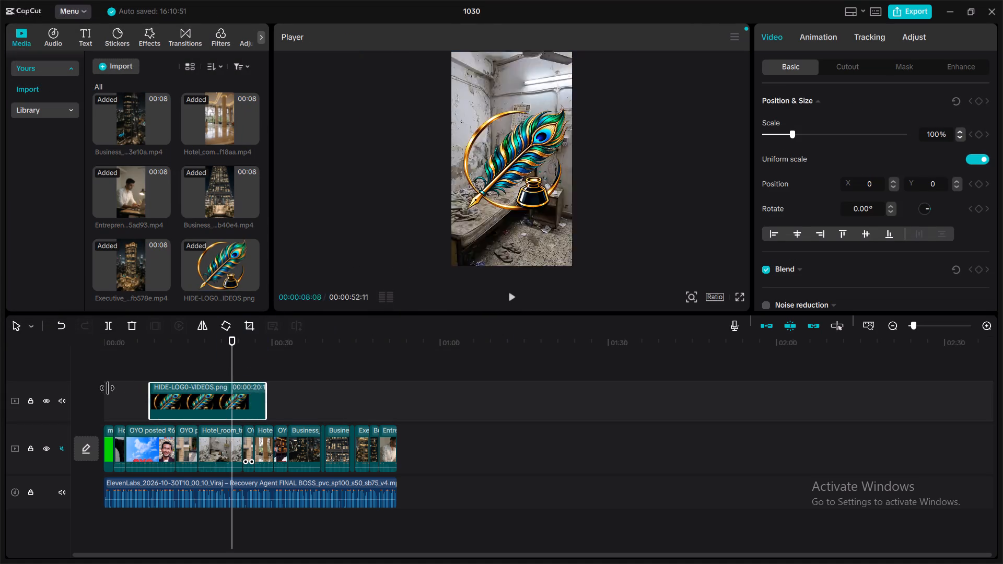
{"action": "left_click_drag", "start_coordinate": [107, 388], "coordinate": [79, 395]}
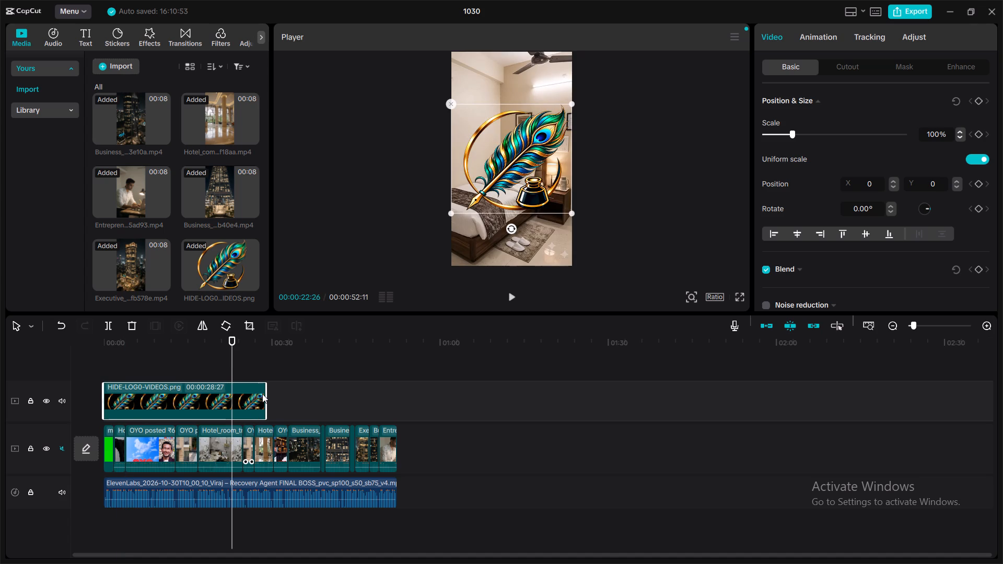
{"action": "left_click_drag", "start_coordinate": [268, 396], "coordinate": [392, 410]}
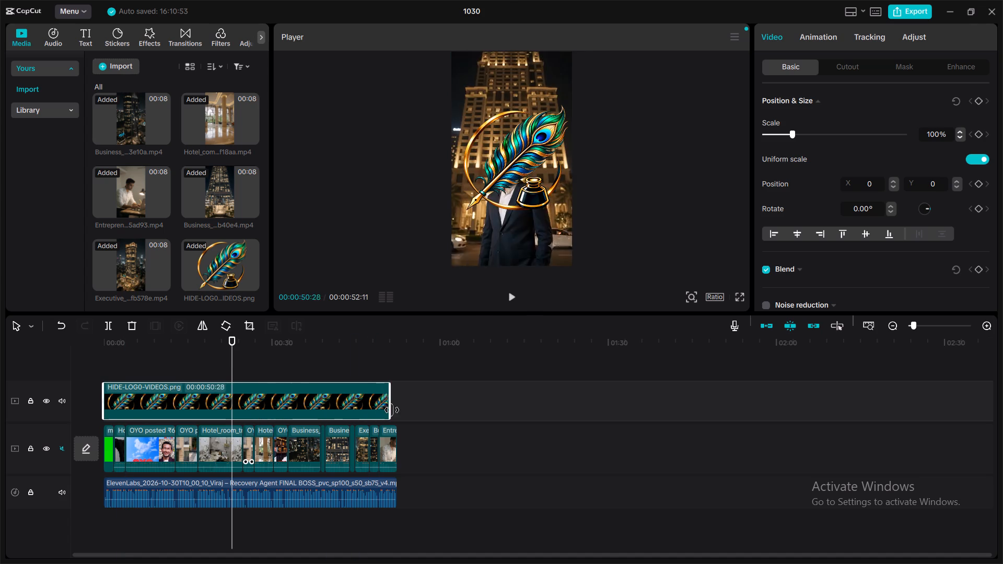
{"action": "left_click_drag", "start_coordinate": [392, 410], "coordinate": [394, 410]}
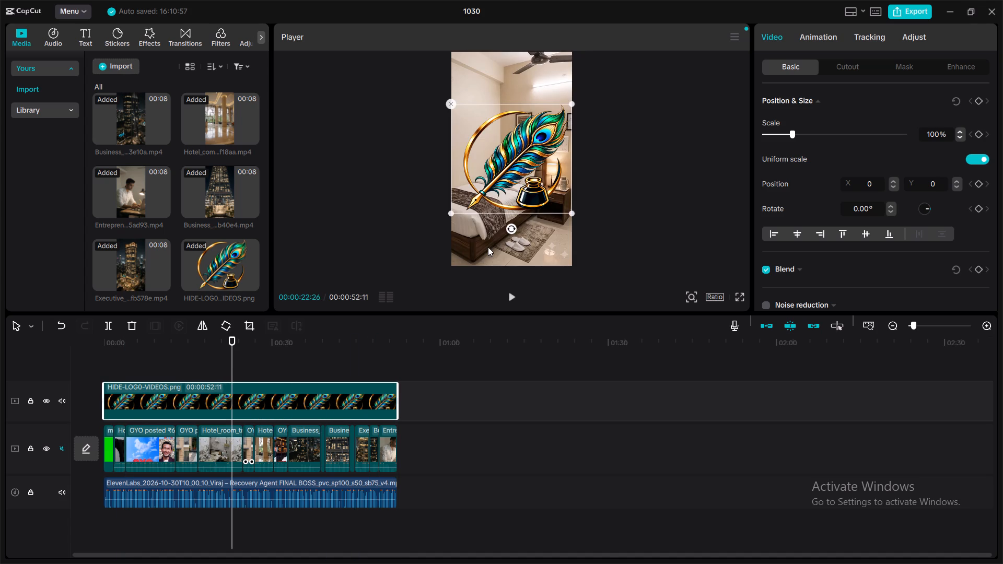
Scale the feather logo down to 31% and move it towards the bottom-right corner of the video frame.
{"action": "left_click", "coordinate": [768, 132]}
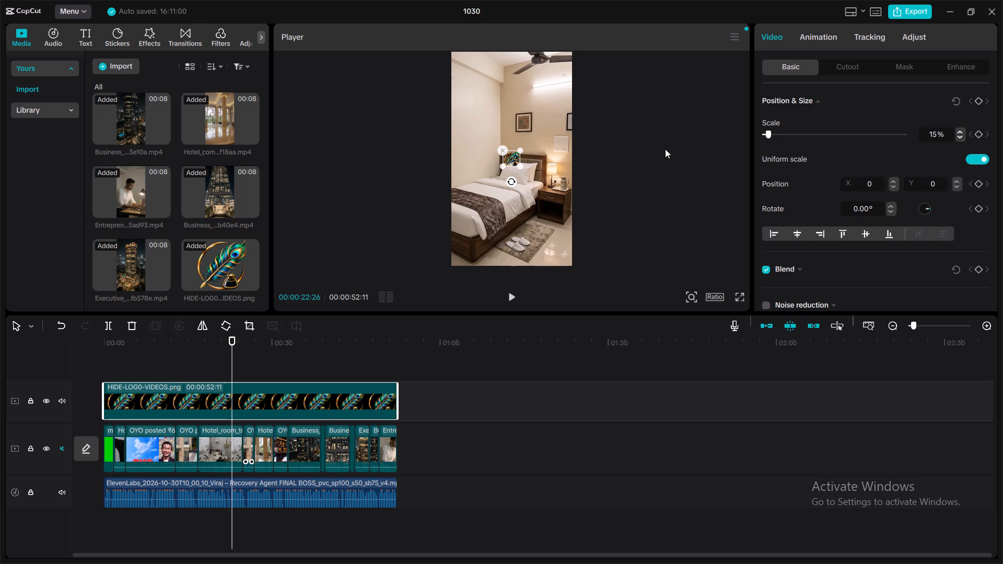
{"action": "left_click_drag", "start_coordinate": [507, 156], "coordinate": [539, 206]}
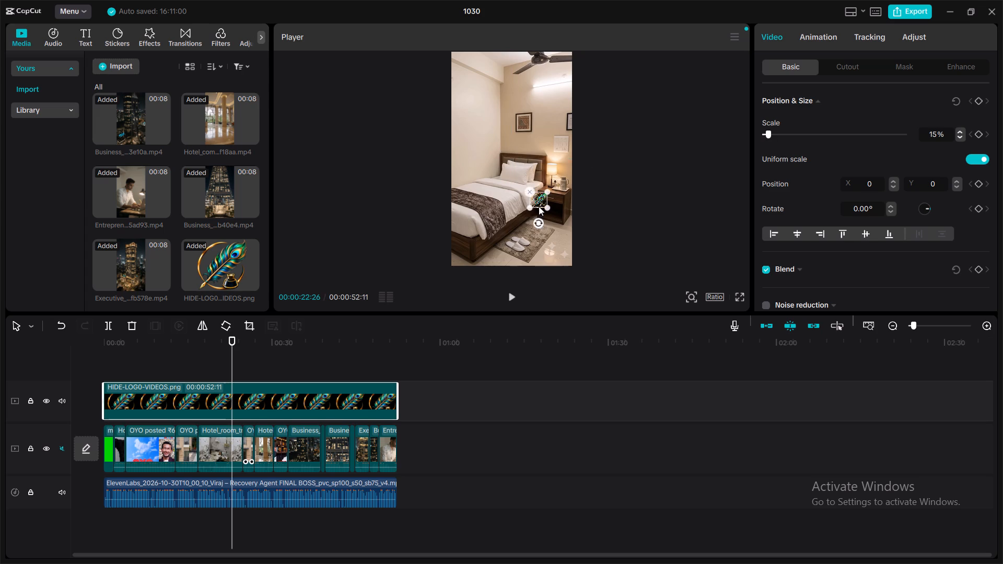
{"action": "left_click_drag", "start_coordinate": [539, 206], "coordinate": [549, 244]}
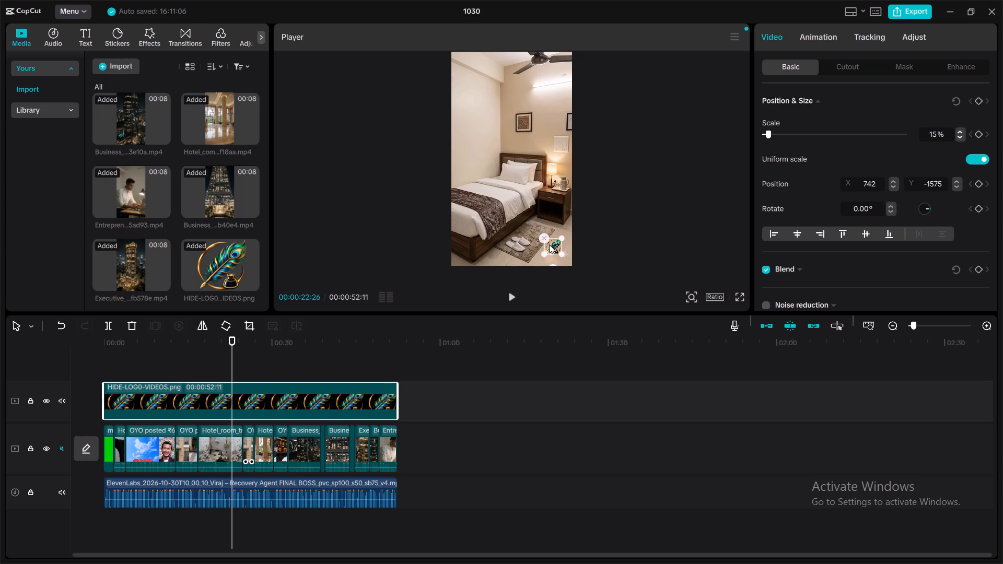
{"action": "left_click", "coordinate": [773, 136]}
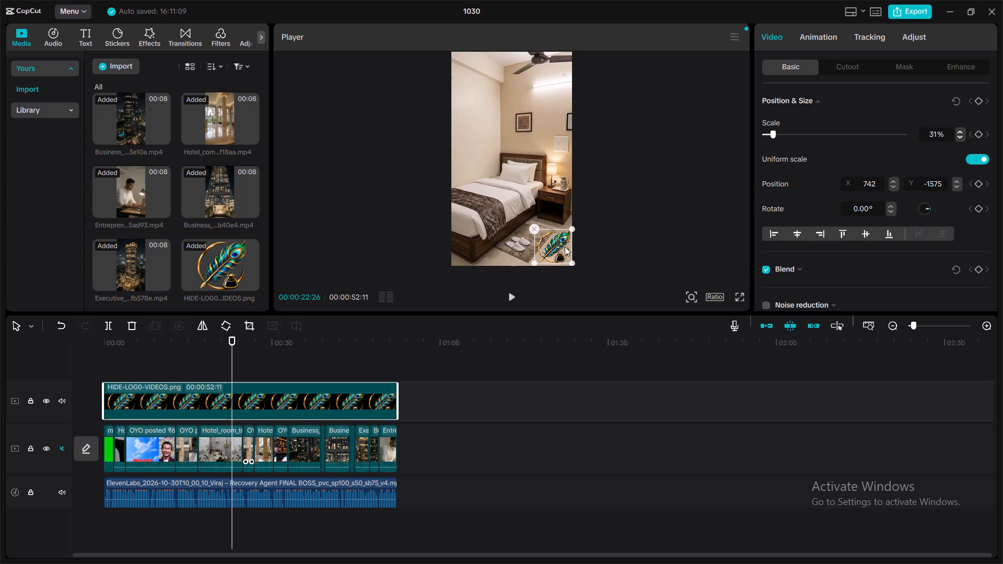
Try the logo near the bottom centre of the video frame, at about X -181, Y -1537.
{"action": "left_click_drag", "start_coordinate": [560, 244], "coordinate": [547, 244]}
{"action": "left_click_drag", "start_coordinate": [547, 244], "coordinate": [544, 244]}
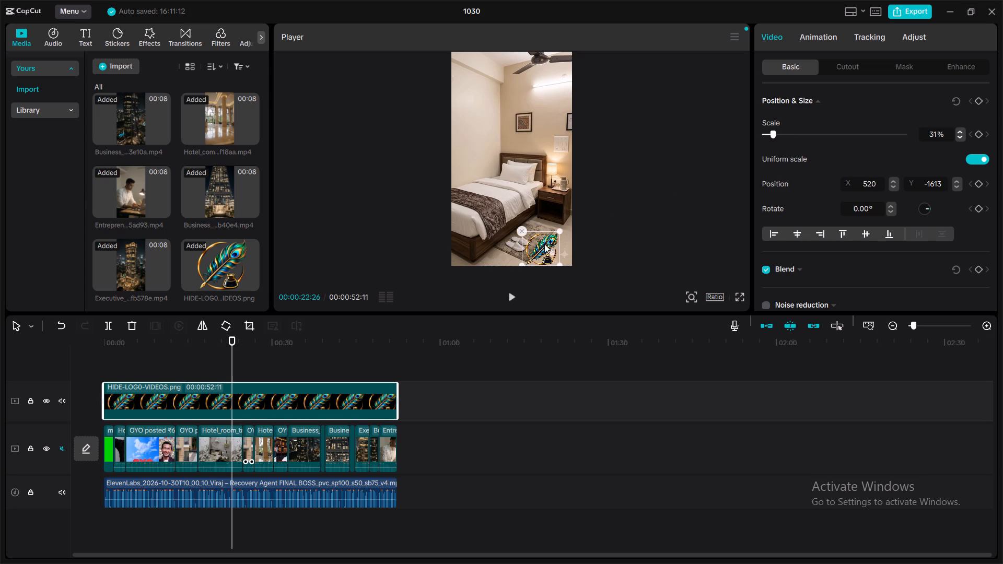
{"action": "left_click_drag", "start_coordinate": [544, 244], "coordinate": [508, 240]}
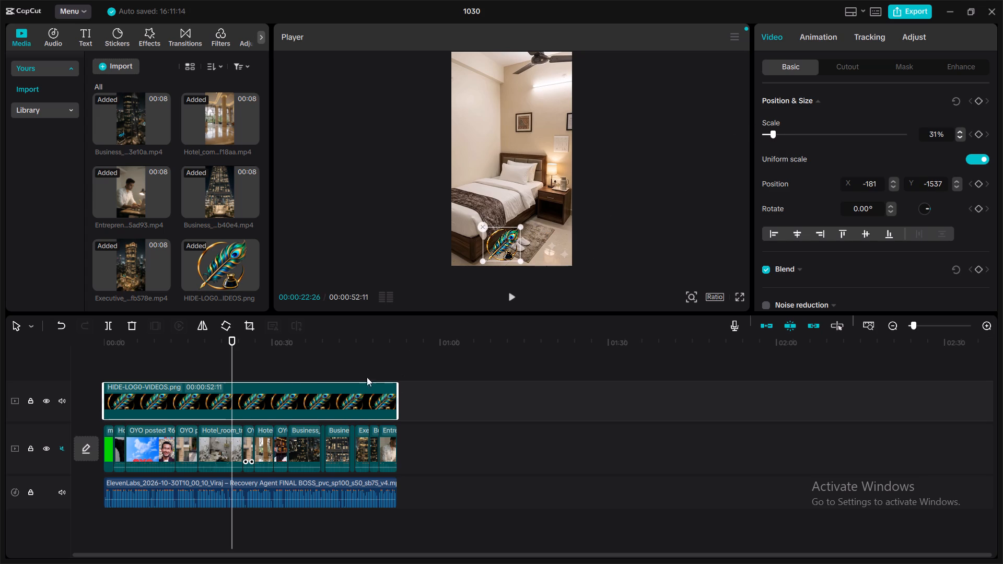
Position the logo in the bottom-right corner of the video frame at X 739, Y -1611.
{"action": "left_click", "coordinate": [364, 363]}
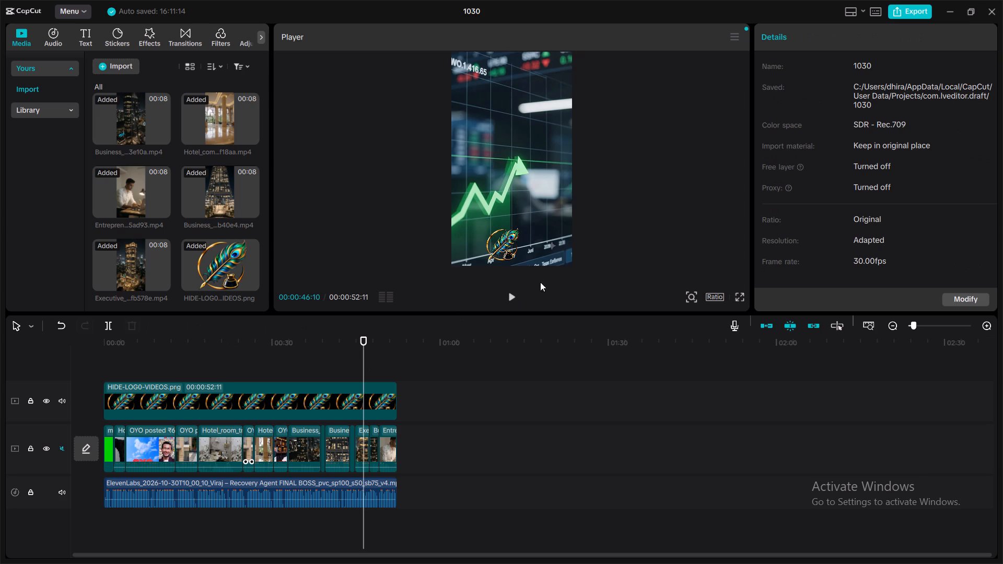
{"action": "left_click_drag", "start_coordinate": [503, 246], "coordinate": [544, 246]}
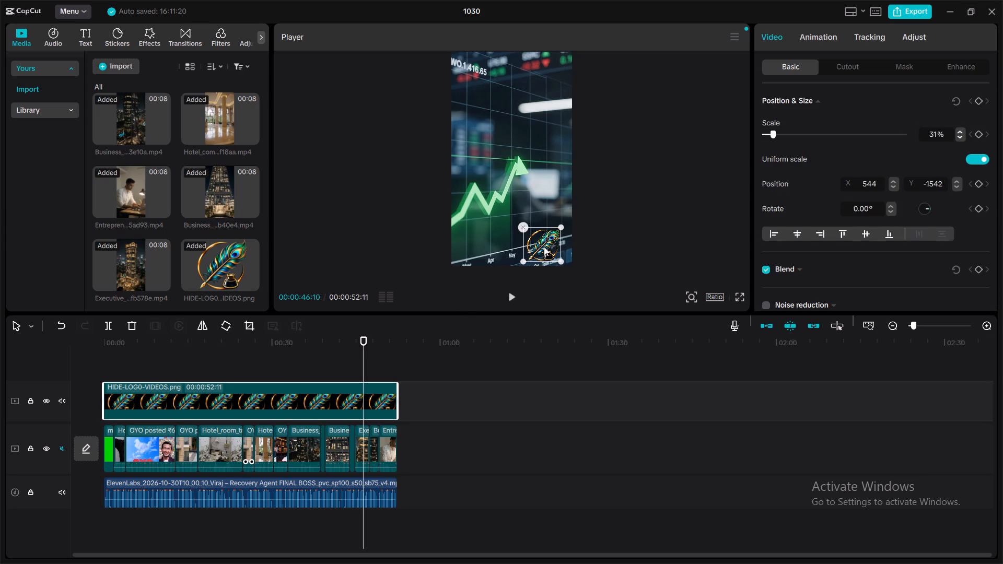
{"action": "left_click_drag", "start_coordinate": [545, 242], "coordinate": [547, 243]}
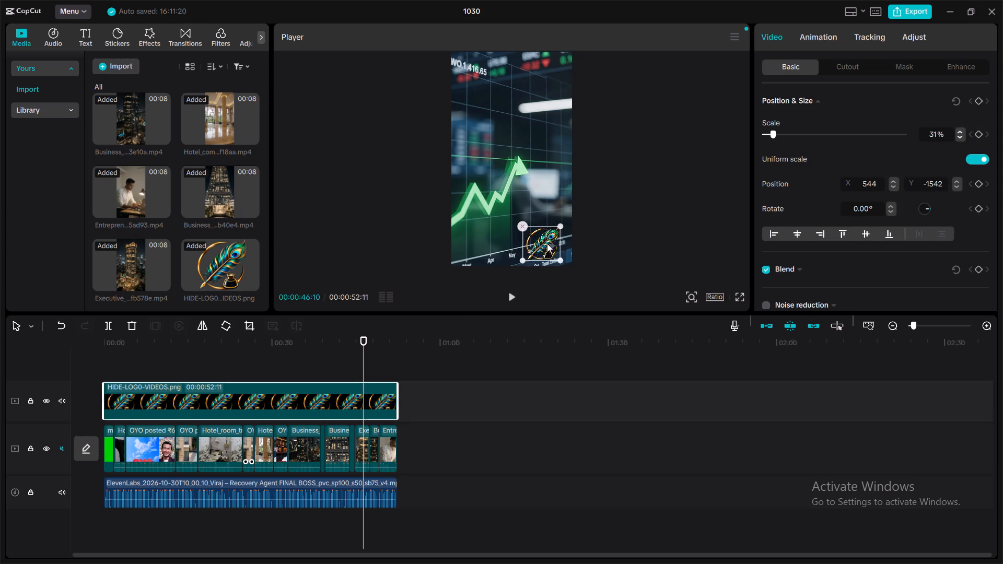
{"action": "left_click_drag", "start_coordinate": [547, 243], "coordinate": [556, 247]}
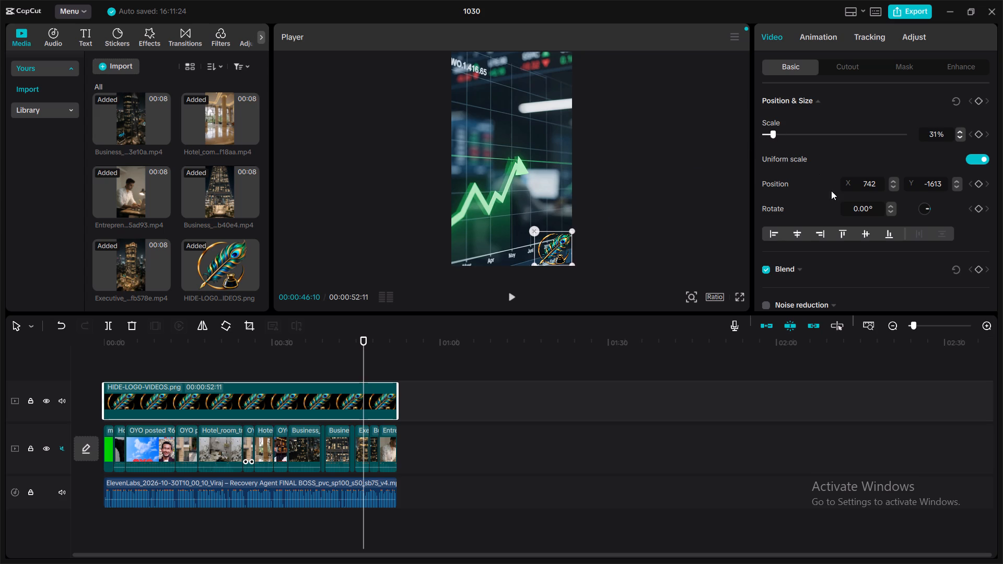
{"action": "left_click_drag", "start_coordinate": [873, 189], "coordinate": [865, 190]}
{"action": "double_click", "coordinate": [894, 178]}
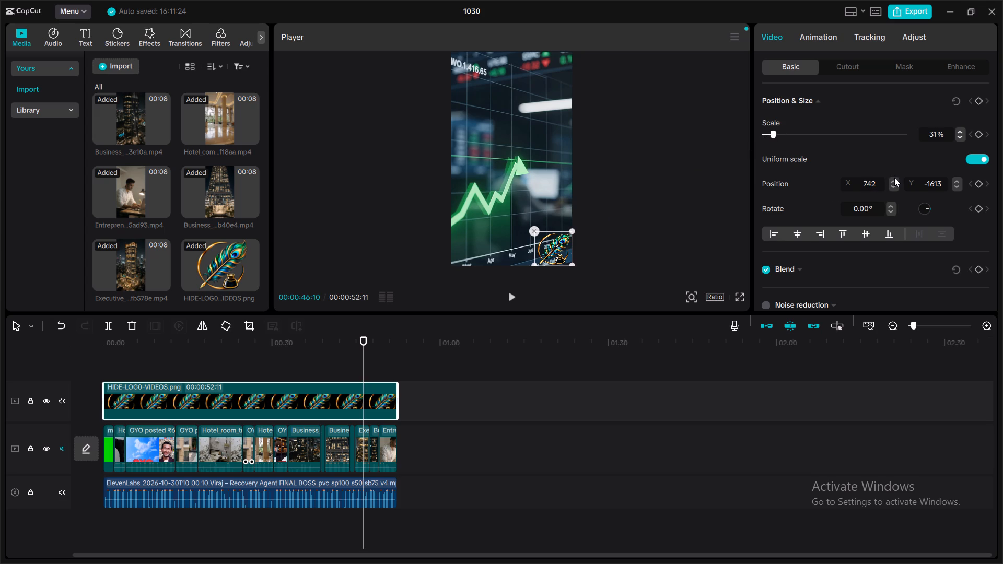
{"action": "left_click", "coordinate": [894, 178]}
{"action": "left_click", "coordinate": [893, 187]}
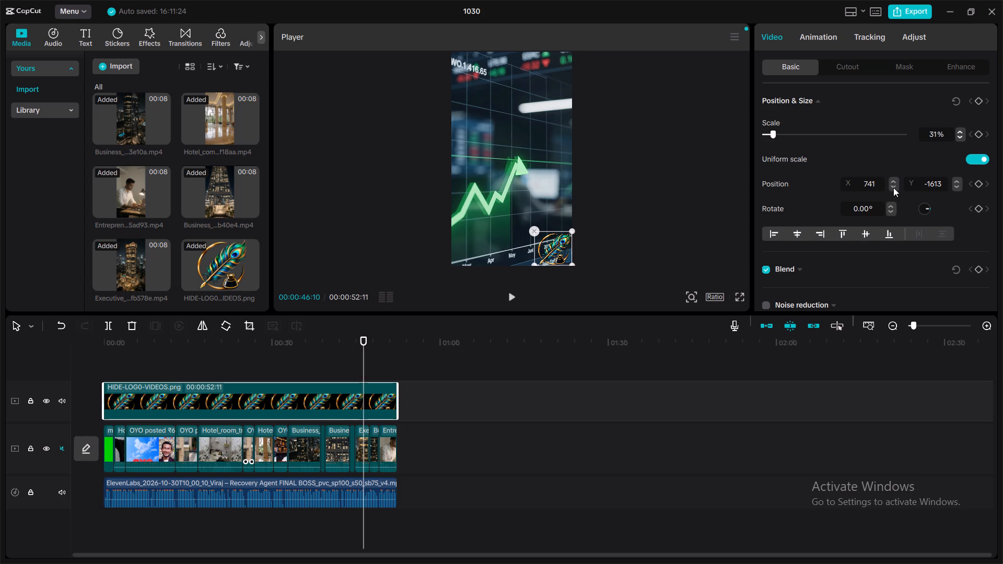
{"action": "left_click", "coordinate": [893, 187]}
{"action": "left_click", "coordinate": [893, 187]}
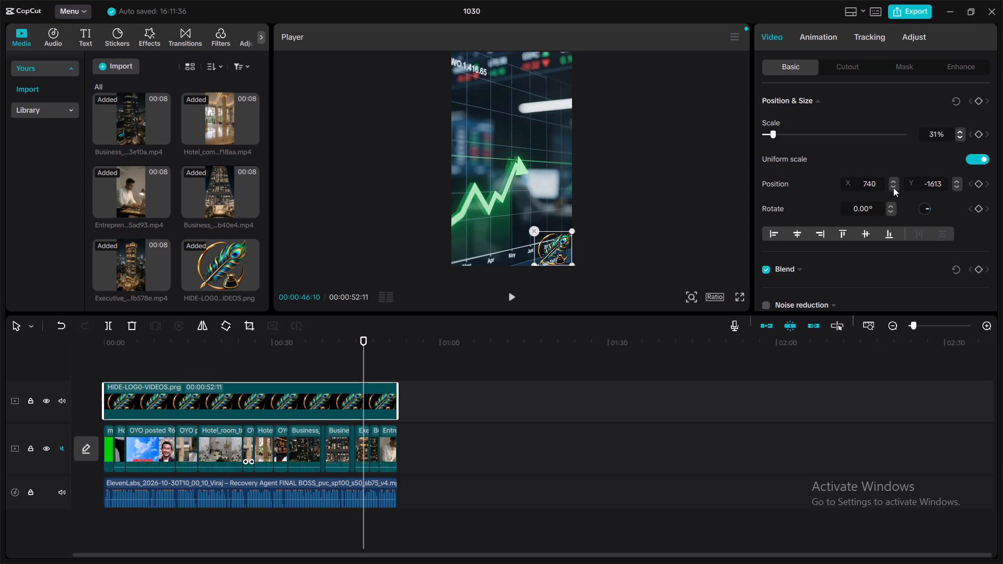
{"action": "left_click", "coordinate": [956, 181]}
{"action": "left_click", "coordinate": [956, 181]}
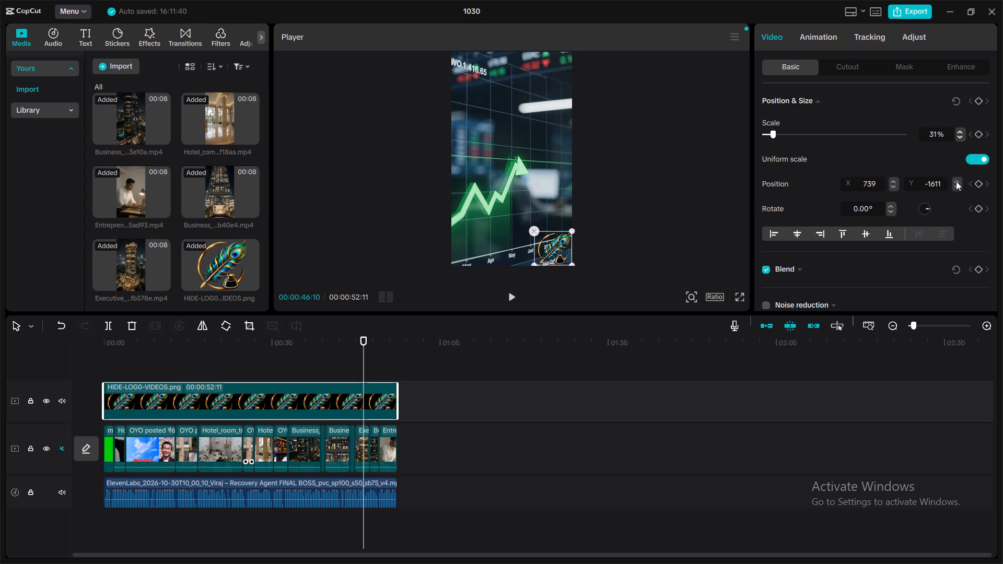
Check the logo placement by playing the closing shots from about 0:46, the middle from about 0:18 to 0:28, and the opening seconds.
{"action": "left_click", "coordinate": [510, 249]}
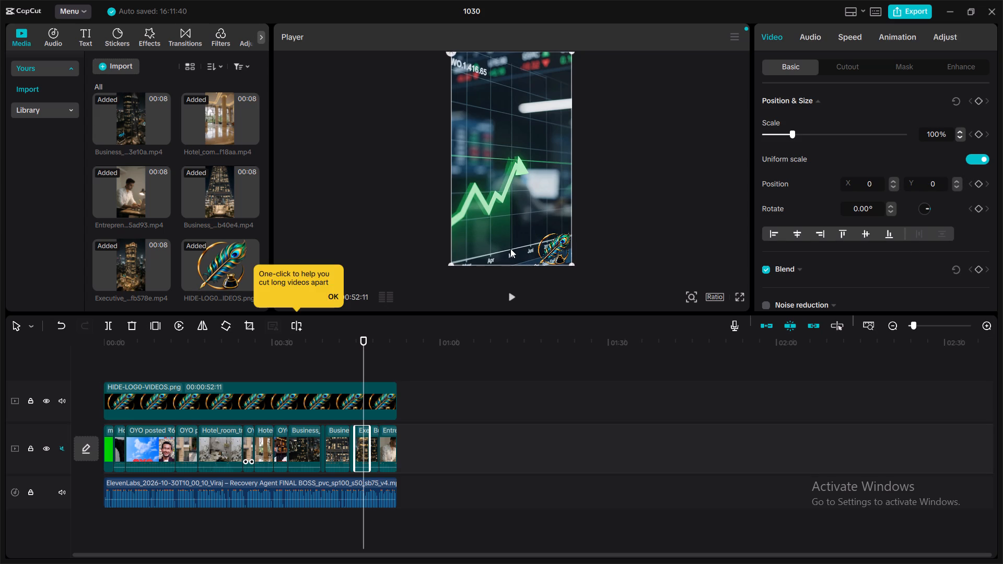
{"action": "left_click", "coordinate": [515, 295]}
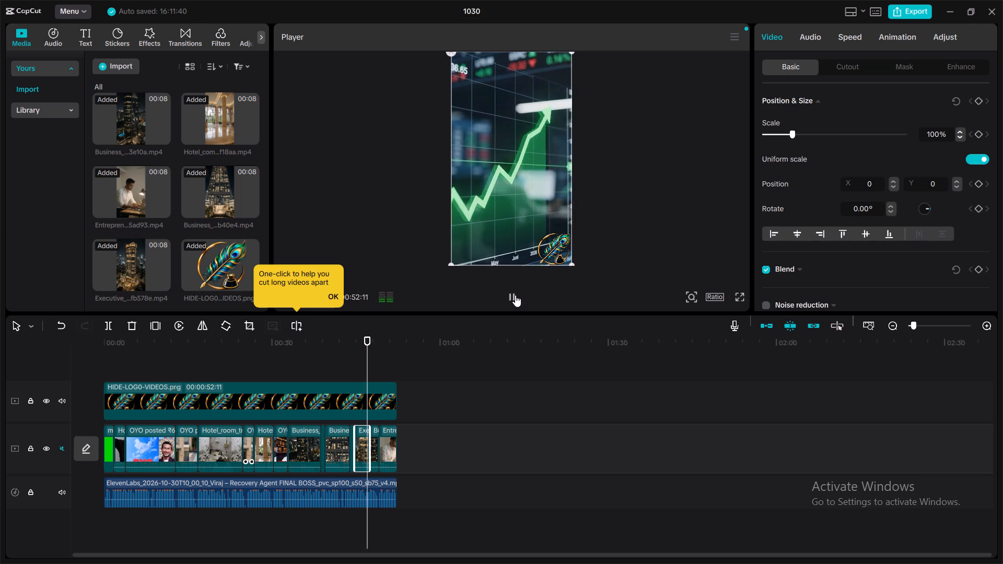
{"action": "left_click", "coordinate": [515, 295]}
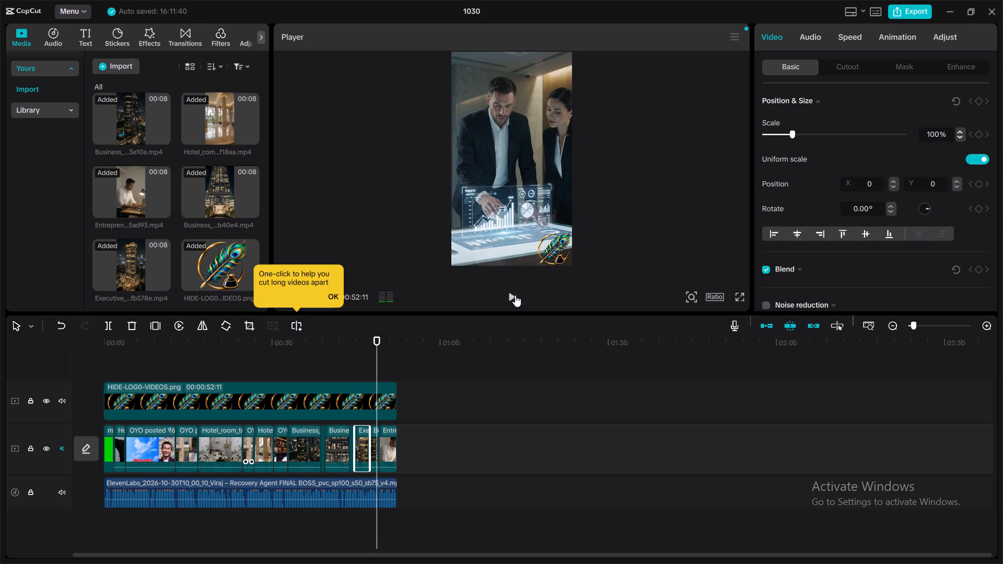
{"action": "left_click", "coordinate": [515, 295]}
{"action": "left_click", "coordinate": [515, 295]}
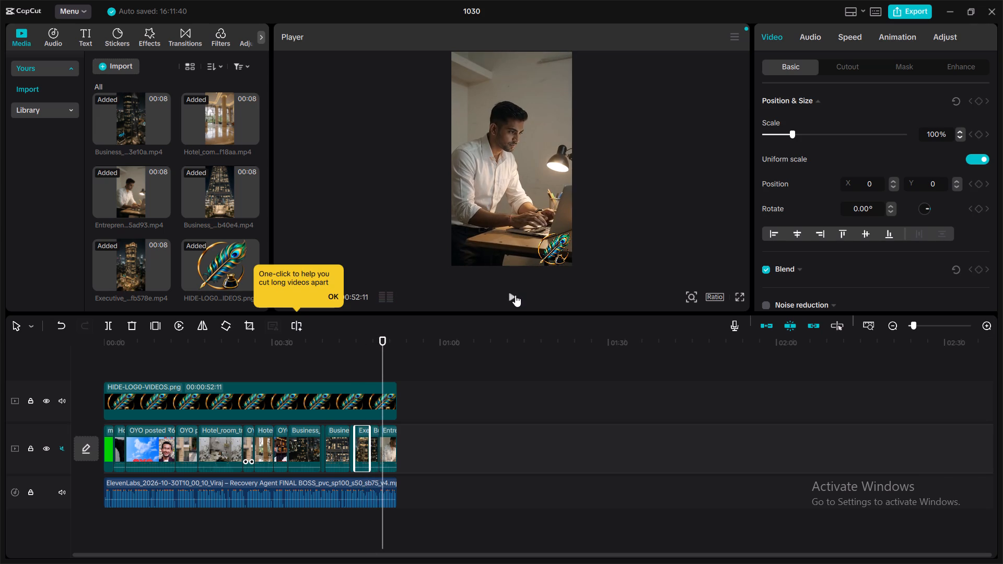
{"action": "left_click", "coordinate": [515, 295]}
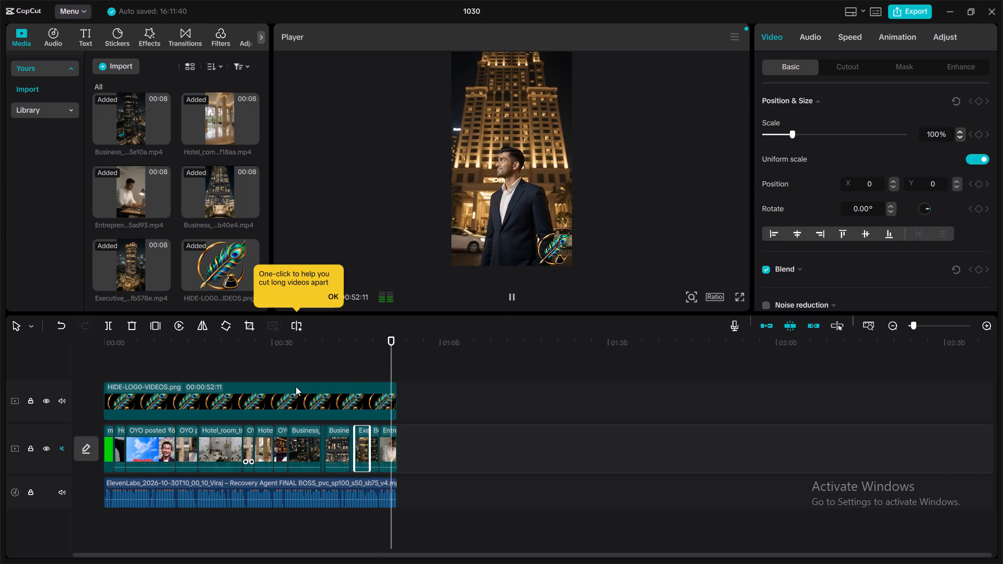
{"action": "left_click", "coordinate": [207, 371]}
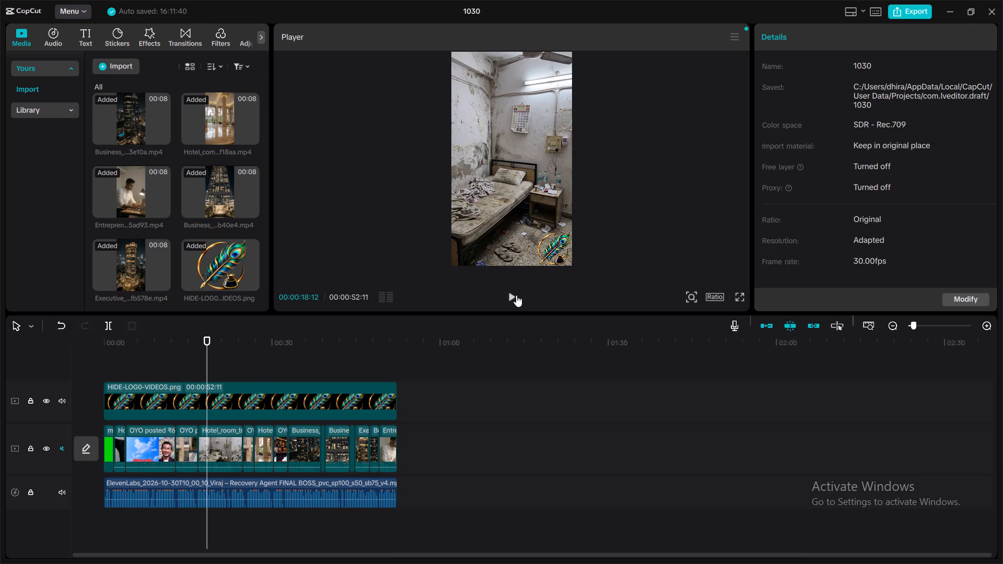
{"action": "left_click", "coordinate": [507, 296]}
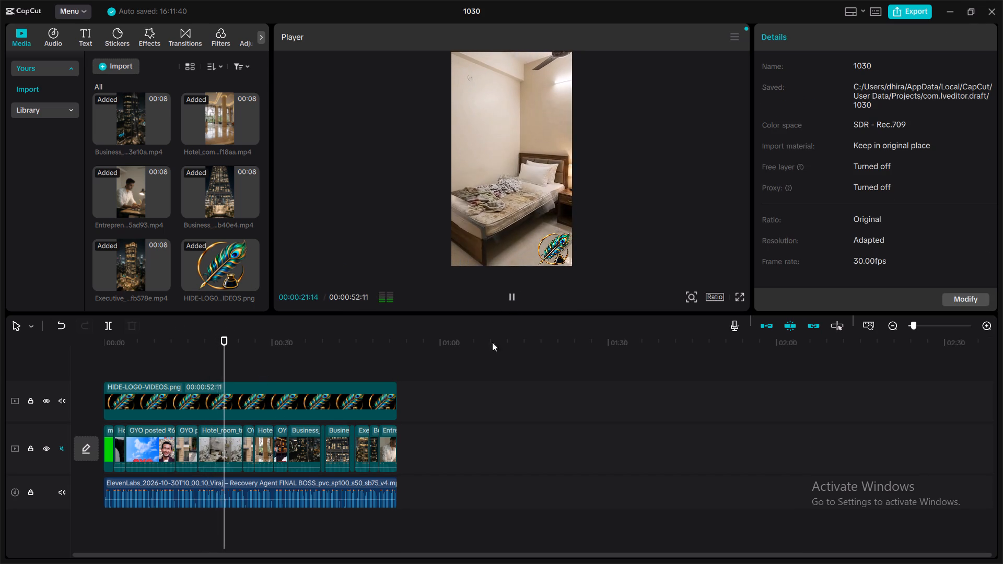
{"action": "left_click", "coordinate": [368, 386]}
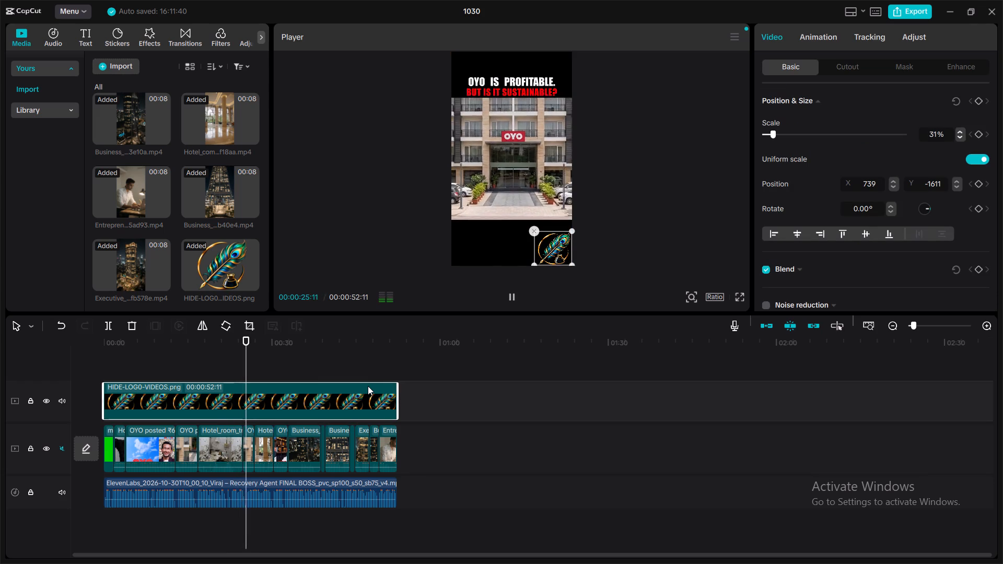
{"action": "left_click", "coordinate": [368, 386]}
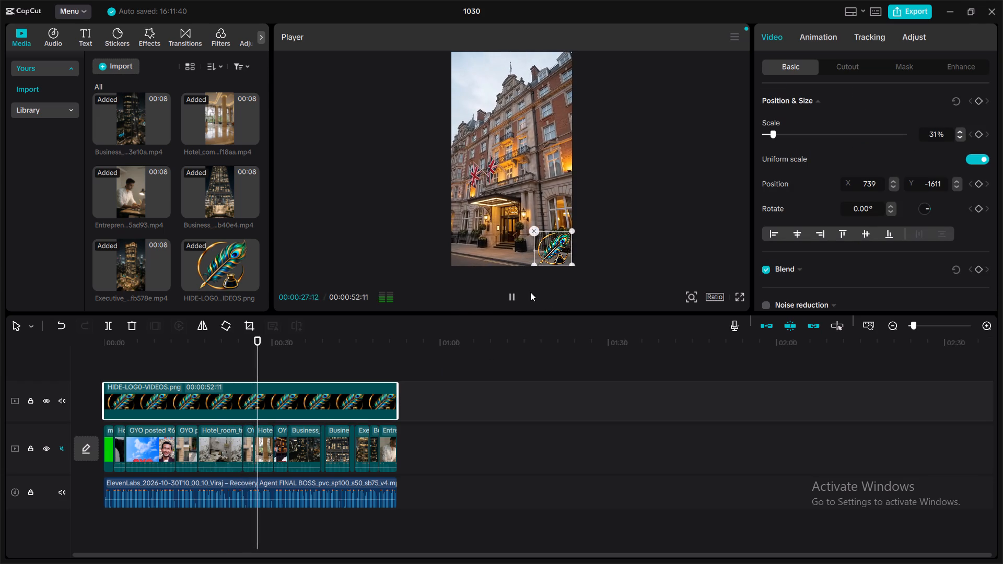
{"action": "left_click", "coordinate": [510, 296]}
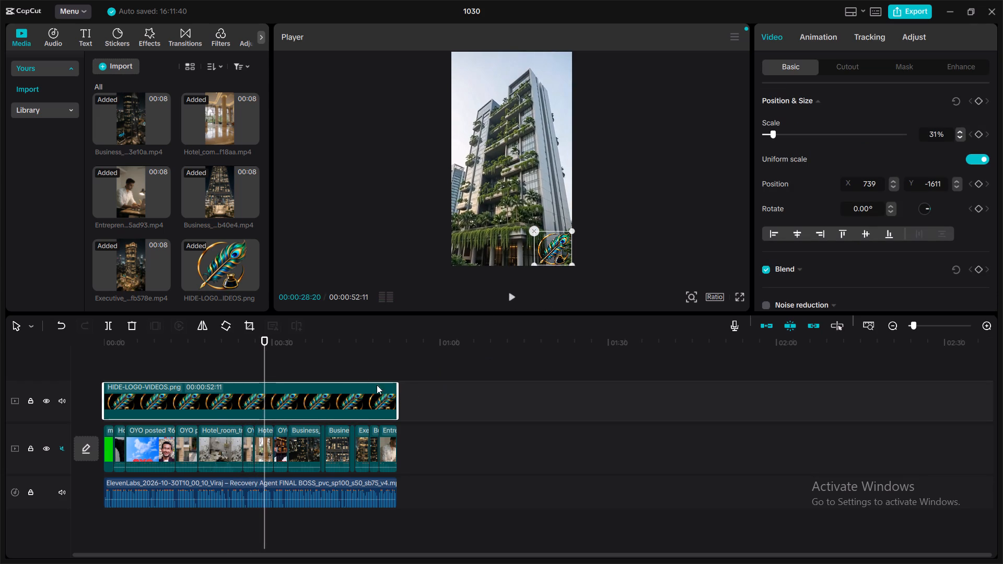
{"action": "left_click_drag", "start_coordinate": [267, 343], "coordinate": [92, 378]}
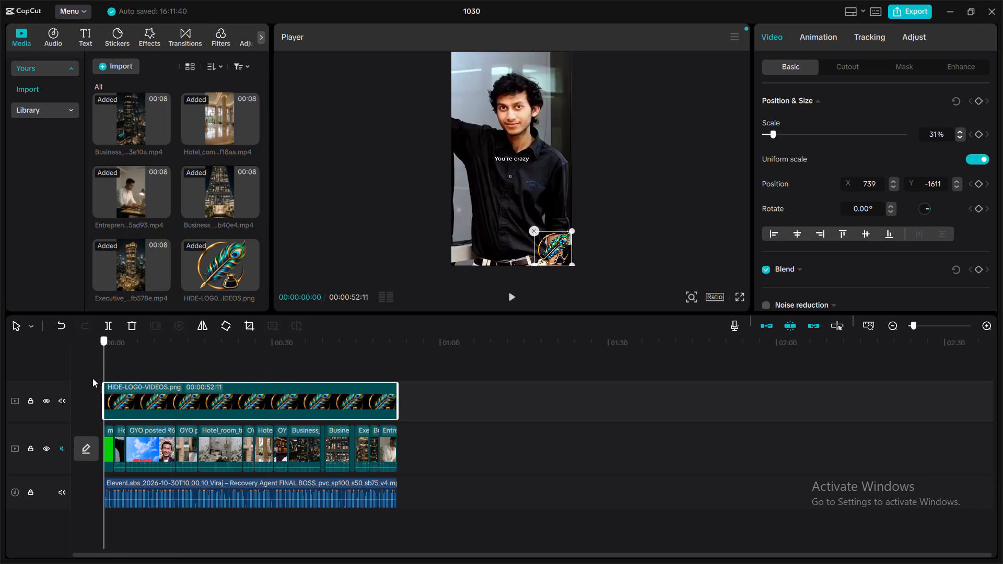
{"action": "left_click_drag", "start_coordinate": [92, 378], "coordinate": [86, 378]}
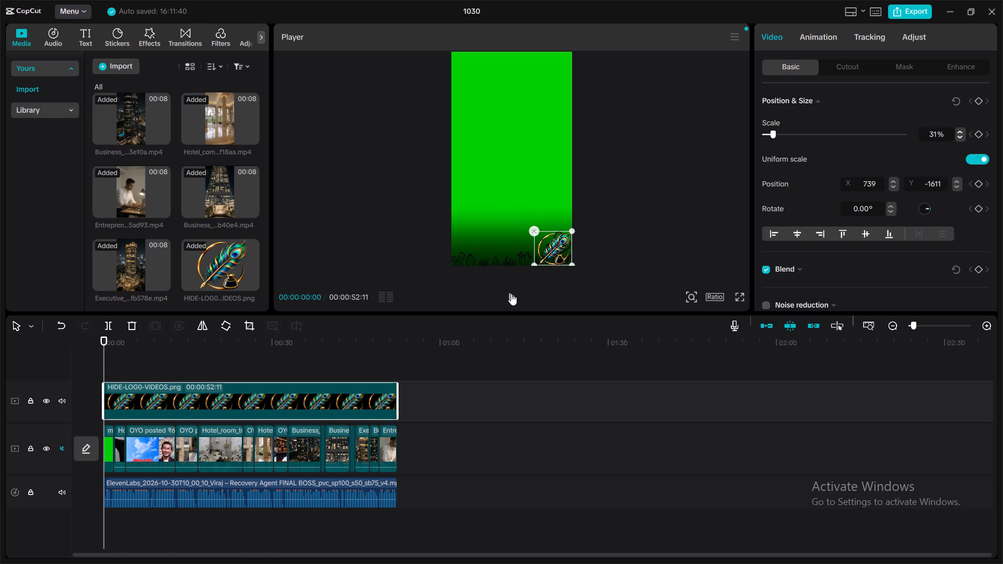
{"action": "left_click", "coordinate": [491, 212]}
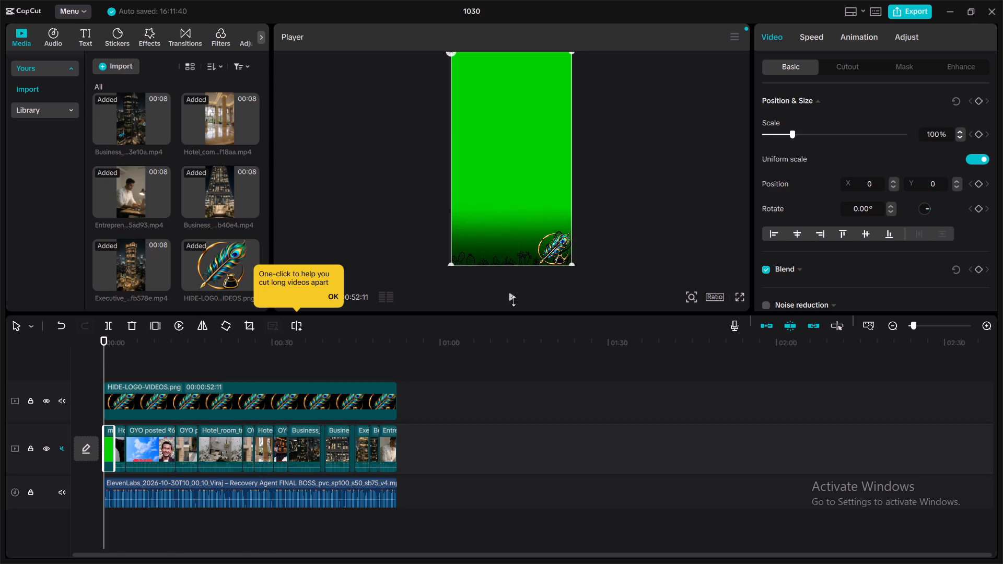
{"action": "left_click", "coordinate": [510, 300]}
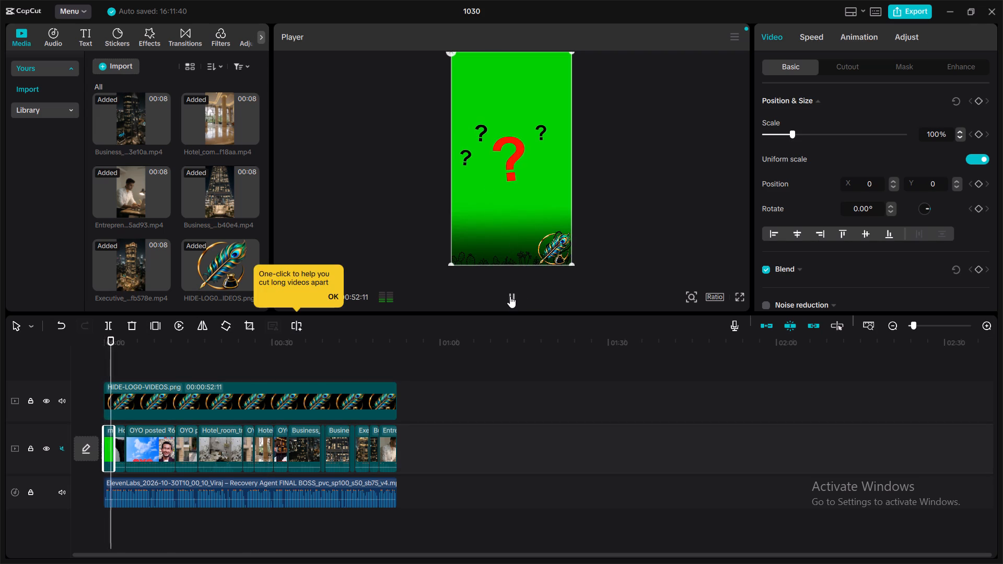
{"action": "left_click", "coordinate": [509, 295]}
{"action": "scroll", "coordinate": [509, 295], "scroll_direction": "right", "scroll_amount": 4}
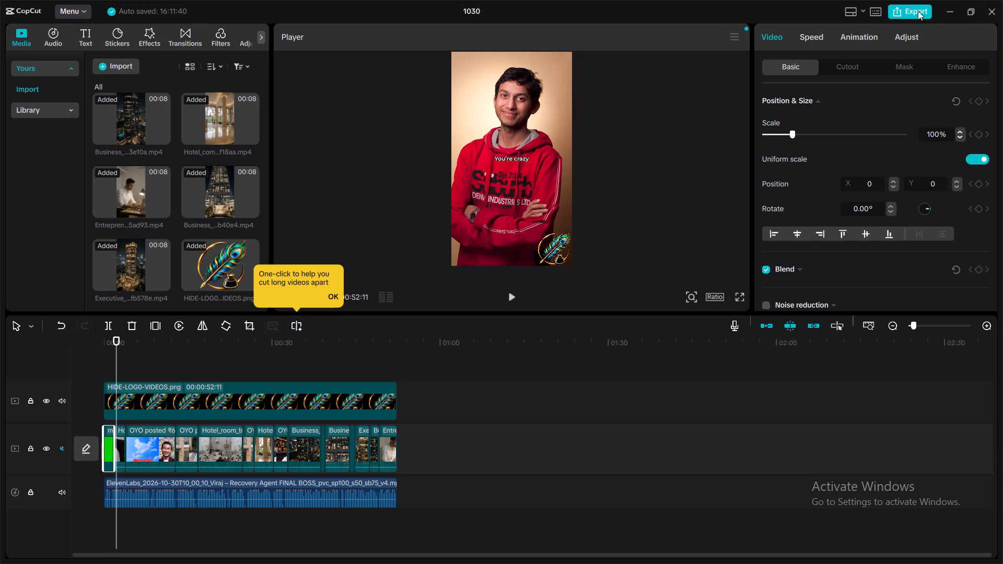
Export the video as 1030.mp4 to the Downloads folder at 1080P, H.264 and 30fps.
{"action": "left_click", "coordinate": [918, 11]}
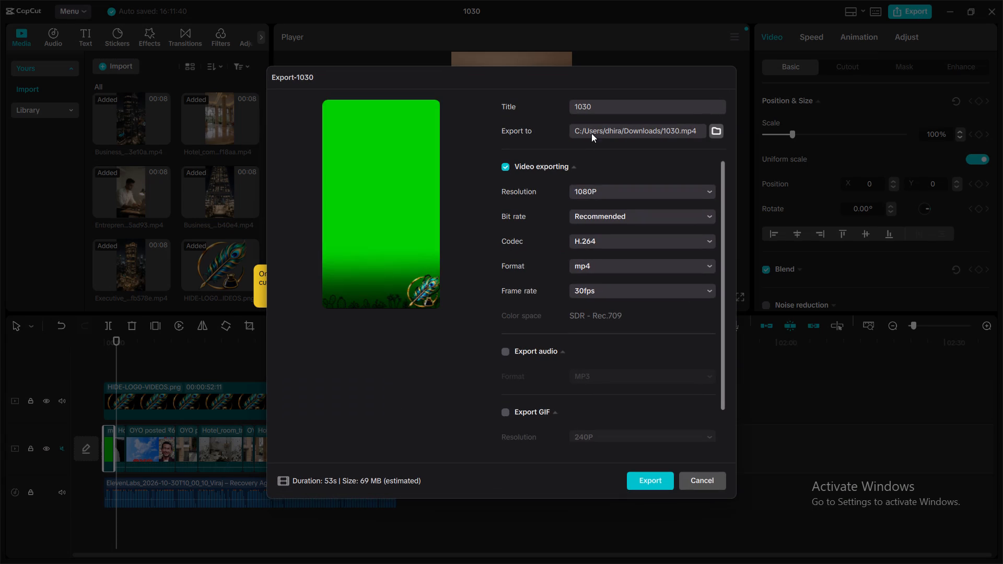
{"action": "left_click", "coordinate": [717, 128]}
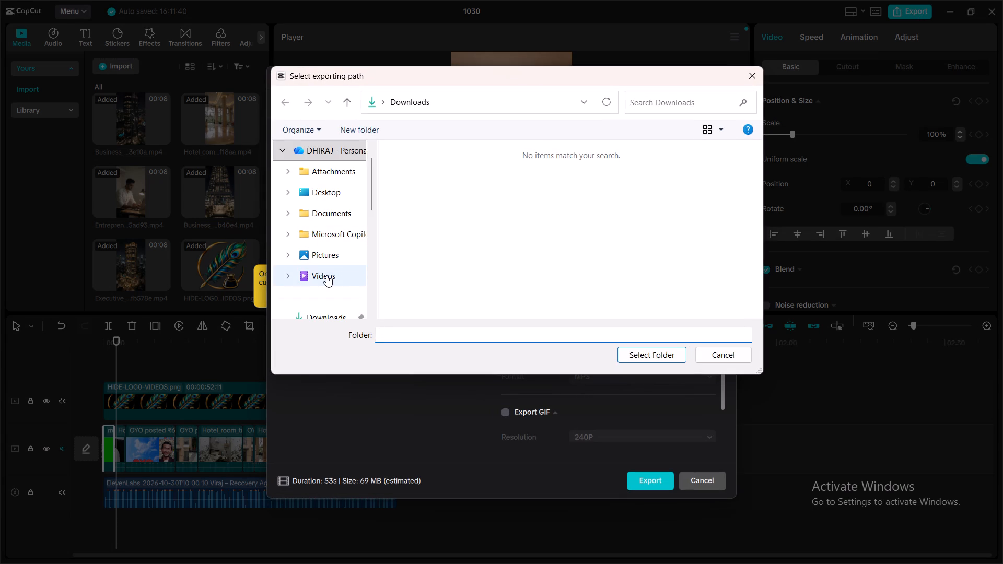
{"action": "left_click", "coordinate": [304, 312]}
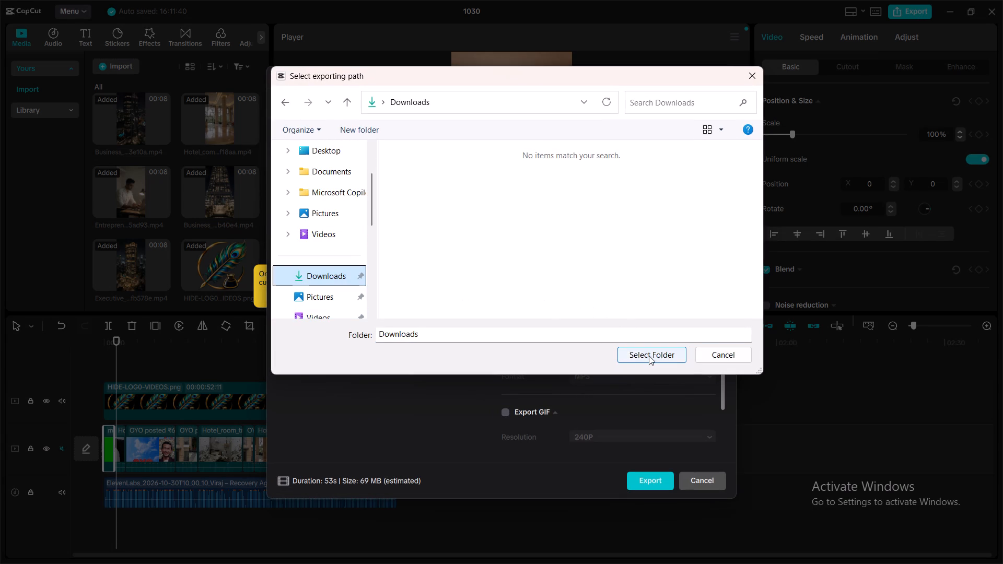
{"action": "left_click", "coordinate": [649, 356]}
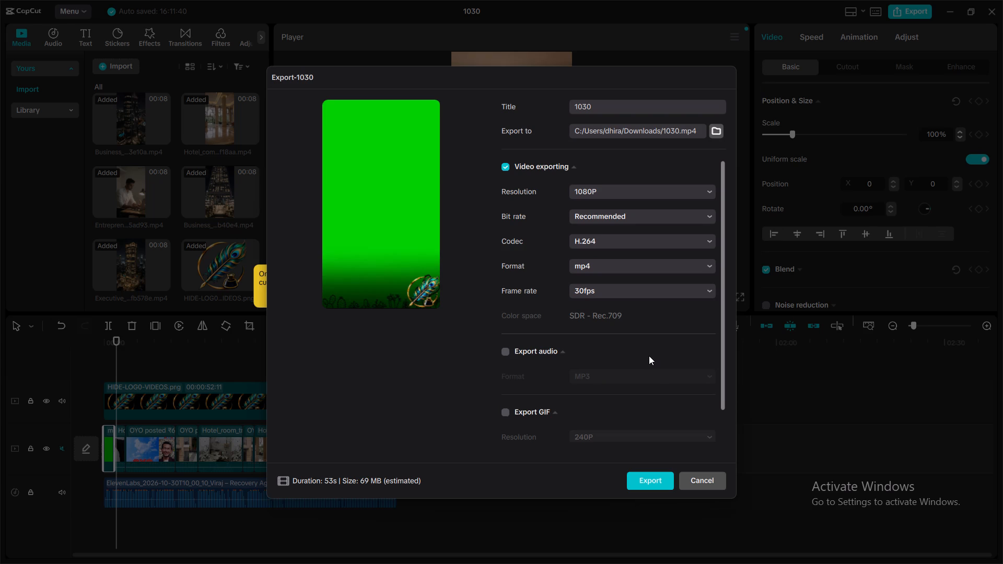
{"action": "left_click", "coordinate": [656, 478]}
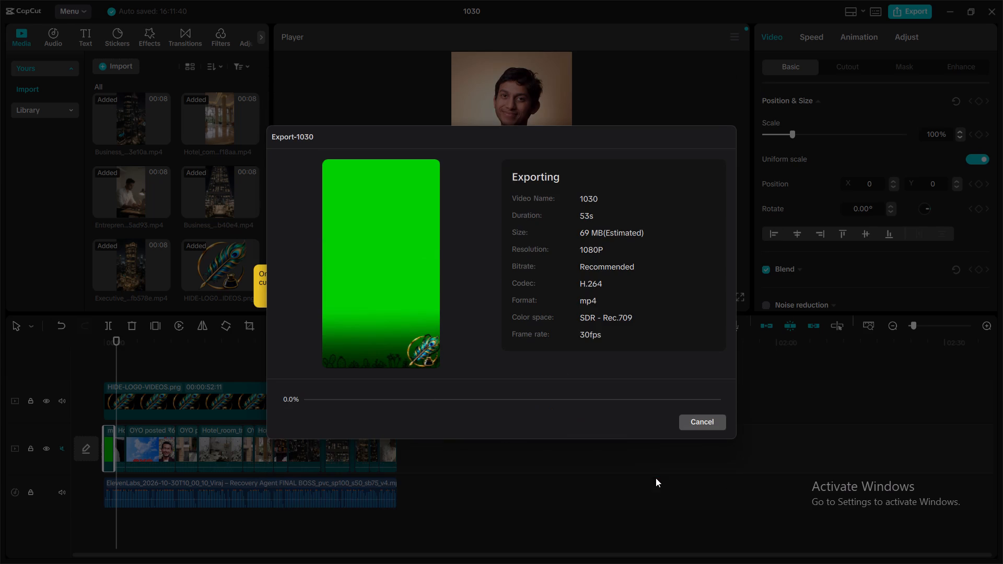